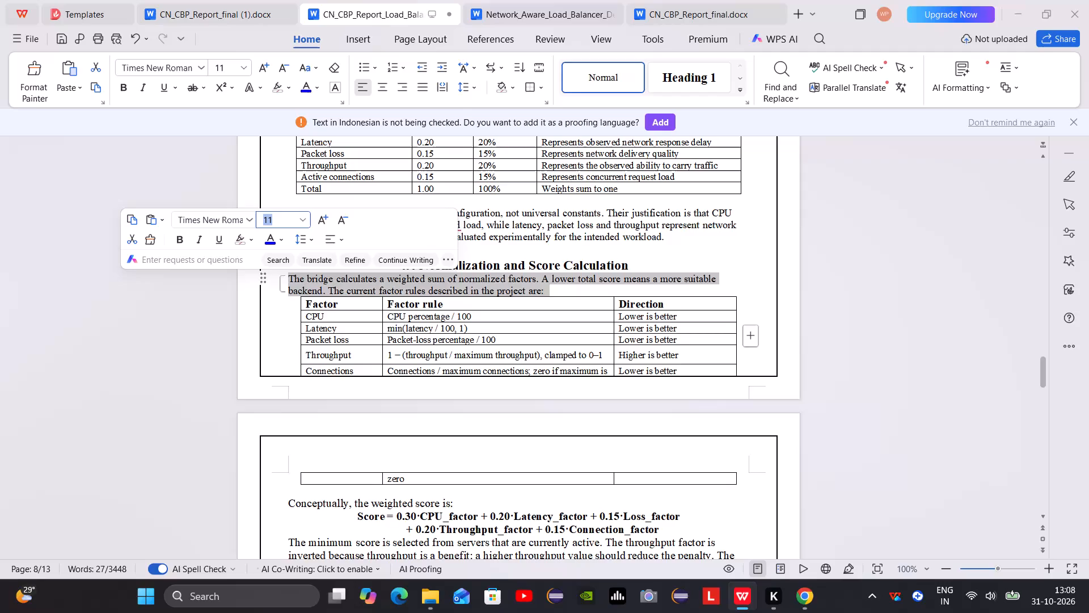
Set the font size of the introductory paragraph under 4.4 Normalization and Score Calculation to 12.
{"action": "type", "text": "12"}
{"action": "key", "text": "Return"}
{"action": "left_click", "coordinate": [697, 320]}
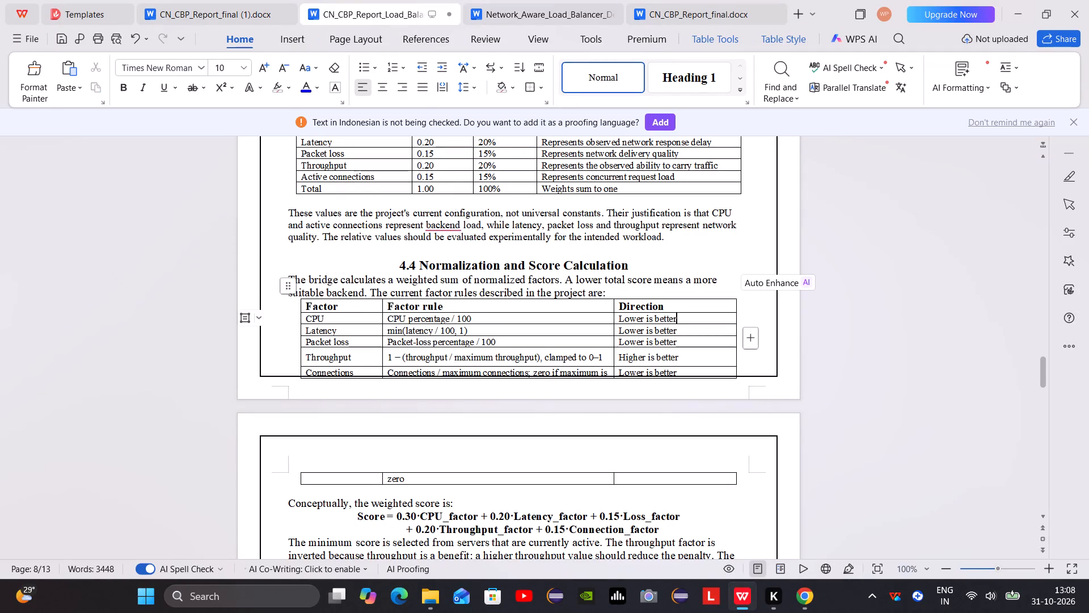
Set the font size of the paragraph following the 4.3 Weight Configuration table to 12.
{"action": "left_click_drag", "start_coordinate": [662, 241], "coordinate": [252, 203]}
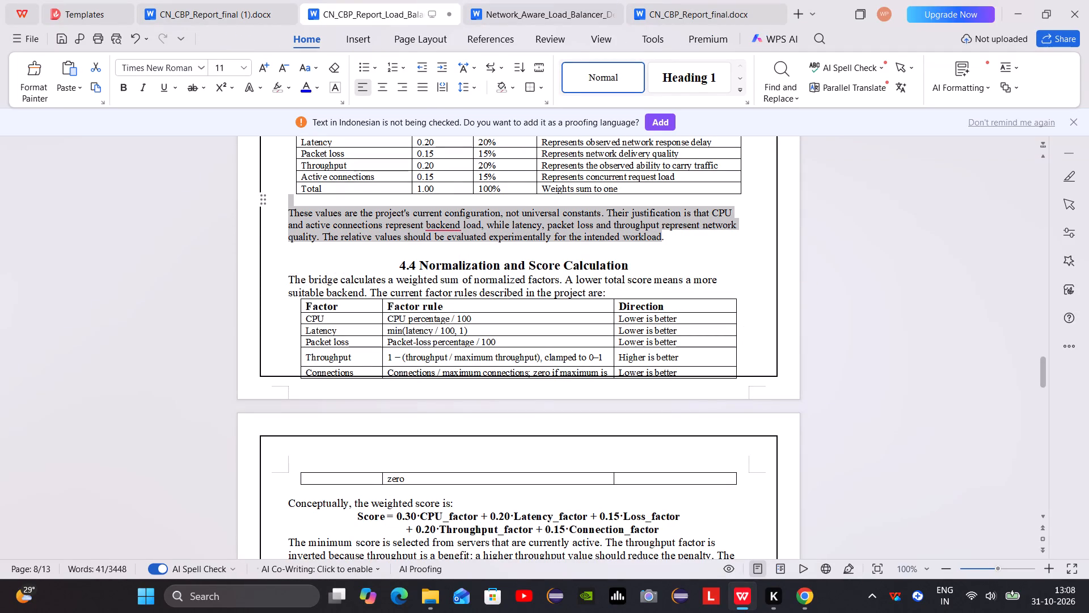
{"action": "left_click_drag", "start_coordinate": [252, 203], "coordinate": [247, 213]}
{"action": "left_click", "coordinate": [276, 153]}
{"action": "type", "text": "12"}
{"action": "key", "text": "Return"}
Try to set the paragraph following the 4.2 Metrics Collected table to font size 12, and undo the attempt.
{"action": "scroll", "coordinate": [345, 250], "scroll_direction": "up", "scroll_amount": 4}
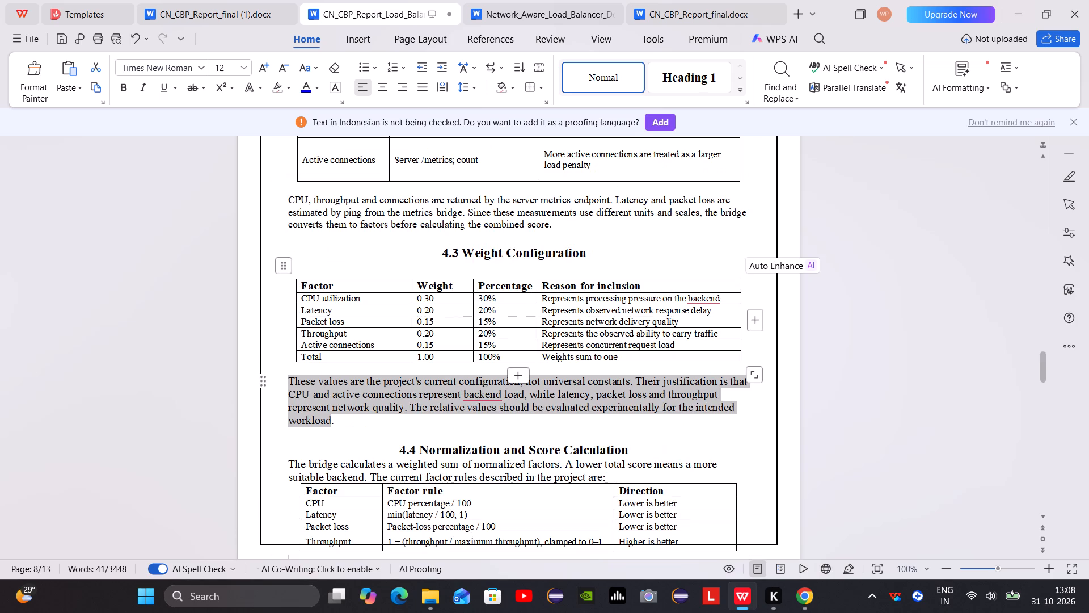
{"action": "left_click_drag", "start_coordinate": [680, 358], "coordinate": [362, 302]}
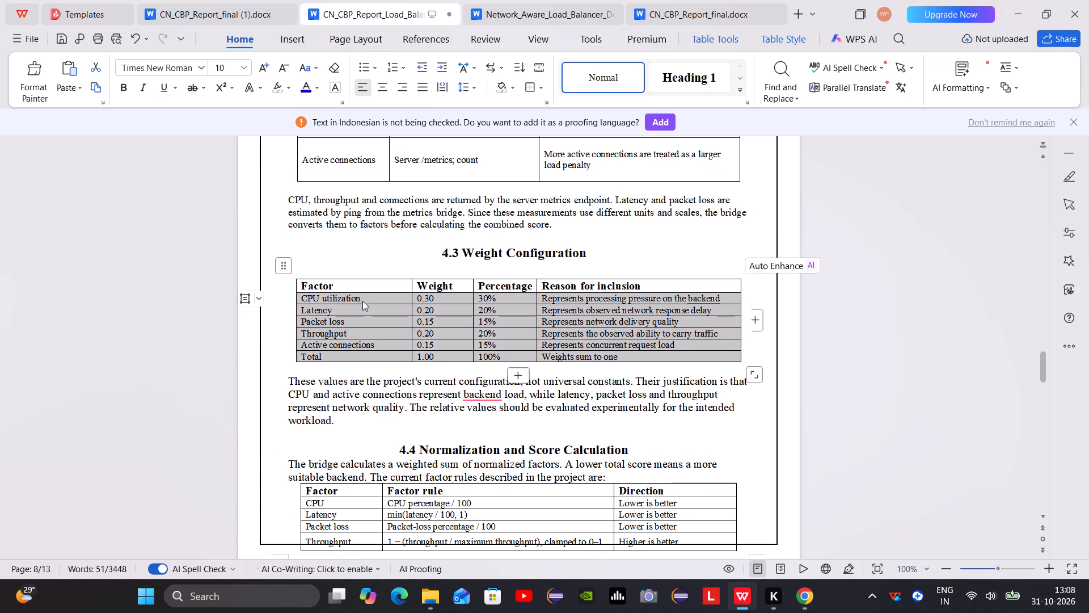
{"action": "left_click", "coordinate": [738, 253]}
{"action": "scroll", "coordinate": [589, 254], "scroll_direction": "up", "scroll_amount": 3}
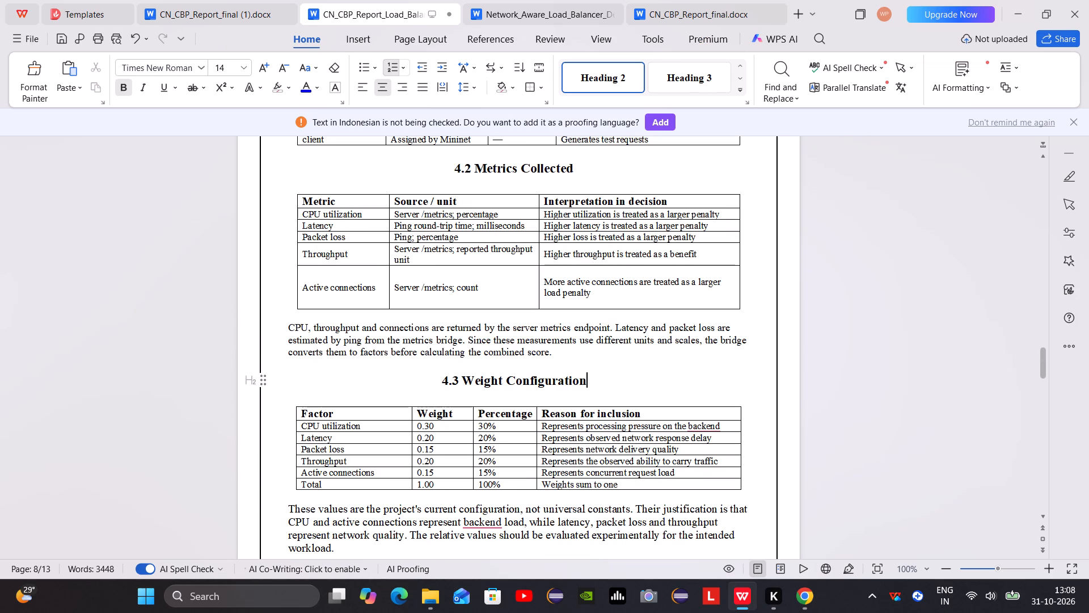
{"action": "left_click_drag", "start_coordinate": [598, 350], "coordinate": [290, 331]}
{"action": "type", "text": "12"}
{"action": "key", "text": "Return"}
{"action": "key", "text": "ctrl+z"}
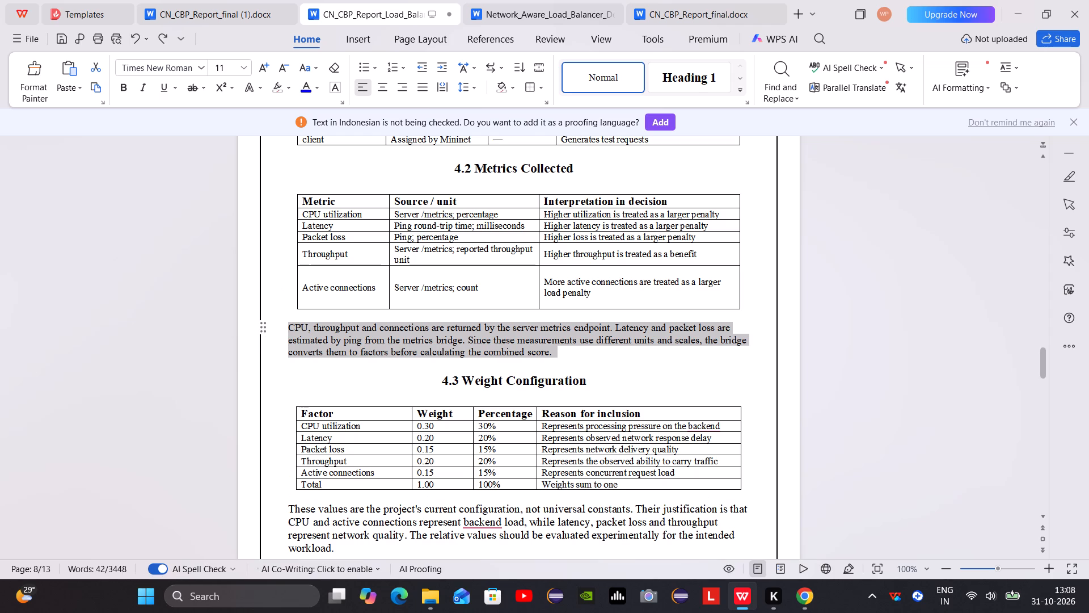
Set the font size of the paragraph following the 4.2 Metrics Collected table to 12.
{"action": "right_click", "coordinate": [289, 330]}
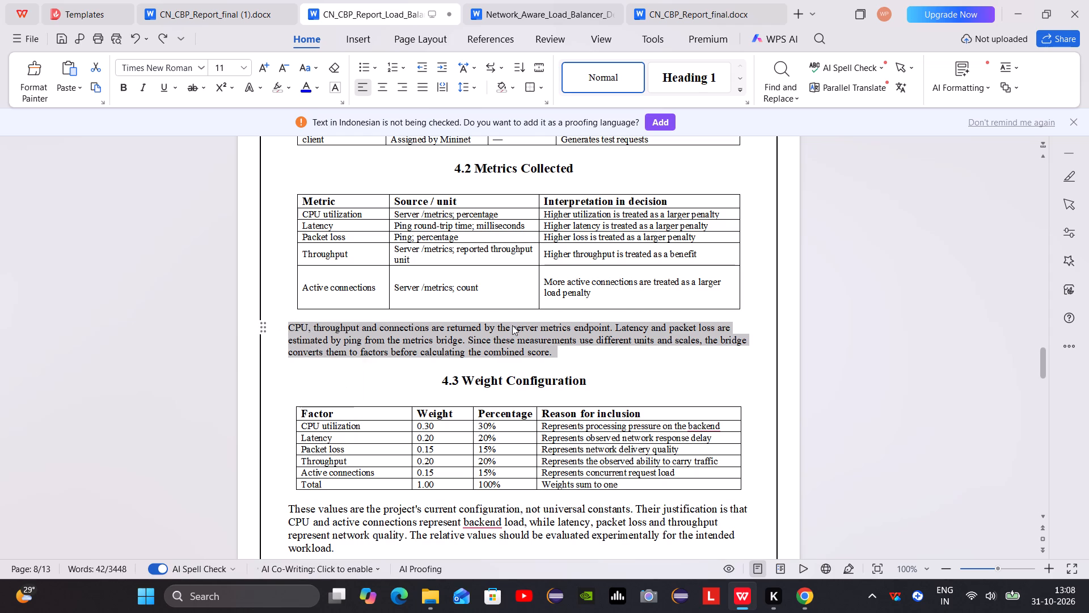
{"action": "left_click", "coordinate": [512, 325]}
{"action": "left_click_drag", "start_coordinate": [581, 359], "coordinate": [19, 328]}
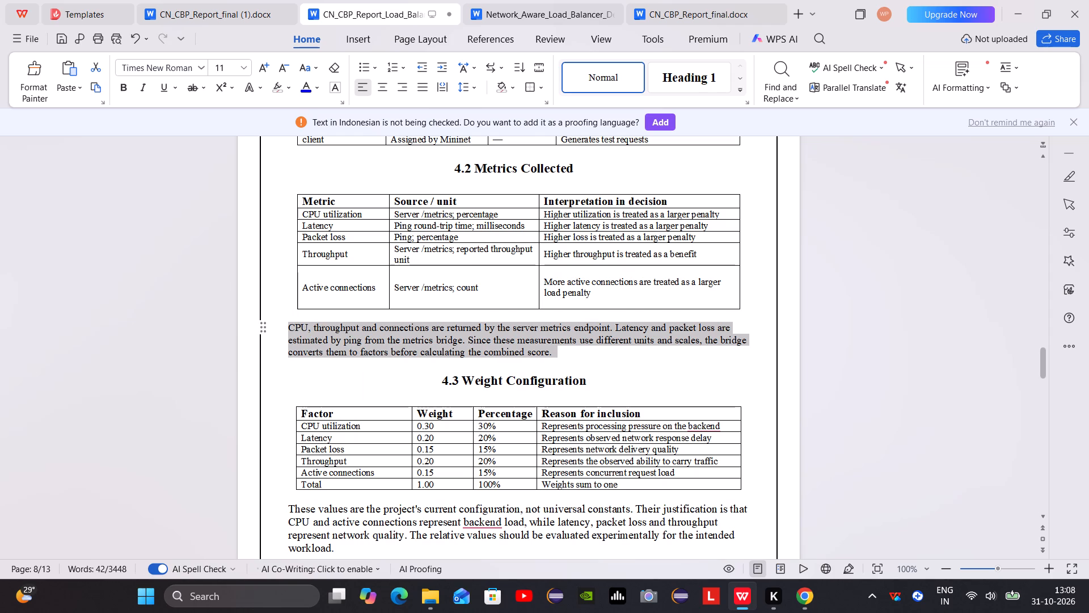
{"action": "left_click", "coordinate": [282, 270]}
{"action": "type", "text": "12"}
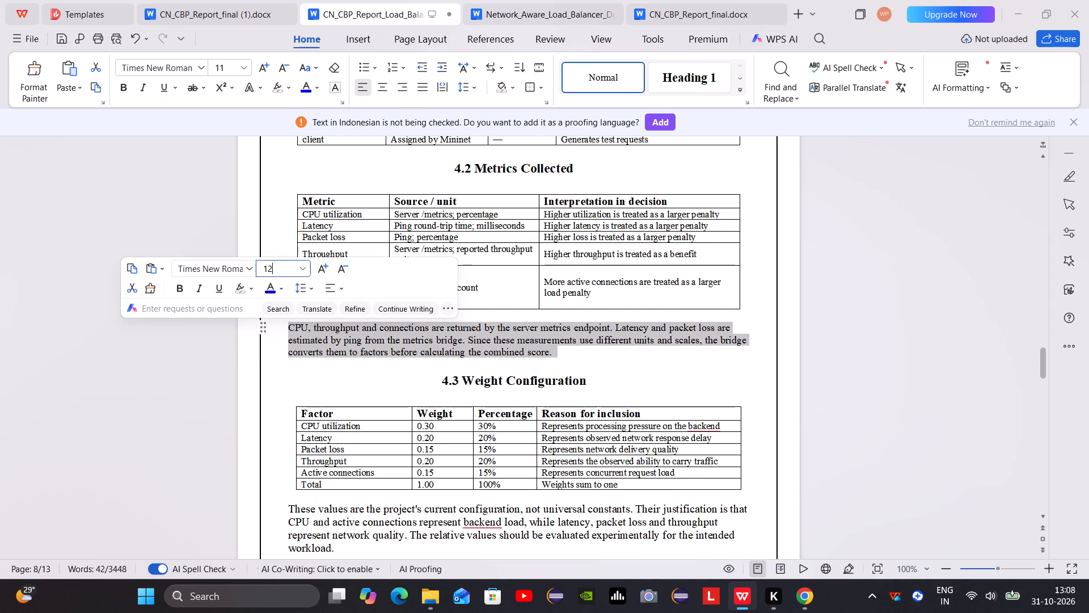
{"action": "key", "text": "Return"}
Set the font size of the 4.2 Metrics Collected table's rows below its header to 10.
{"action": "scroll", "coordinate": [522, 418], "scroll_direction": "up", "scroll_amount": 6}
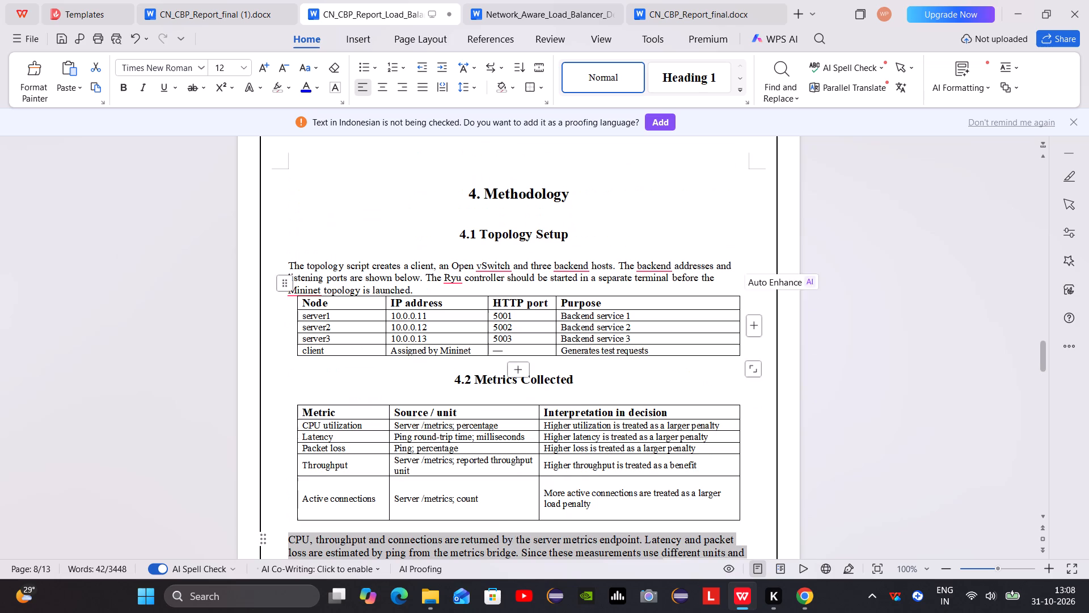
{"action": "left_click_drag", "start_coordinate": [675, 511], "coordinate": [365, 430]}
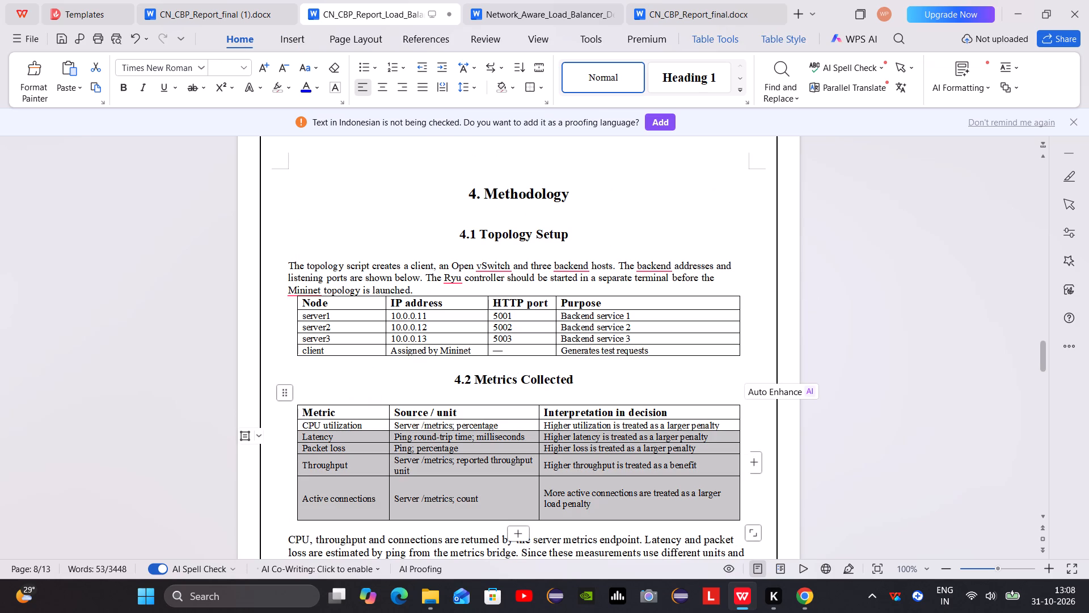
{"action": "left_click_drag", "start_coordinate": [365, 430], "coordinate": [364, 425]}
{"action": "left_click", "coordinate": [508, 385]}
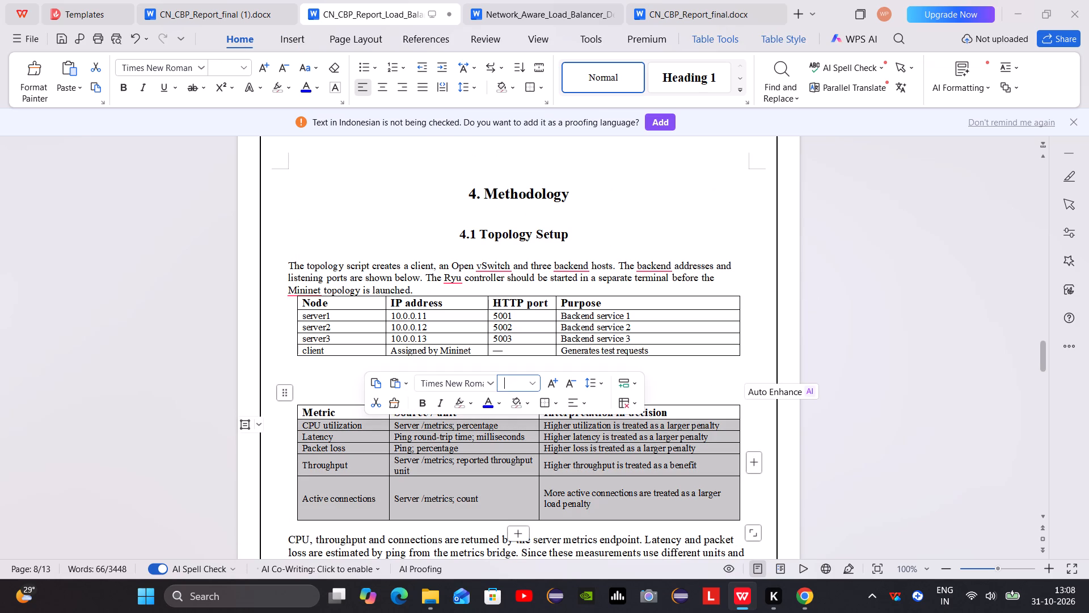
{"action": "type", "text": "10"}
{"action": "key", "text": "Return"}
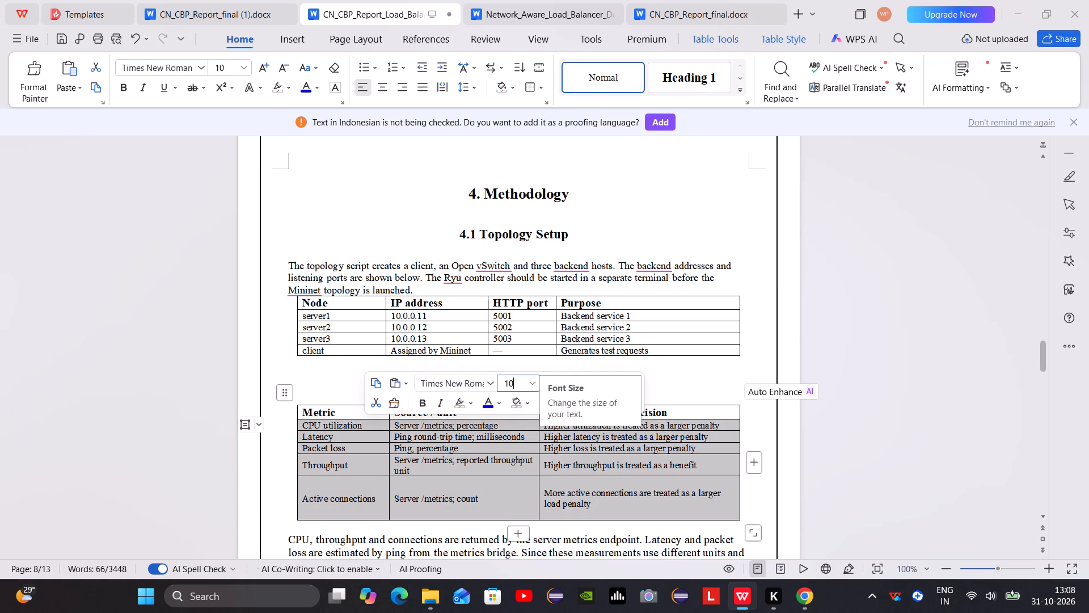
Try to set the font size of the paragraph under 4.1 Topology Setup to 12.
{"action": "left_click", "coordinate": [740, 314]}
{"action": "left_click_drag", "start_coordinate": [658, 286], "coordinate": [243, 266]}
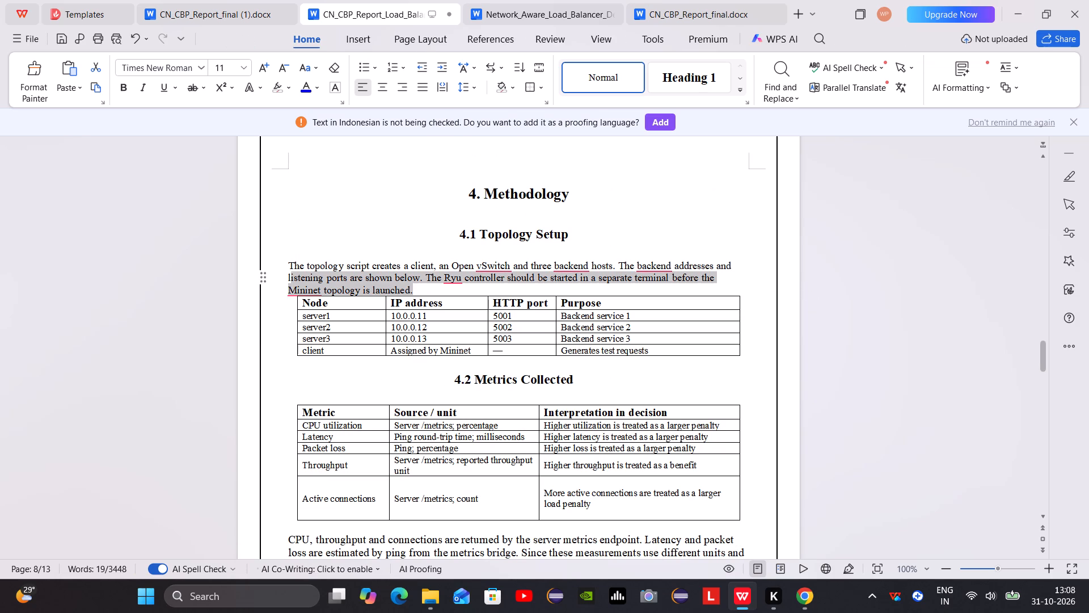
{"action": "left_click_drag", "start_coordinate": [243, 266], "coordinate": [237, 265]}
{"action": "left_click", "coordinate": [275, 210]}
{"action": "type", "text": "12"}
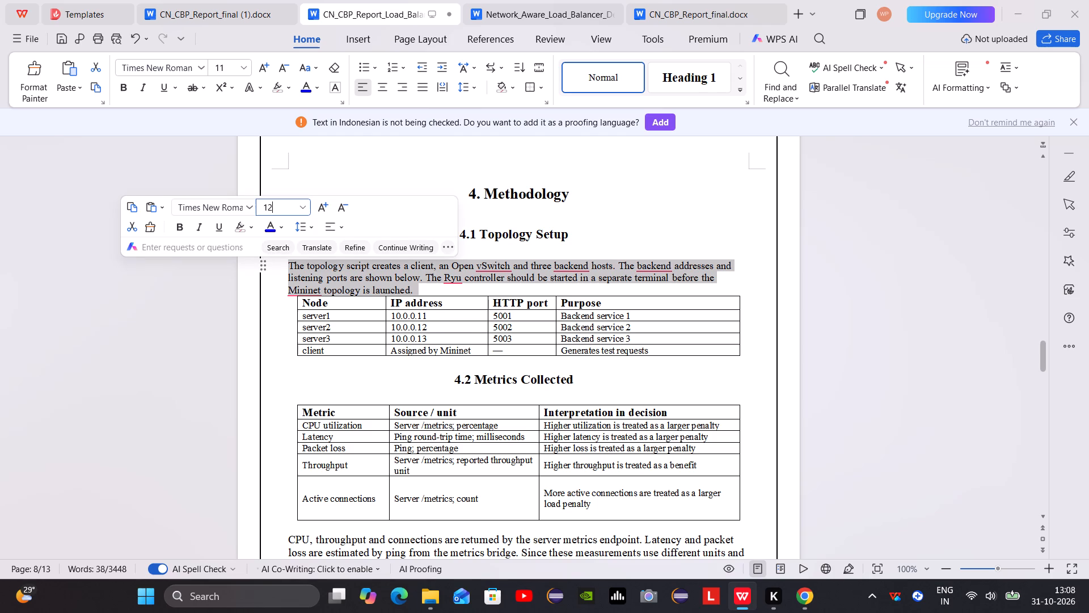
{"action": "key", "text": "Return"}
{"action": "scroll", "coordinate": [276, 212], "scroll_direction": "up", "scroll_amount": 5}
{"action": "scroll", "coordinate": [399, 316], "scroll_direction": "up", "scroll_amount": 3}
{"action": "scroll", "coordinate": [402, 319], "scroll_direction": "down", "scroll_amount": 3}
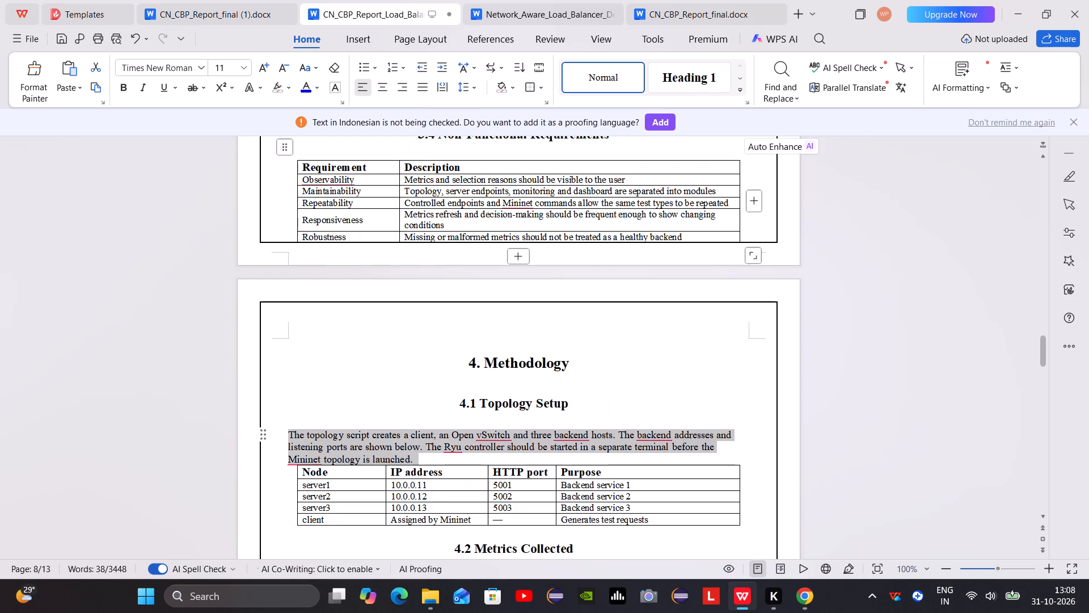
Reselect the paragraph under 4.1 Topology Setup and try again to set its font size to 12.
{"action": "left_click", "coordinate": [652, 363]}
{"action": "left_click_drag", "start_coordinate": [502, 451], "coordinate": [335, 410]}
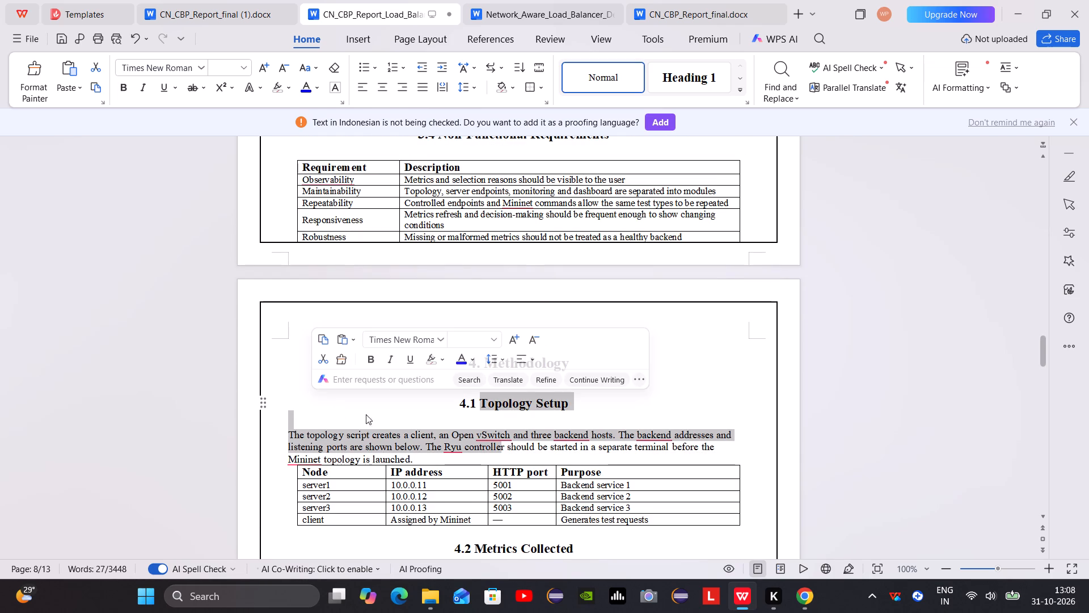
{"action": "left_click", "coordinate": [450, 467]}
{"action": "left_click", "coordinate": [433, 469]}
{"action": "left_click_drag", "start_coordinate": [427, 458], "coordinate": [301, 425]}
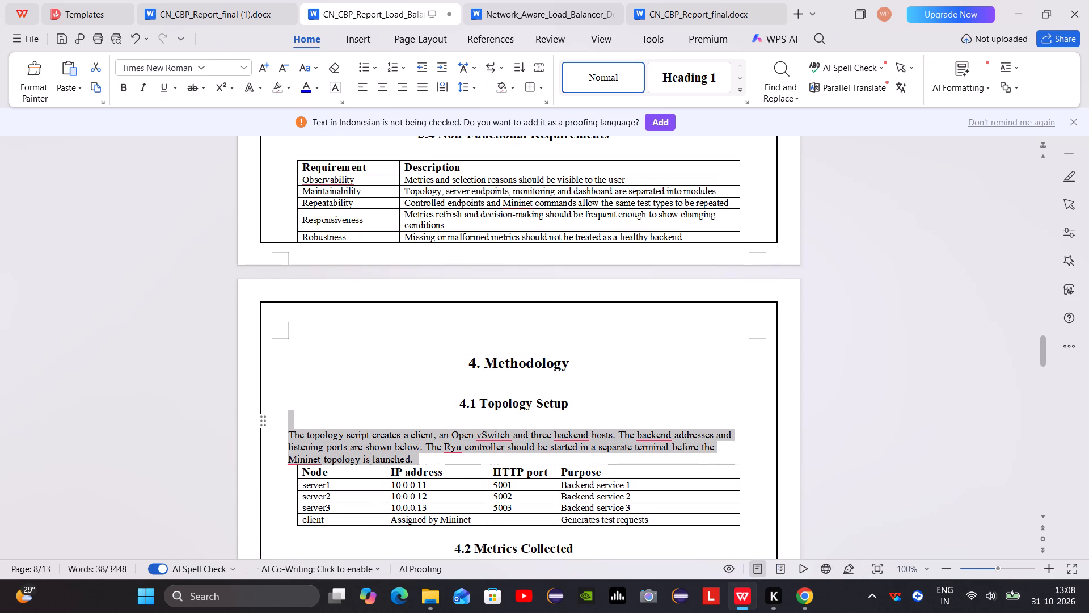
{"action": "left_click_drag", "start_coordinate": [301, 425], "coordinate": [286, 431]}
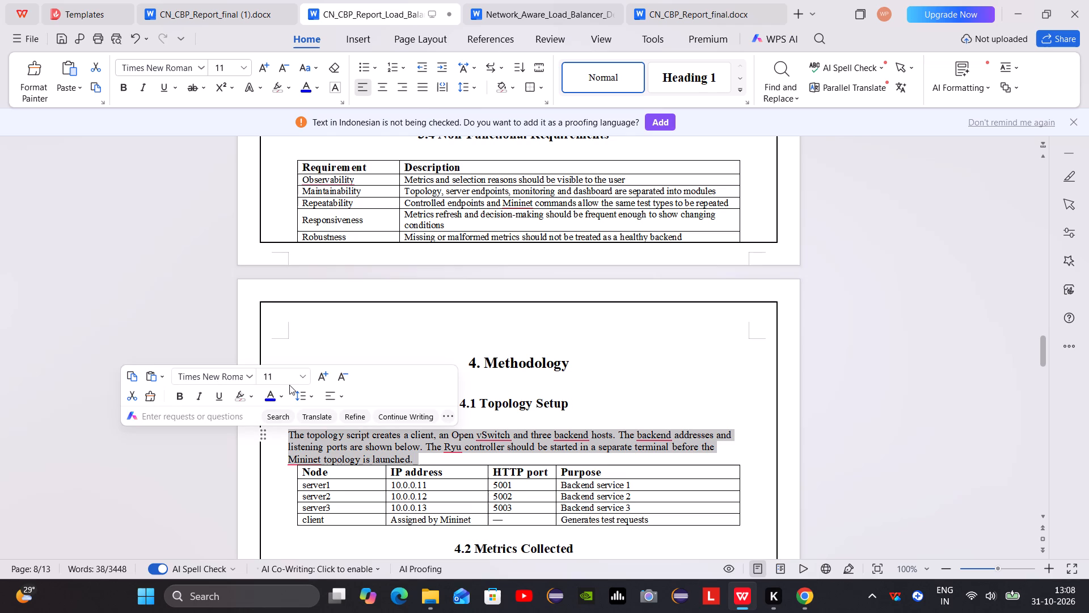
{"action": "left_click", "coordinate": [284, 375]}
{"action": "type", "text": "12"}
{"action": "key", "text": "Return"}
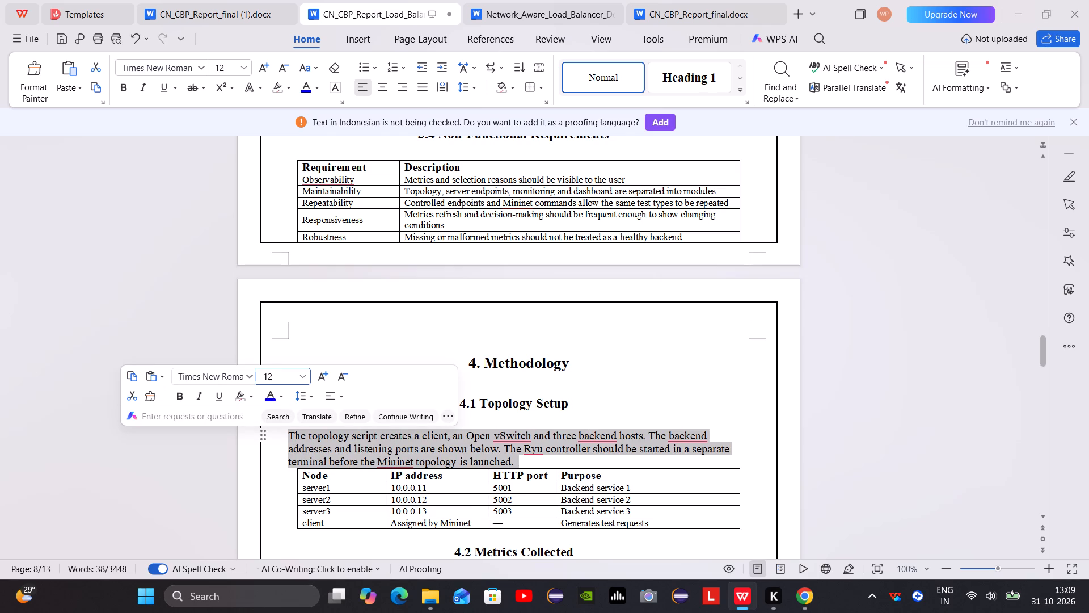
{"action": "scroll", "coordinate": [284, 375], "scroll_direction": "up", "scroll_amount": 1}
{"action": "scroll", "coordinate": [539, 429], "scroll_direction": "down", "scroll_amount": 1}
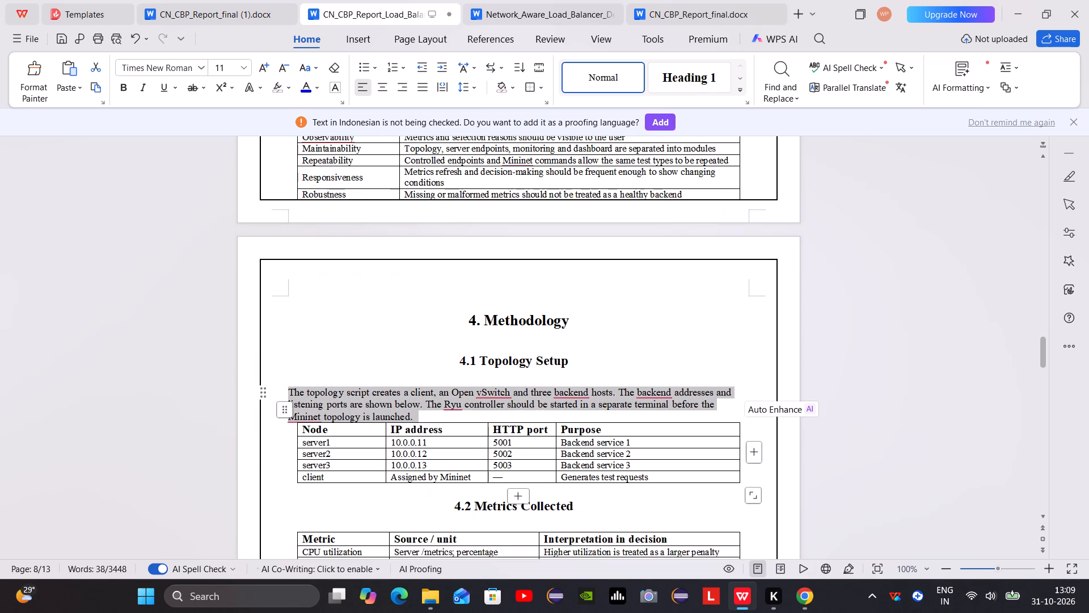
Set the font size of the 4.1 Topology Setup paragraph and the blank line above it to 12.
{"action": "left_click", "coordinate": [438, 414]}
{"action": "left_click_drag", "start_coordinate": [427, 415], "coordinate": [283, 383]}
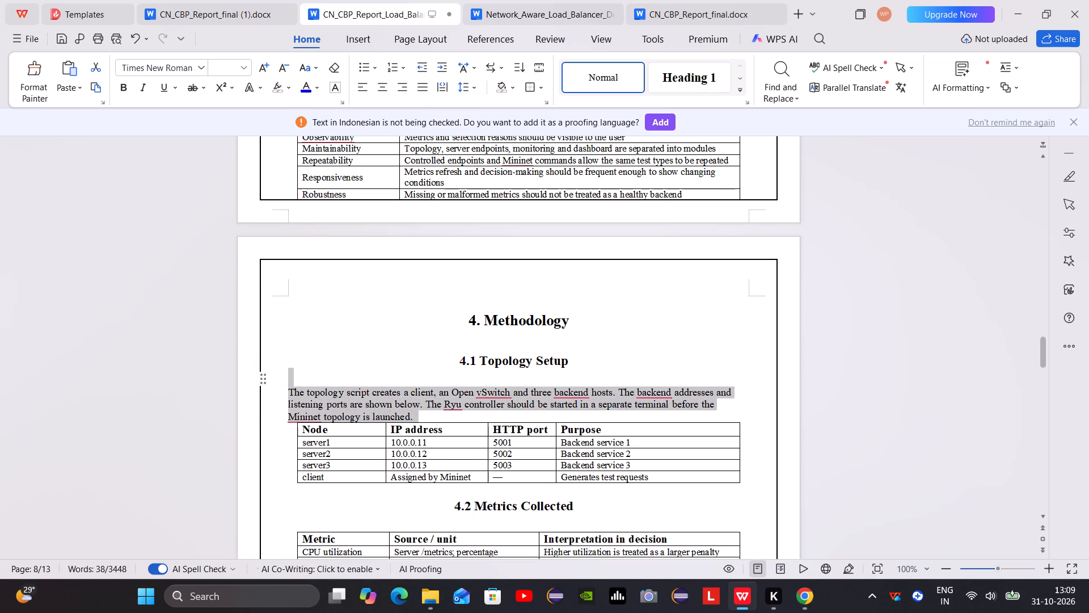
{"action": "left_click_drag", "start_coordinate": [283, 383], "coordinate": [282, 377]}
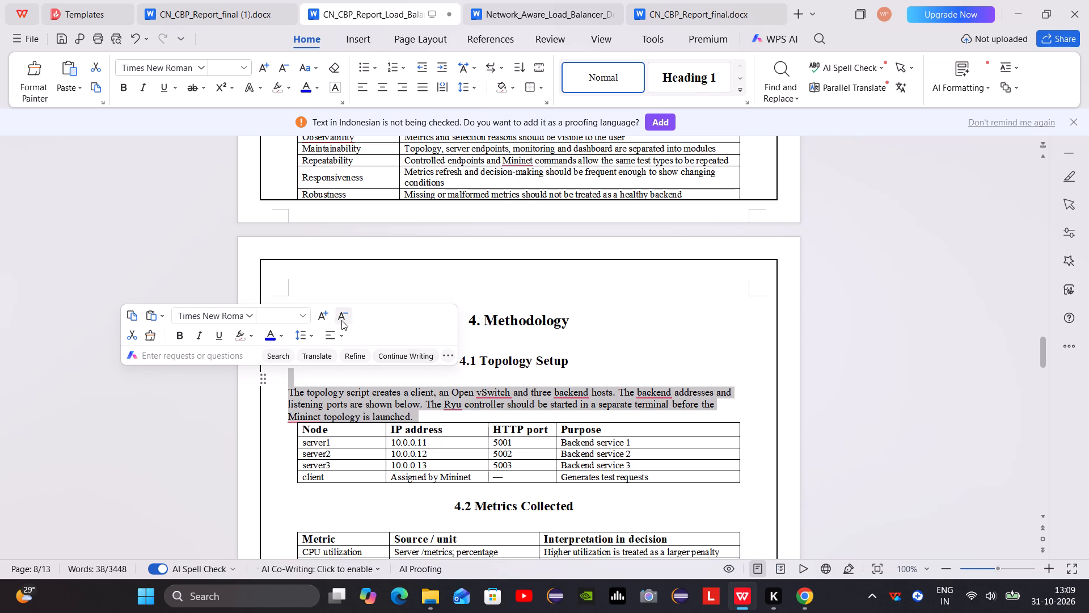
{"action": "left_click", "coordinate": [290, 318]}
{"action": "type", "text": "12"}
{"action": "key", "text": "Return"}
{"action": "scroll", "coordinate": [339, 309], "scroll_direction": "up", "scroll_amount": 1}
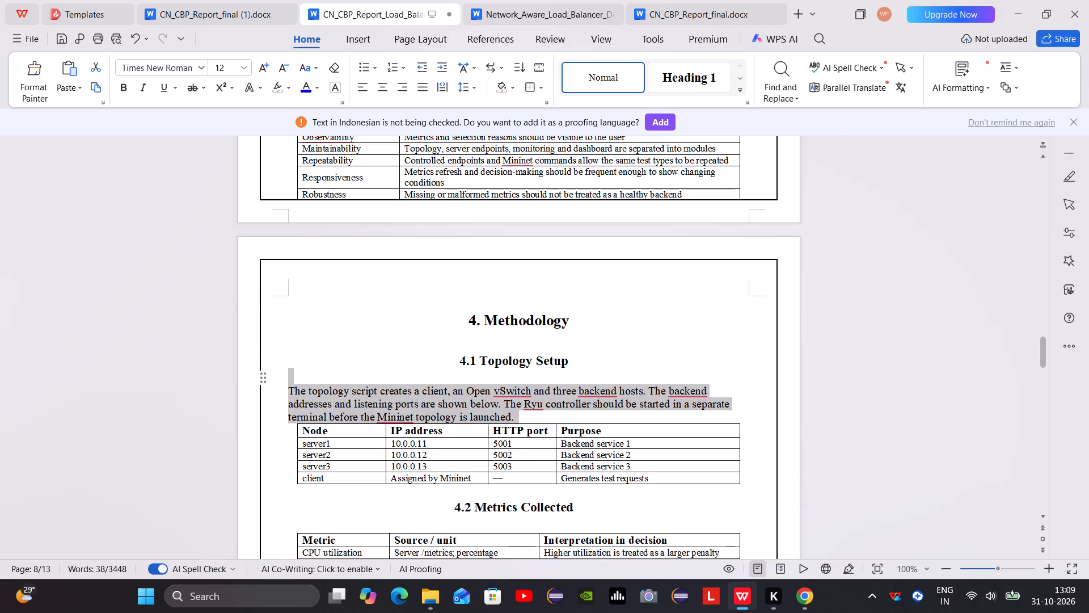
{"action": "left_click", "coordinate": [718, 339]}
Set the font size of the bullet list under 2.3 Assumptions and Limitations to 12, including the blank line above it.
{"action": "scroll", "coordinate": [693, 341], "scroll_direction": "down", "scroll_amount": 2}
{"action": "scroll", "coordinate": [415, 272], "scroll_direction": "down", "scroll_amount": 3}
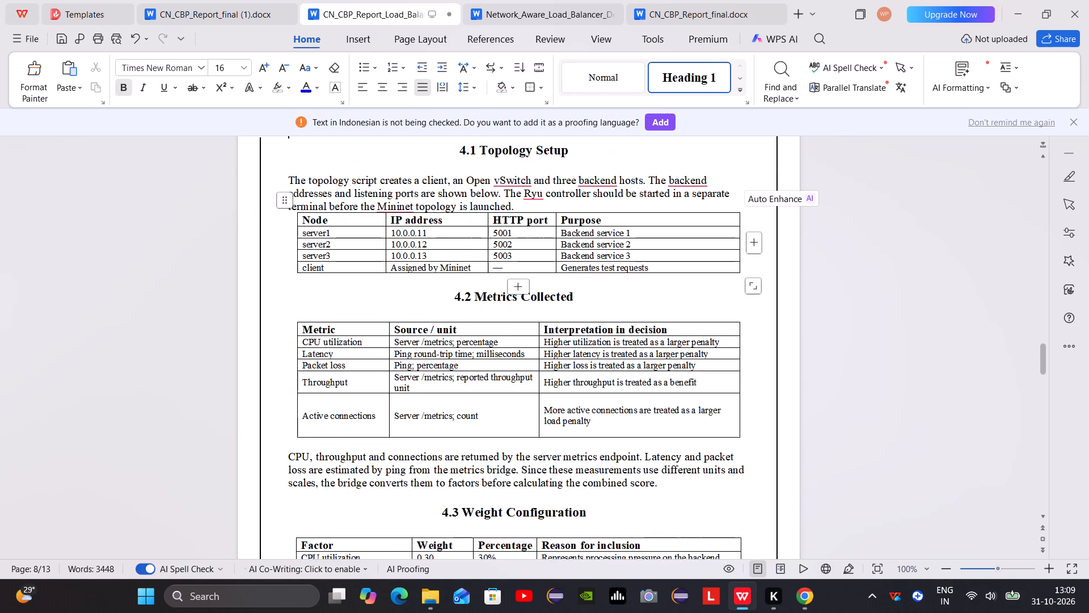
{"action": "scroll", "coordinate": [415, 272], "scroll_direction": "up", "scroll_amount": 5}
{"action": "scroll", "coordinate": [452, 244], "scroll_direction": "up", "scroll_amount": 3}
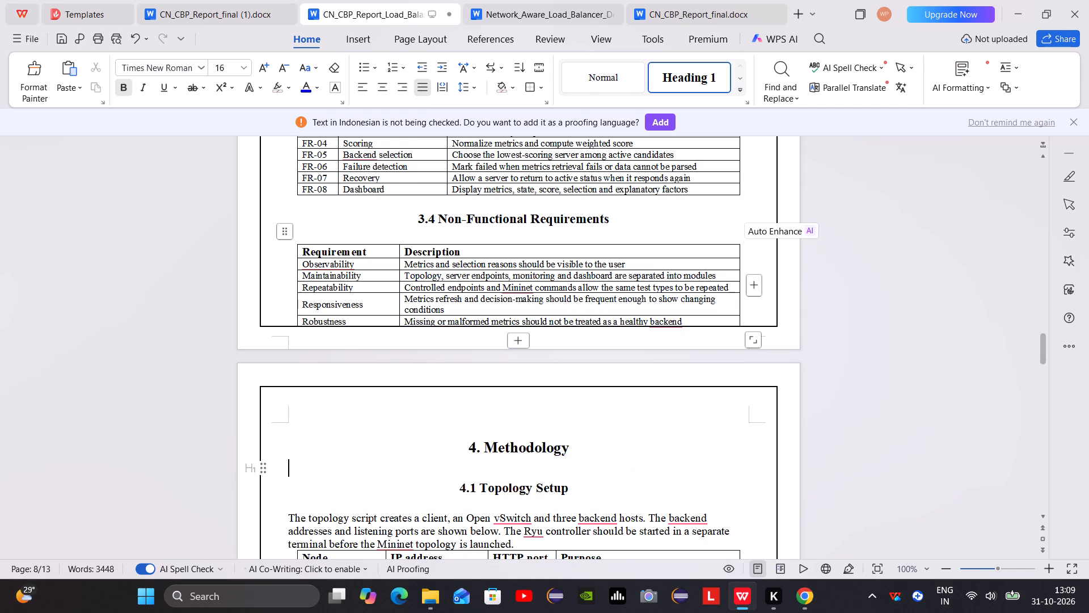
{"action": "scroll", "coordinate": [669, 311], "scroll_direction": "up", "scroll_amount": 4}
{"action": "scroll", "coordinate": [612, 313], "scroll_direction": "up", "scroll_amount": 6}
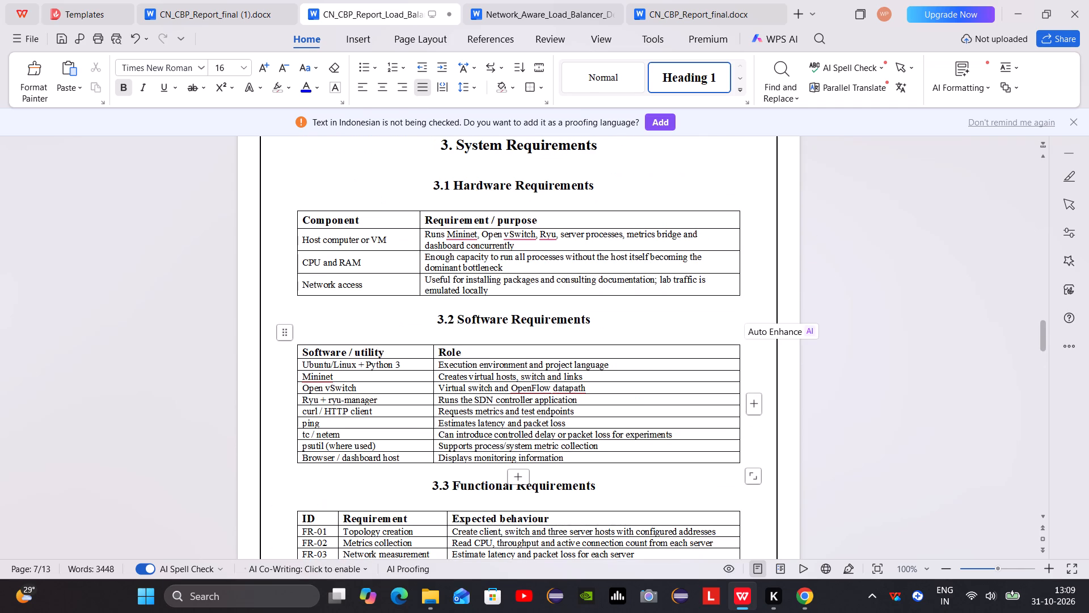
{"action": "scroll", "coordinate": [578, 307], "scroll_direction": "up", "scroll_amount": 2}
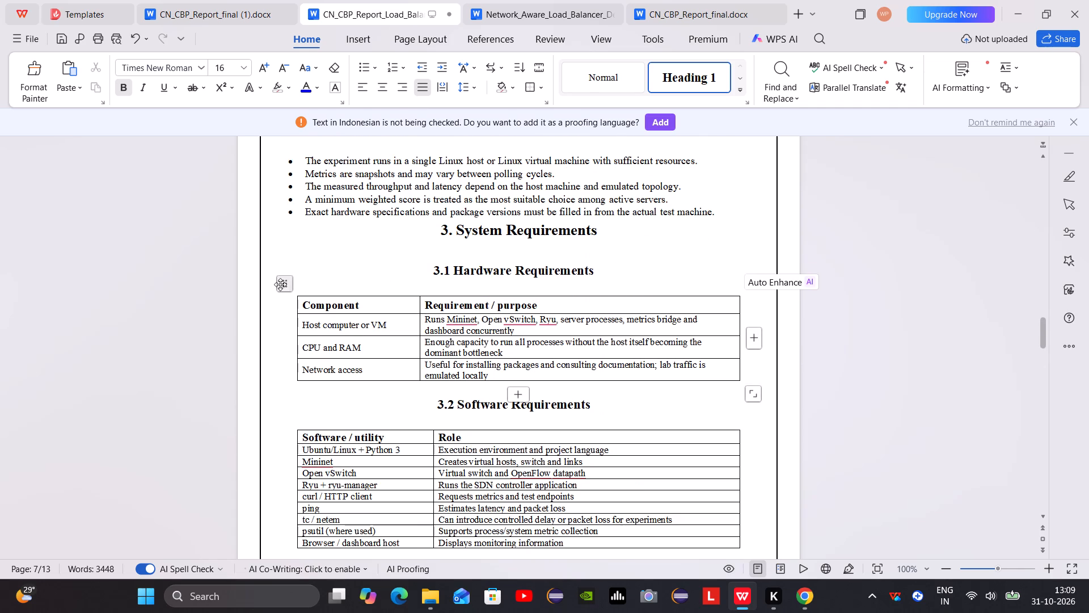
{"action": "scroll", "coordinate": [389, 261], "scroll_direction": "up", "scroll_amount": 3}
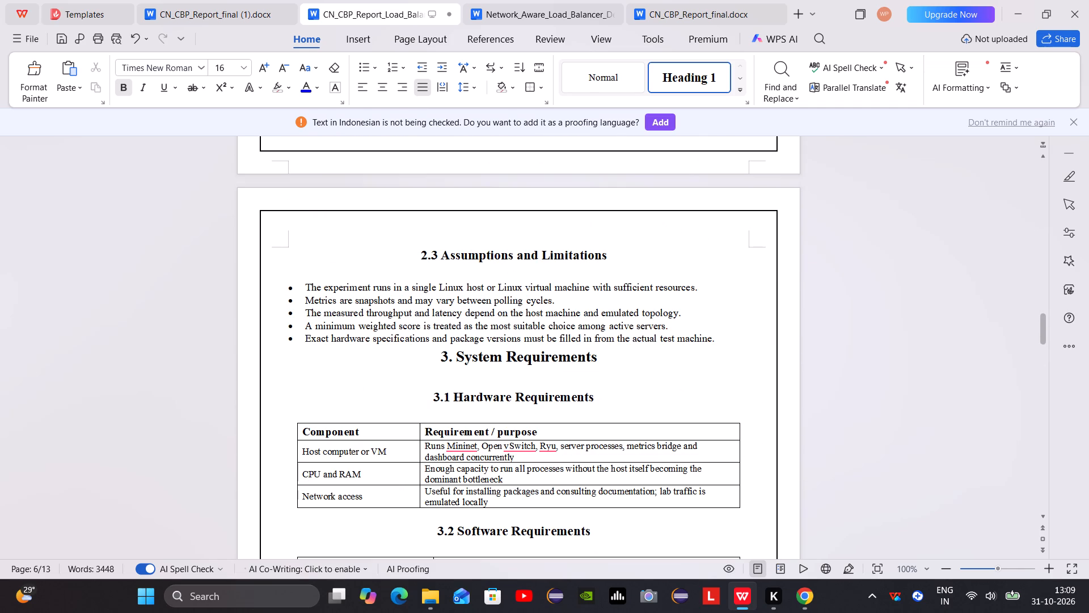
{"action": "left_click_drag", "start_coordinate": [722, 338], "coordinate": [292, 274]}
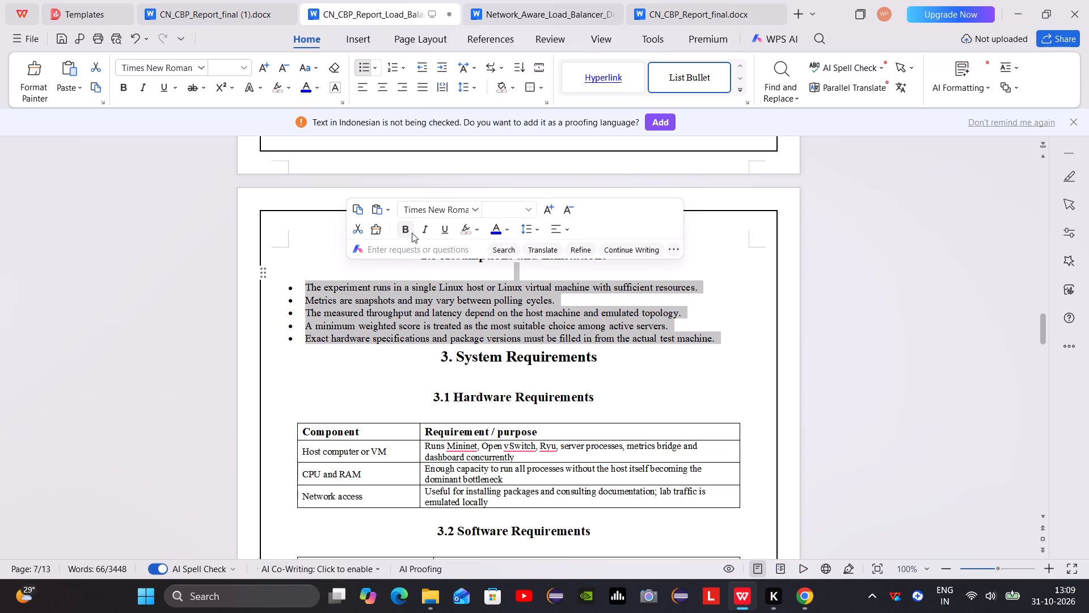
{"action": "left_click", "coordinate": [492, 210]}
{"action": "type", "text": "12"}
{"action": "key", "text": "Return"}
Set the font size of the paragraph under 2.1 Problem Statement to 12.
{"action": "scroll", "coordinate": [758, 312], "scroll_direction": "up", "scroll_amount": 3}
{"action": "scroll", "coordinate": [651, 364], "scroll_direction": "up", "scroll_amount": 4}
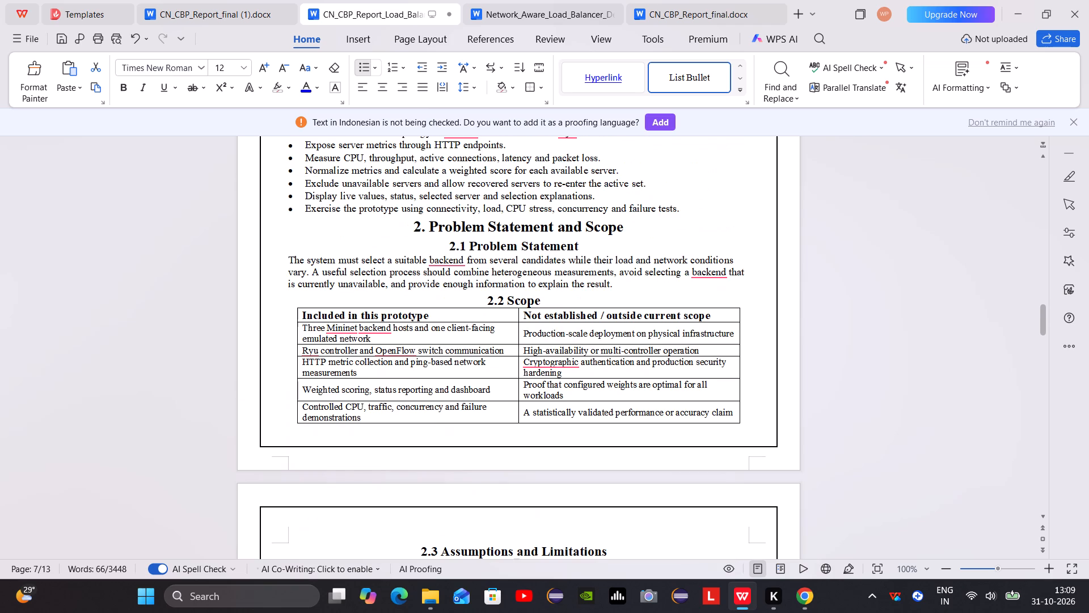
{"action": "scroll", "coordinate": [687, 328], "scroll_direction": "up", "scroll_amount": 2}
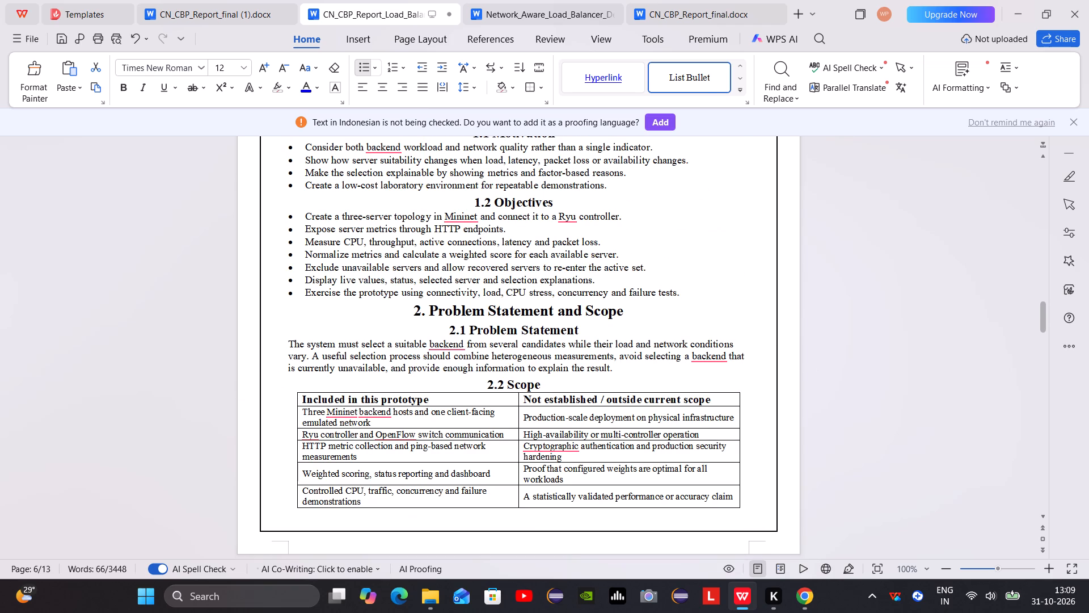
{"action": "left_click_drag", "start_coordinate": [629, 361], "coordinate": [243, 345]}
{"action": "left_click", "coordinate": [415, 362]}
{"action": "left_click_drag", "start_coordinate": [634, 366], "coordinate": [631, 367]}
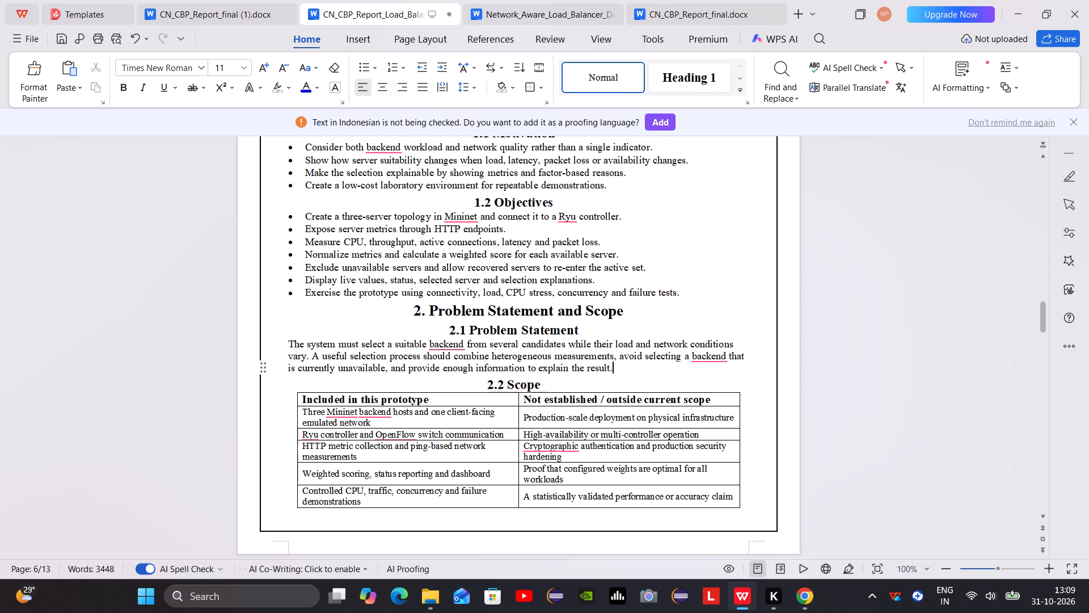
{"action": "left_click_drag", "start_coordinate": [631, 367], "coordinate": [266, 346]}
{"action": "left_click", "coordinate": [284, 283]}
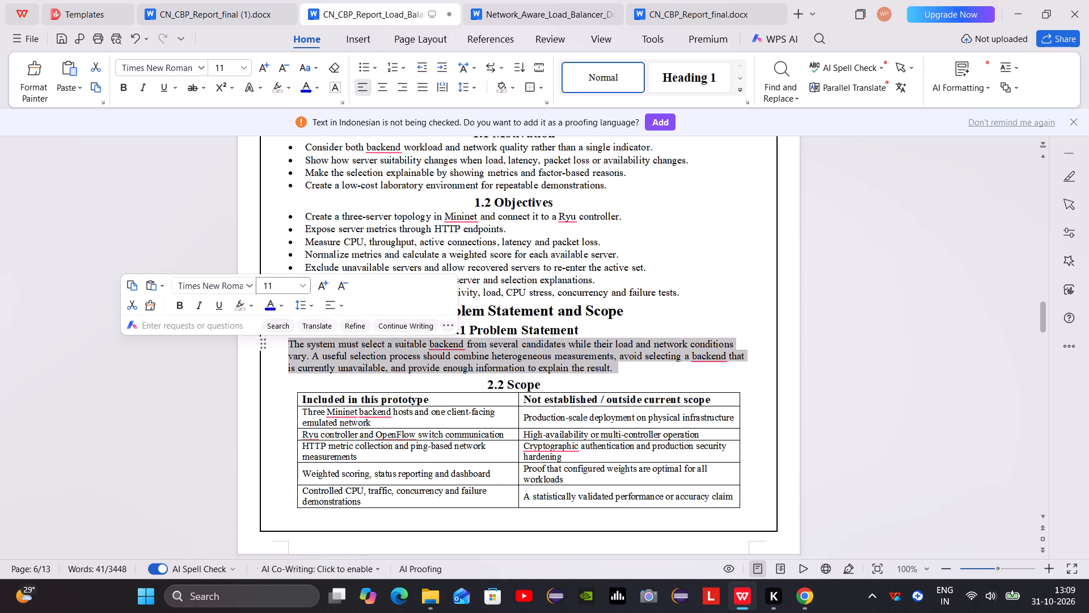
{"action": "type", "text": "12"}
{"action": "key", "text": "Return"}
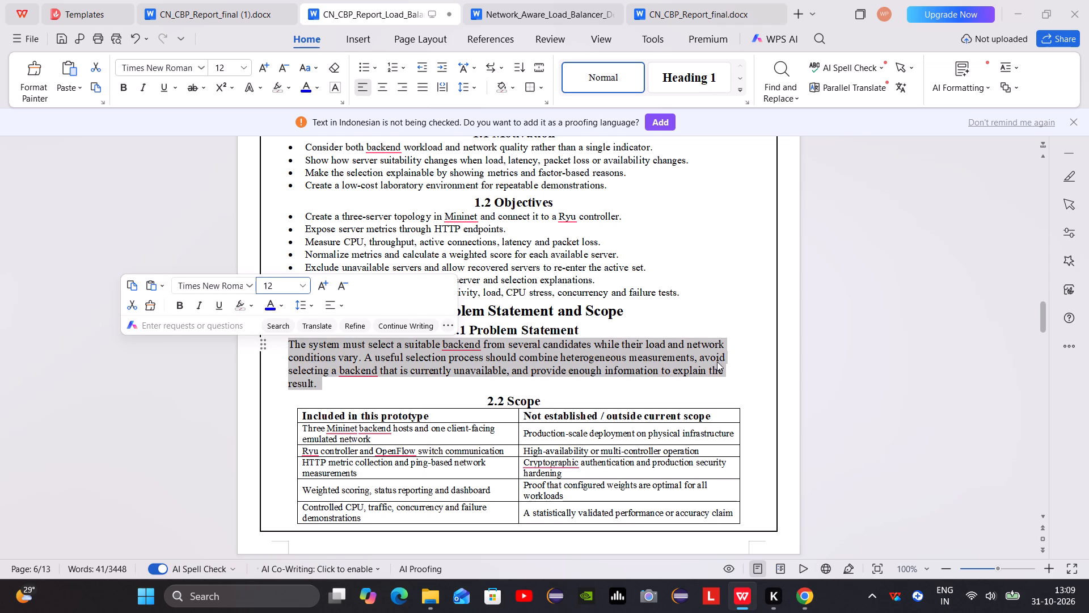
Select the entire bullet list under 1.2 Objectives.
{"action": "scroll", "coordinate": [722, 359], "scroll_direction": "up", "scroll_amount": 3}
{"action": "left_click_drag", "start_coordinate": [679, 412], "coordinate": [428, 400]}
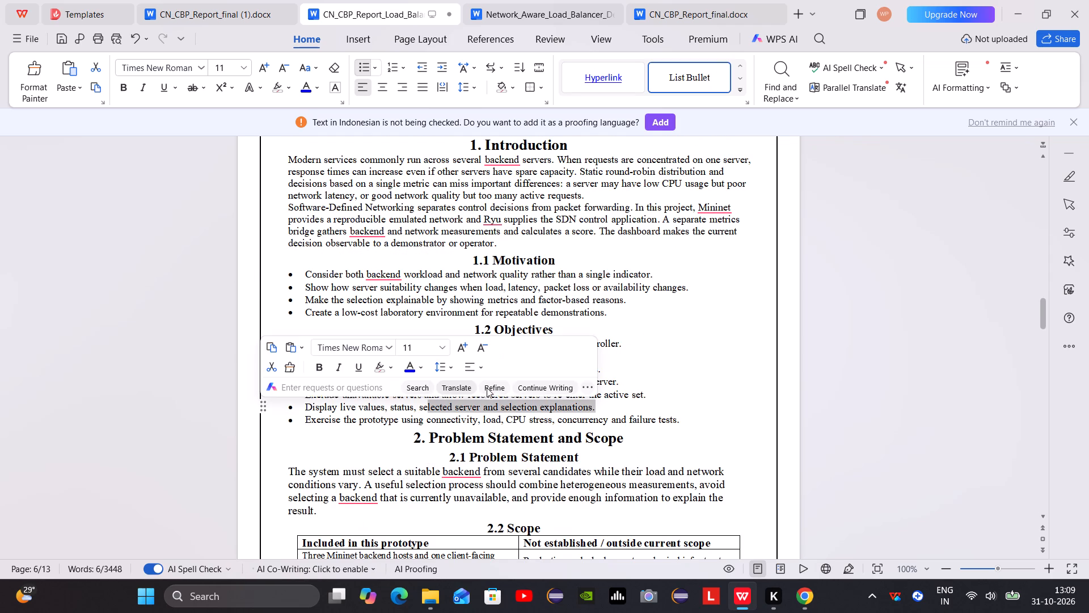
{"action": "left_click", "coordinate": [576, 380]}
{"action": "left_click_drag", "start_coordinate": [719, 424], "coordinate": [289, 343]}
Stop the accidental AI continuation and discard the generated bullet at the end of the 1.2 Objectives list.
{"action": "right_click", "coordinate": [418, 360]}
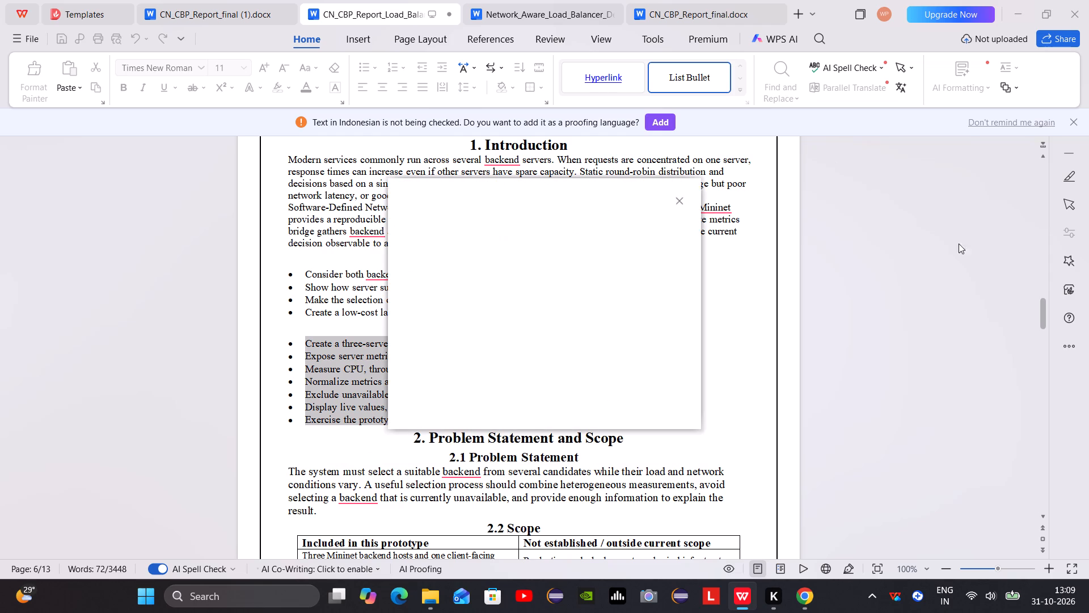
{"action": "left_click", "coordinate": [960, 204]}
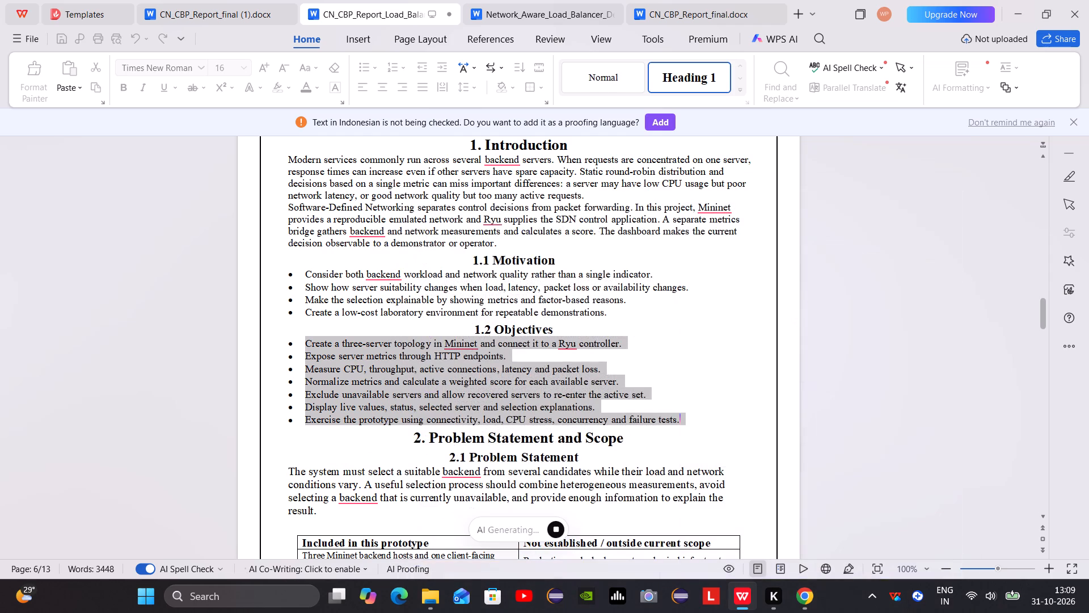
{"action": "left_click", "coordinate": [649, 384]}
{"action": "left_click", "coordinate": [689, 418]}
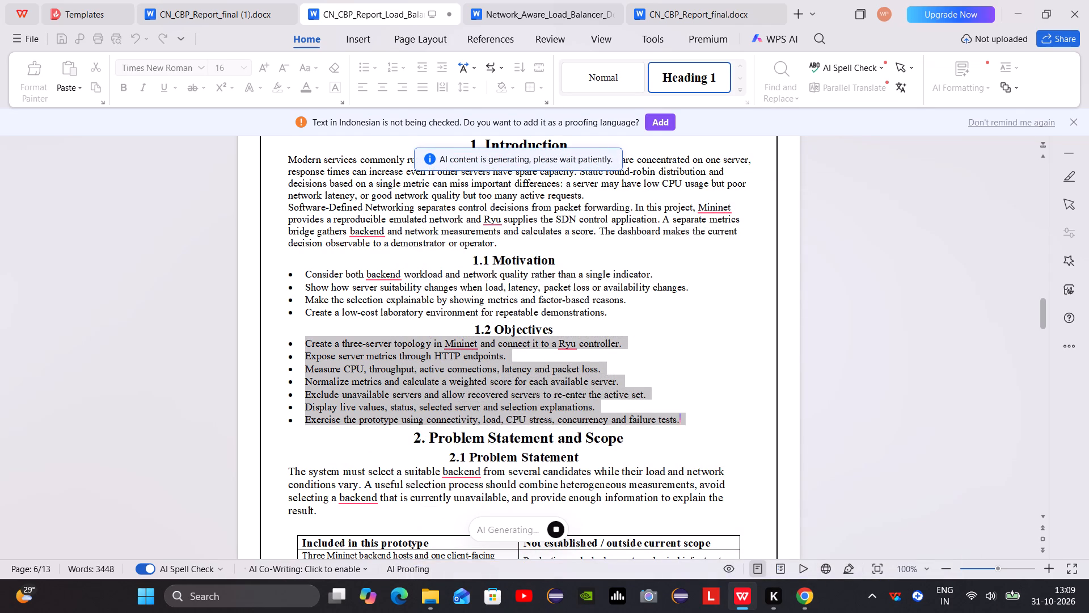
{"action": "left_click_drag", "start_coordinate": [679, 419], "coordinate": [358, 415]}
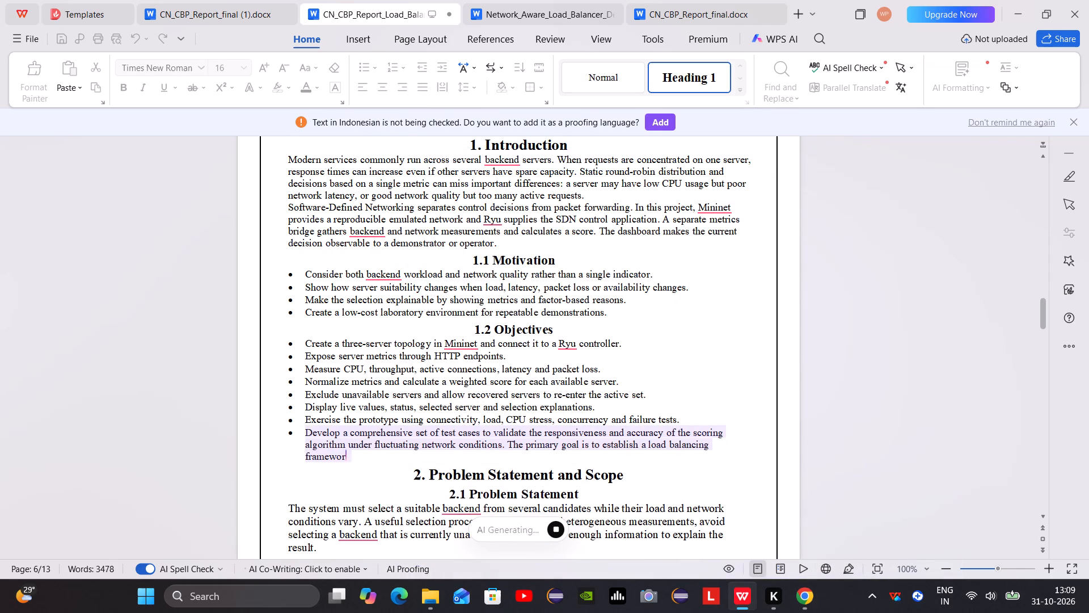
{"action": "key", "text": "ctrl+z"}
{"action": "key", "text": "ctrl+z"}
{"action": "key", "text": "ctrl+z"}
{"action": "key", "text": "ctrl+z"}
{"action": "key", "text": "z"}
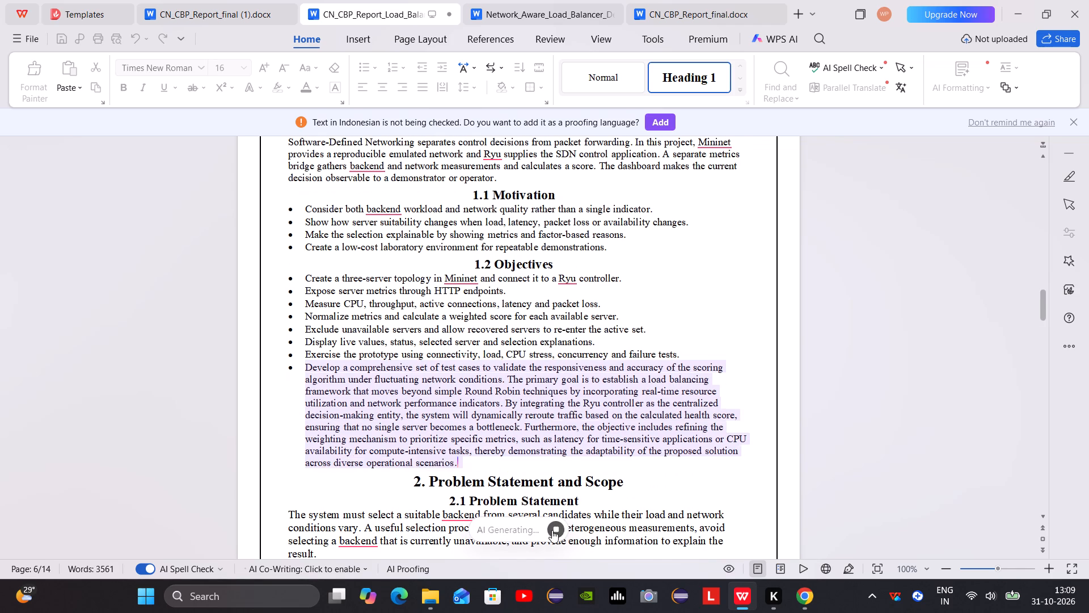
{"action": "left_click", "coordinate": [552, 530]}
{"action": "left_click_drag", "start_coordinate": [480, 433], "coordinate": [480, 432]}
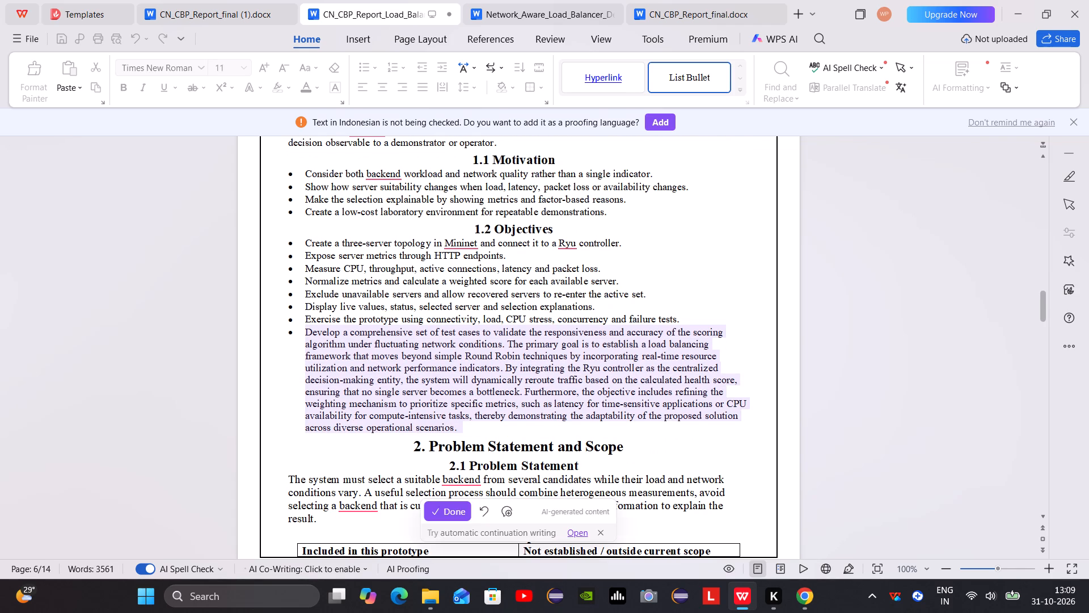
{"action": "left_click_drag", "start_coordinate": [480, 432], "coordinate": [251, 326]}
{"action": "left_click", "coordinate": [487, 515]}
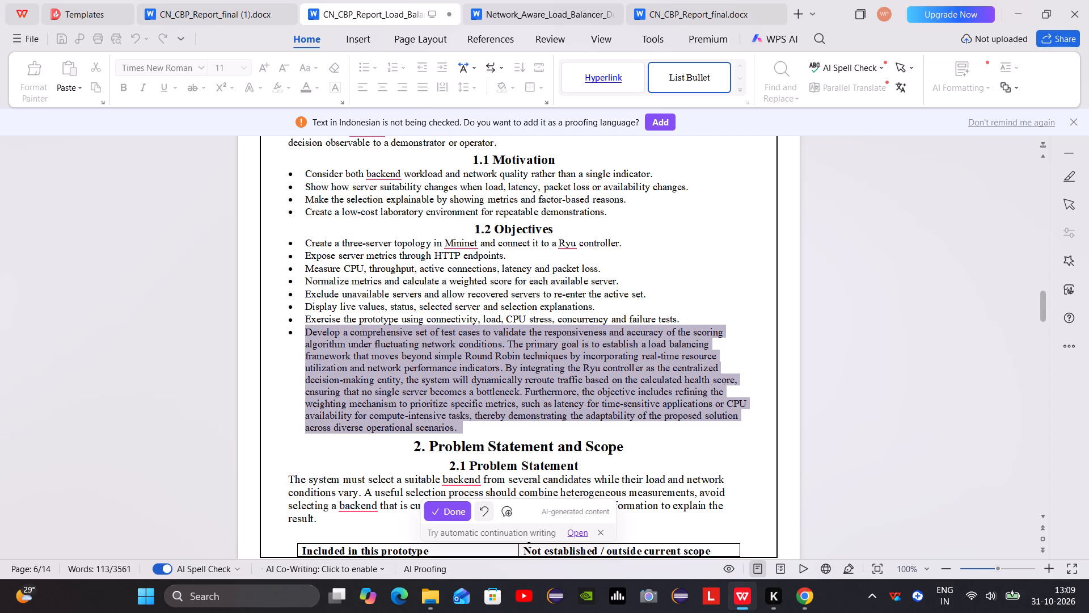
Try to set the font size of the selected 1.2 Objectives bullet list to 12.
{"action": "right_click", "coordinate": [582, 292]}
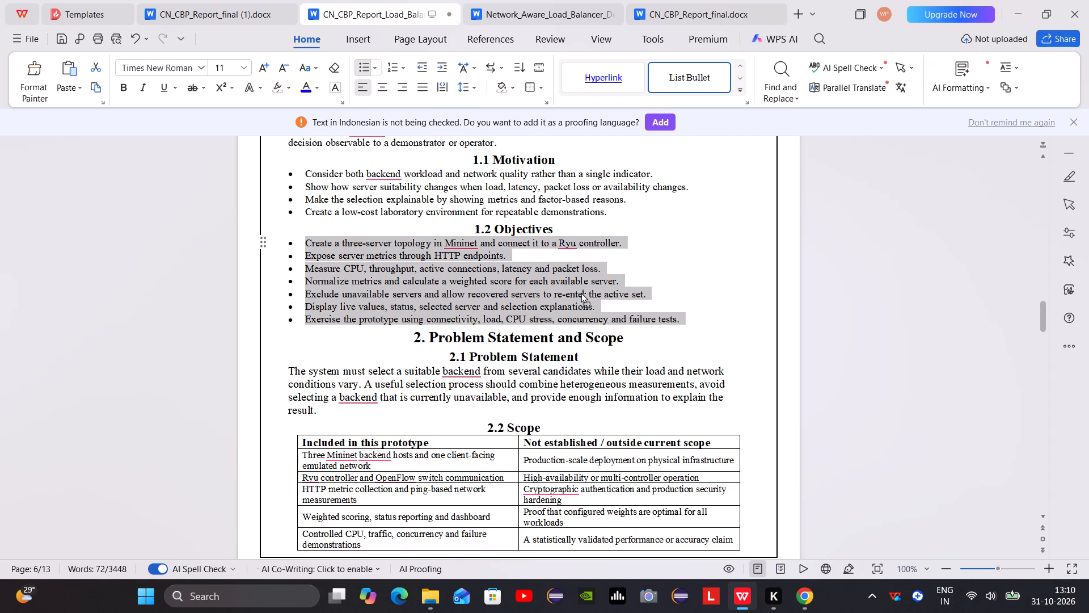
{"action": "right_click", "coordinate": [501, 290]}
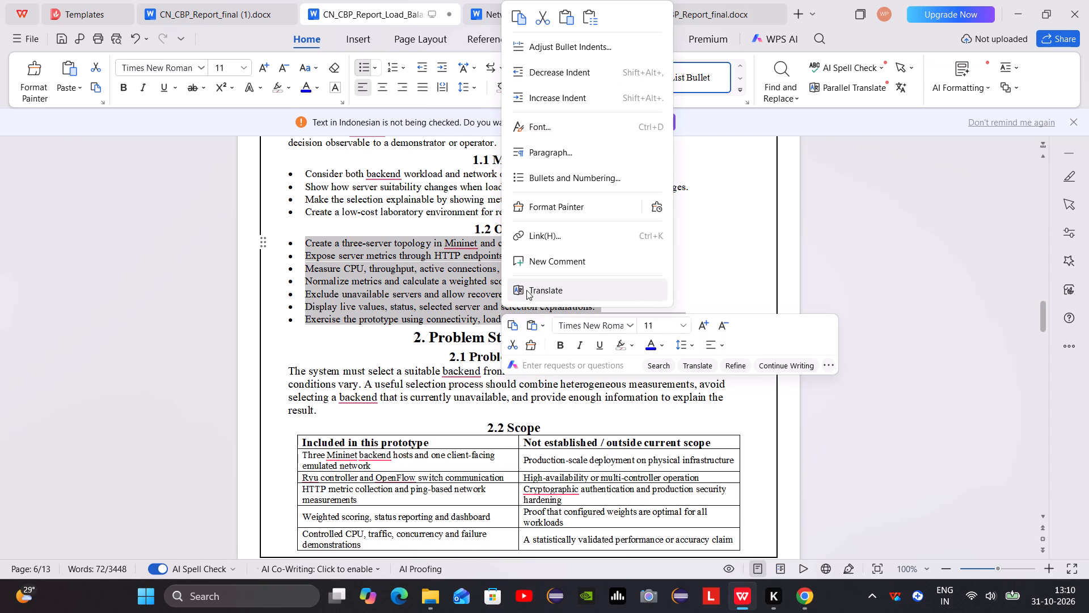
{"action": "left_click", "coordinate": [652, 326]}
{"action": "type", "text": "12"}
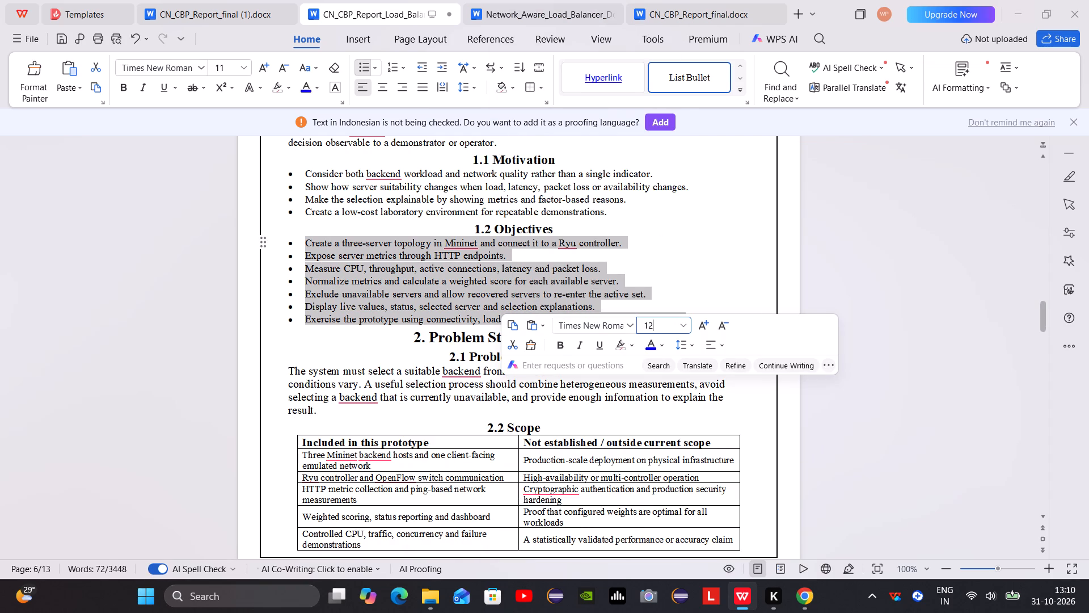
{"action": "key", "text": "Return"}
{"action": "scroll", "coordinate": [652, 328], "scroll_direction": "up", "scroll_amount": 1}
Set the font size of the bullet list under 1.2 Objectives to 12.
{"action": "right_click", "coordinate": [535, 269]}
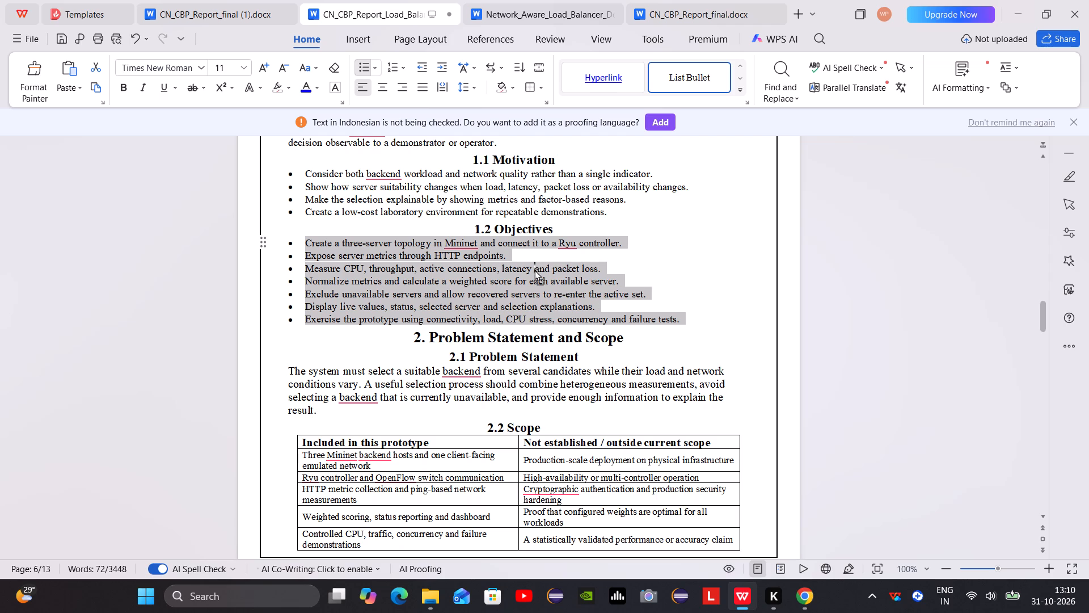
{"action": "left_click", "coordinate": [632, 317]}
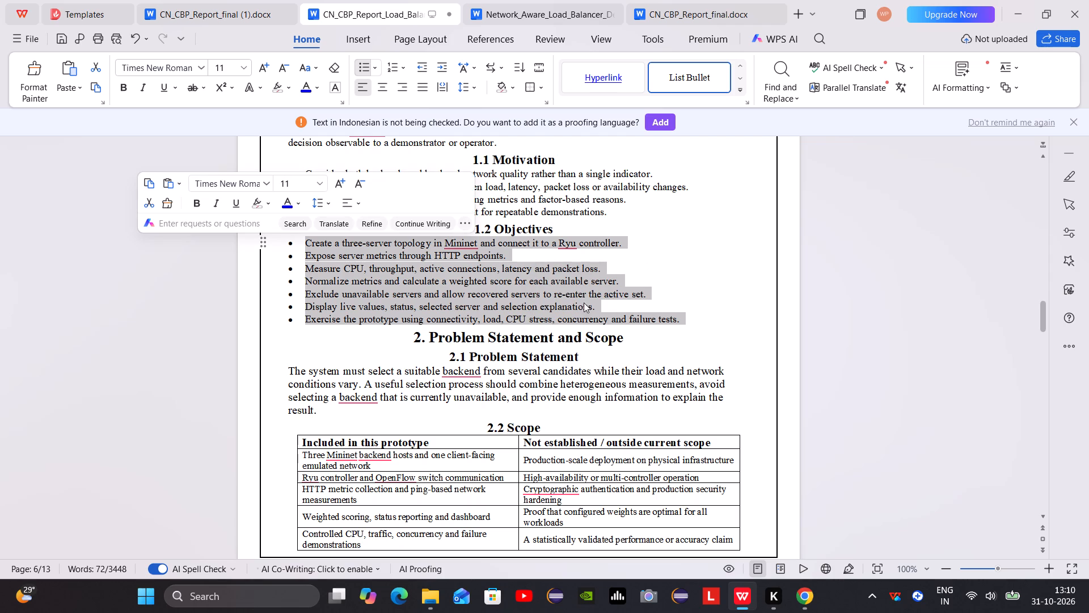
{"action": "left_click", "coordinate": [306, 182]}
{"action": "type", "text": "12"}
{"action": "key", "text": "Return"}
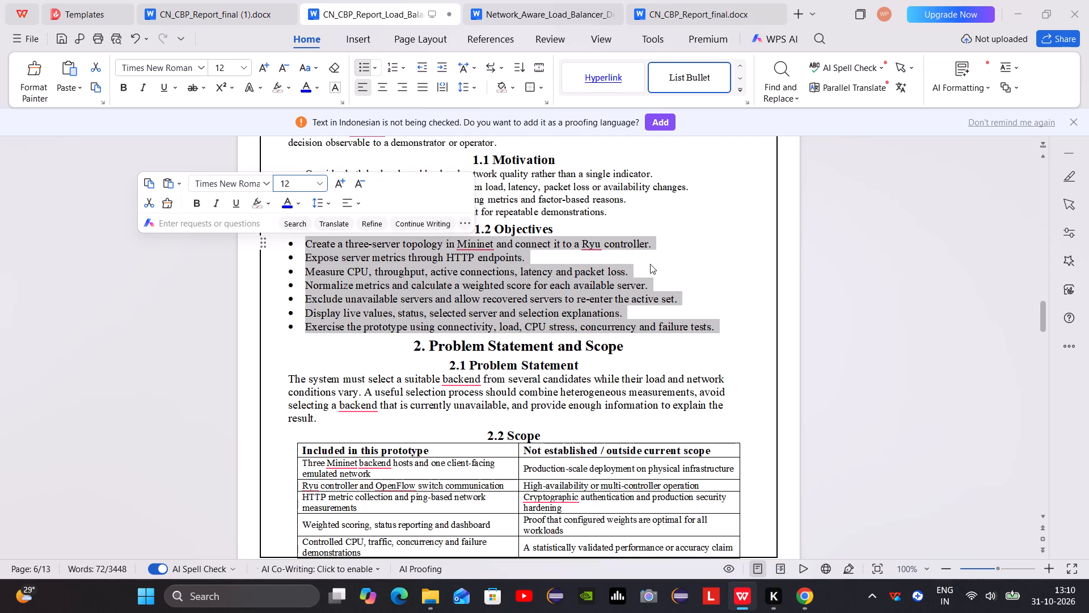
{"action": "left_click", "coordinate": [681, 264]}
Set the font size of the four-item bullet list under 1.1 Motivation to 12.
{"action": "scroll", "coordinate": [680, 262], "scroll_direction": "up", "scroll_amount": 2}
{"action": "left_click_drag", "start_coordinate": [647, 309], "coordinate": [330, 254]}
{"action": "left_click", "coordinate": [332, 253]}
{"action": "left_click", "coordinate": [301, 249]}
{"action": "left_click_drag", "start_coordinate": [301, 250], "coordinate": [441, 298]}
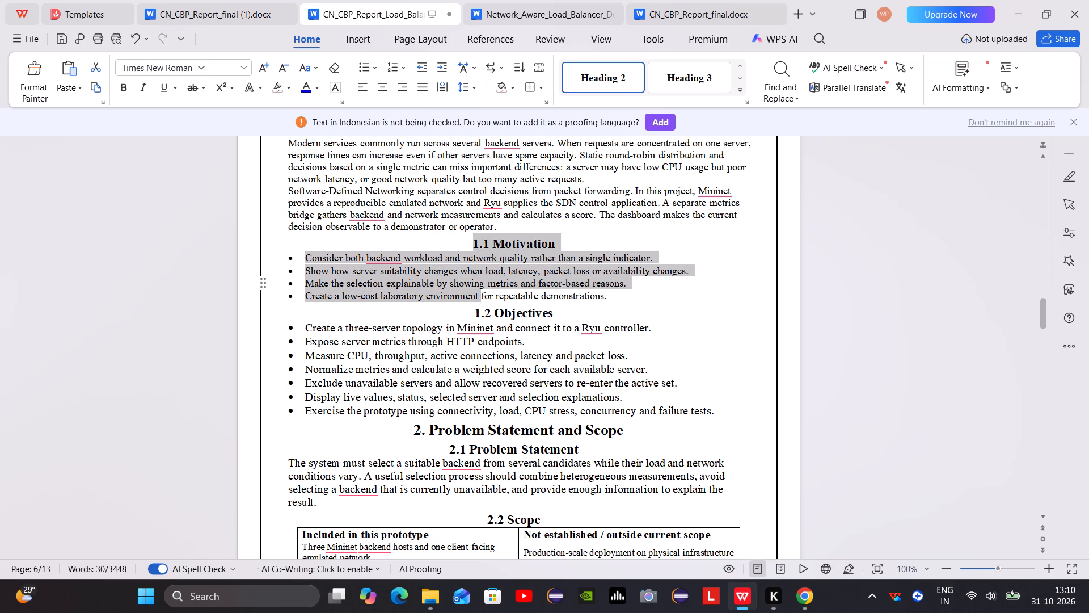
{"action": "left_click_drag", "start_coordinate": [441, 298], "coordinate": [611, 288]}
{"action": "left_click", "coordinate": [618, 288]}
{"action": "left_click_drag", "start_coordinate": [620, 289], "coordinate": [402, 261]}
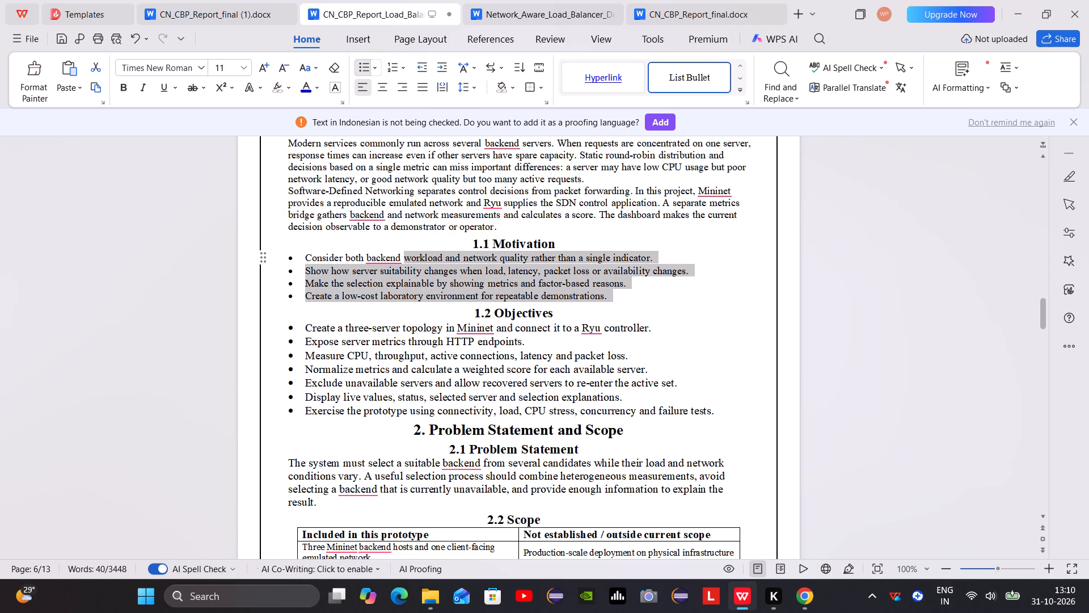
{"action": "left_click_drag", "start_coordinate": [402, 261], "coordinate": [289, 262]}
{"action": "left_click", "coordinate": [294, 200]}
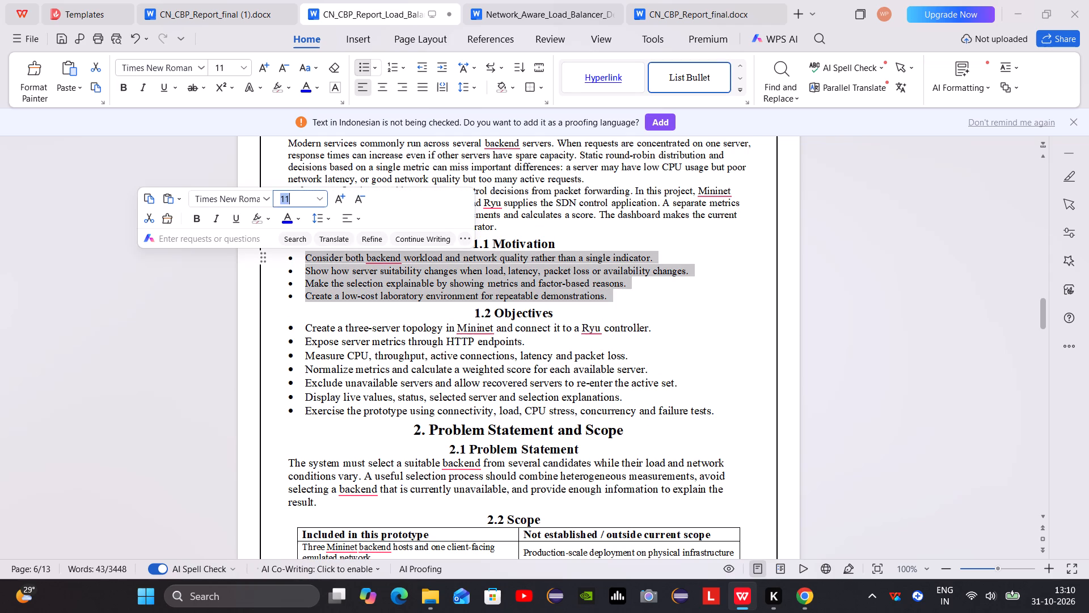
{"action": "type", "text": "12"}
{"action": "key", "text": "Return"}
{"action": "left_click", "coordinate": [706, 344]}
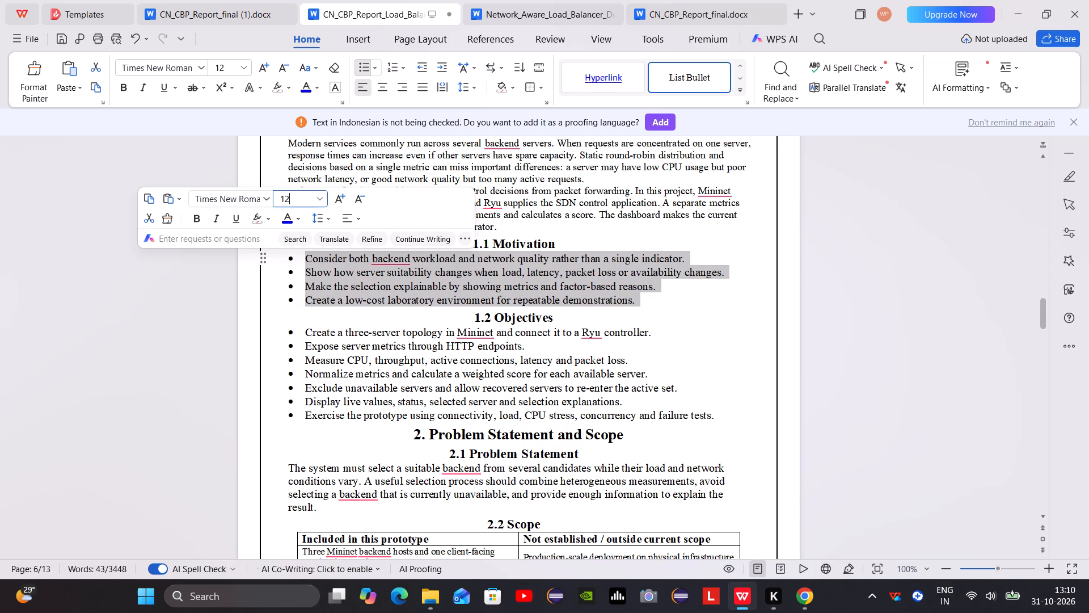
Set the font size of both paragraphs under 1. Introduction to 12, leaving out the heading.
{"action": "scroll", "coordinate": [693, 309], "scroll_direction": "up", "scroll_amount": 3}
{"action": "left_click_drag", "start_coordinate": [757, 349], "coordinate": [195, 248]}
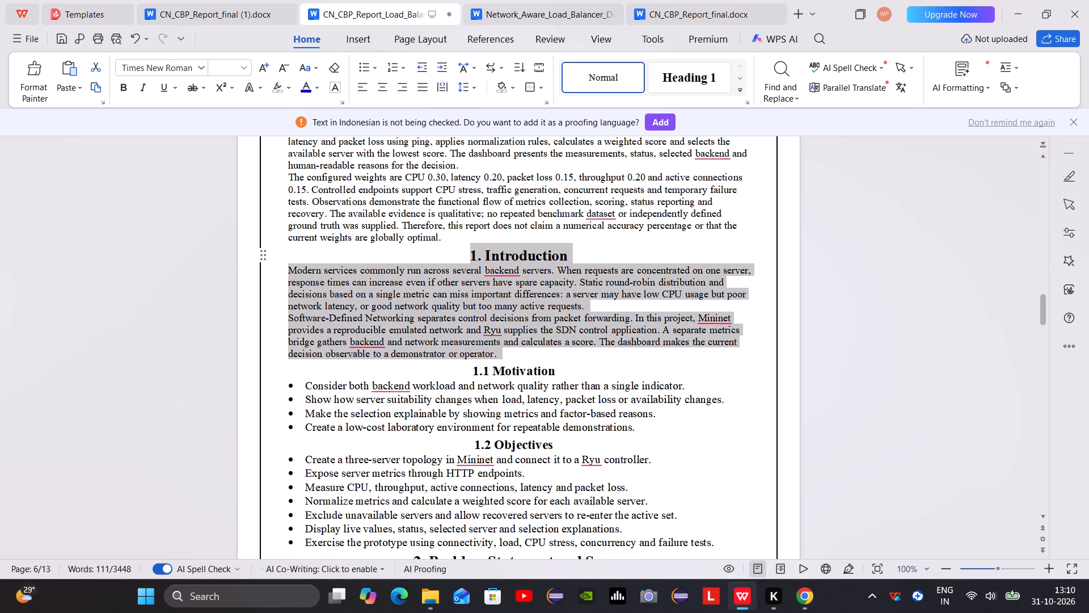
{"action": "left_click_drag", "start_coordinate": [195, 248], "coordinate": [201, 273]}
{"action": "left_click", "coordinate": [277, 215]}
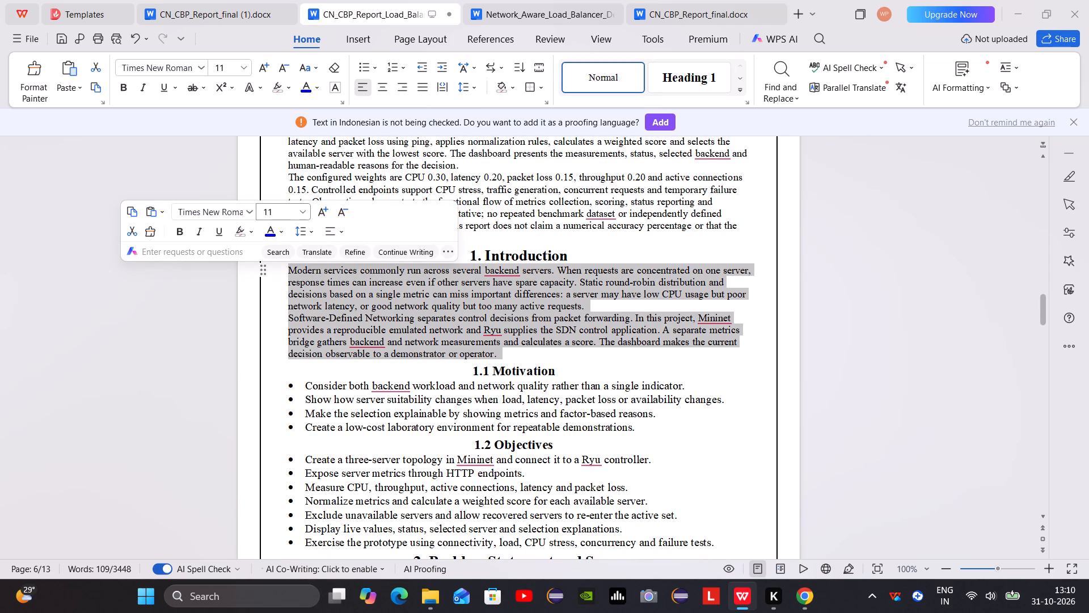
{"action": "type", "text": "12"}
{"action": "key", "text": "Return"}
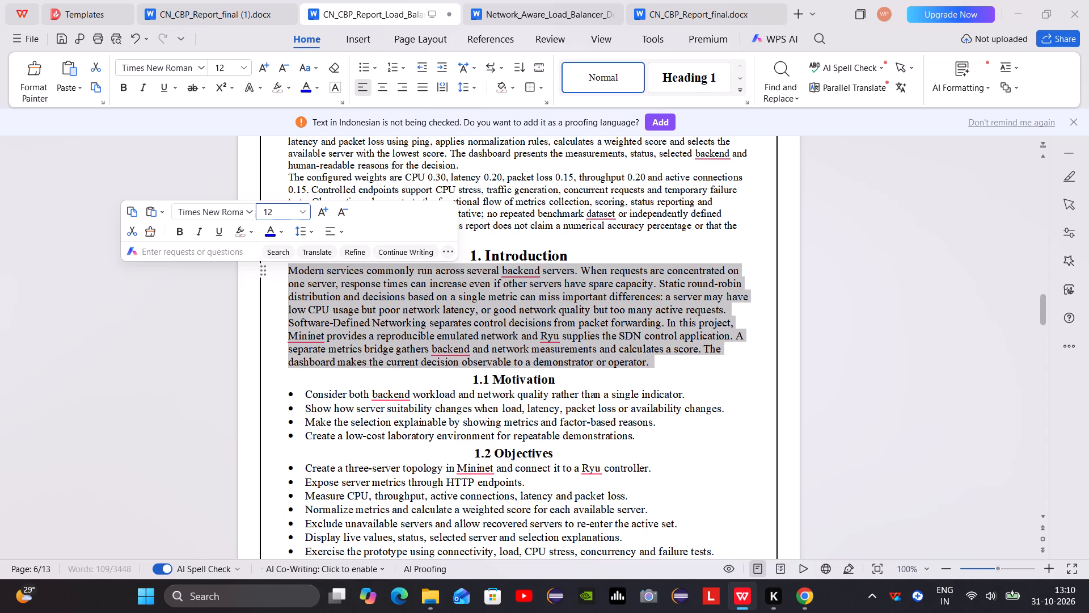
{"action": "left_click", "coordinate": [706, 233]}
Set the font size of both paragraphs under the Abstract heading to 12.
{"action": "left_click_drag", "start_coordinate": [745, 233], "coordinate": [741, 228]}
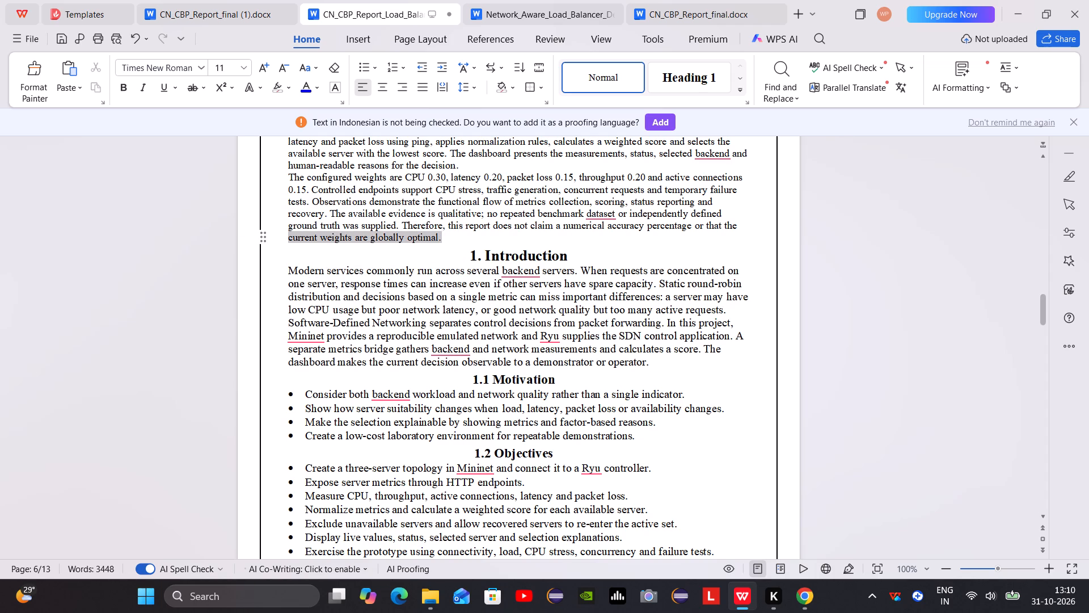
{"action": "left_click_drag", "start_coordinate": [741, 228], "coordinate": [206, 250]}
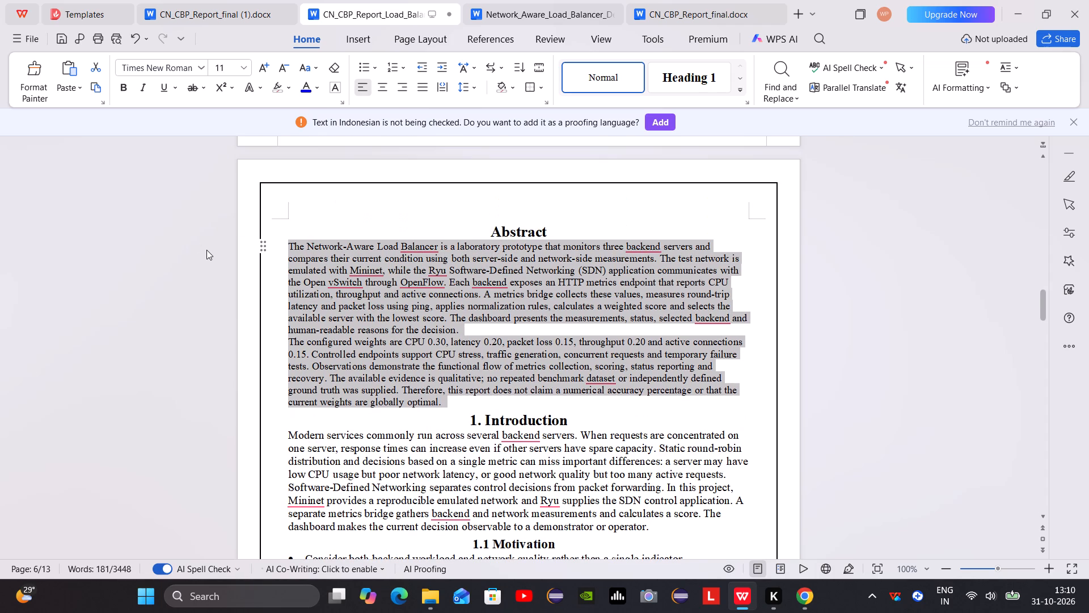
{"action": "left_click_drag", "start_coordinate": [206, 250], "coordinate": [209, 249]}
{"action": "left_click", "coordinate": [285, 191]}
{"action": "type", "text": "12"}
{"action": "key", "text": "Return"}
{"action": "left_click", "coordinate": [700, 395]}
Review the report's opening pages from the Introduction back to the cover page.
{"action": "scroll", "coordinate": [698, 413], "scroll_direction": "down", "scroll_amount": 4}
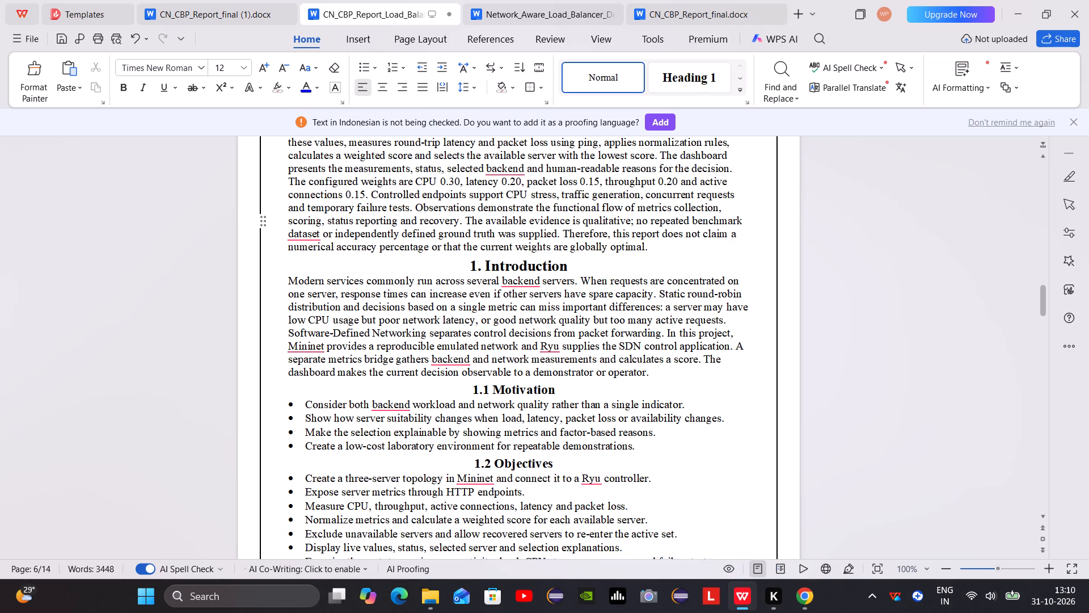
{"action": "scroll", "coordinate": [416, 358], "scroll_direction": "up", "scroll_amount": 13}
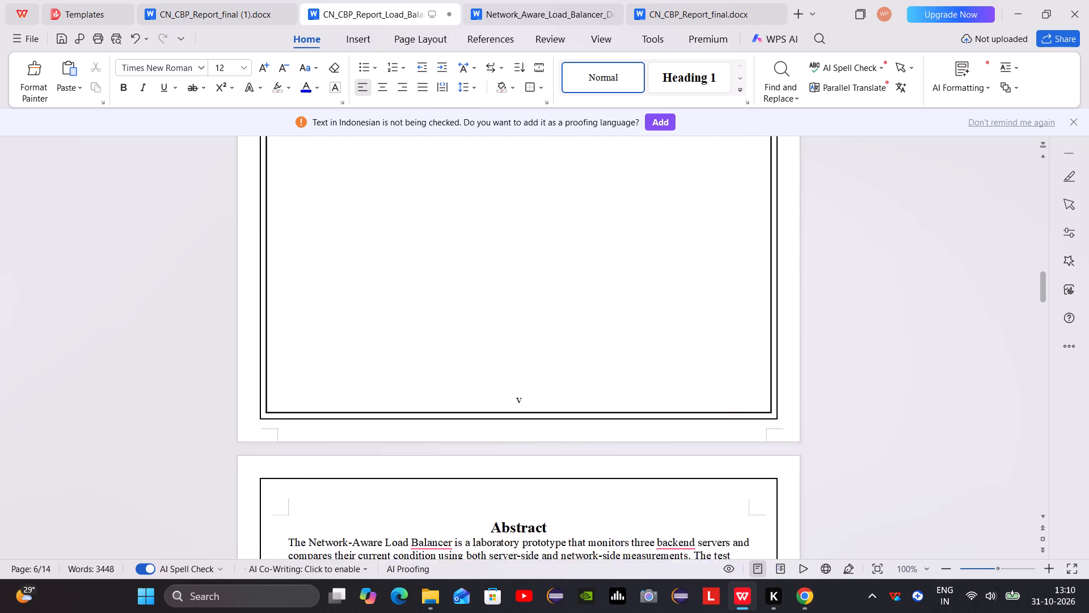
{"action": "scroll", "coordinate": [393, 345], "scroll_direction": "up", "scroll_amount": 20}
{"action": "scroll", "coordinate": [393, 345], "scroll_direction": "up", "scroll_amount": 20}
{"action": "scroll", "coordinate": [393, 345], "scroll_direction": "up", "scroll_amount": 2}
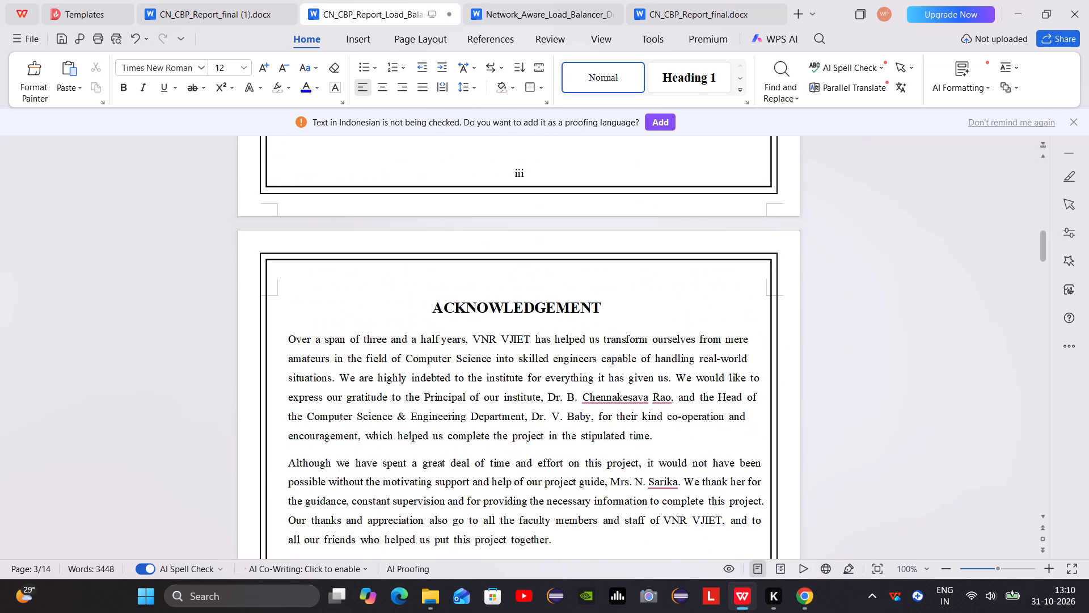
{"action": "scroll", "coordinate": [391, 343], "scroll_direction": "up", "scroll_amount": 20}
{"action": "scroll", "coordinate": [391, 343], "scroll_direction": "up", "scroll_amount": 20}
{"action": "scroll", "coordinate": [391, 343], "scroll_direction": "up", "scroll_amount": 1}
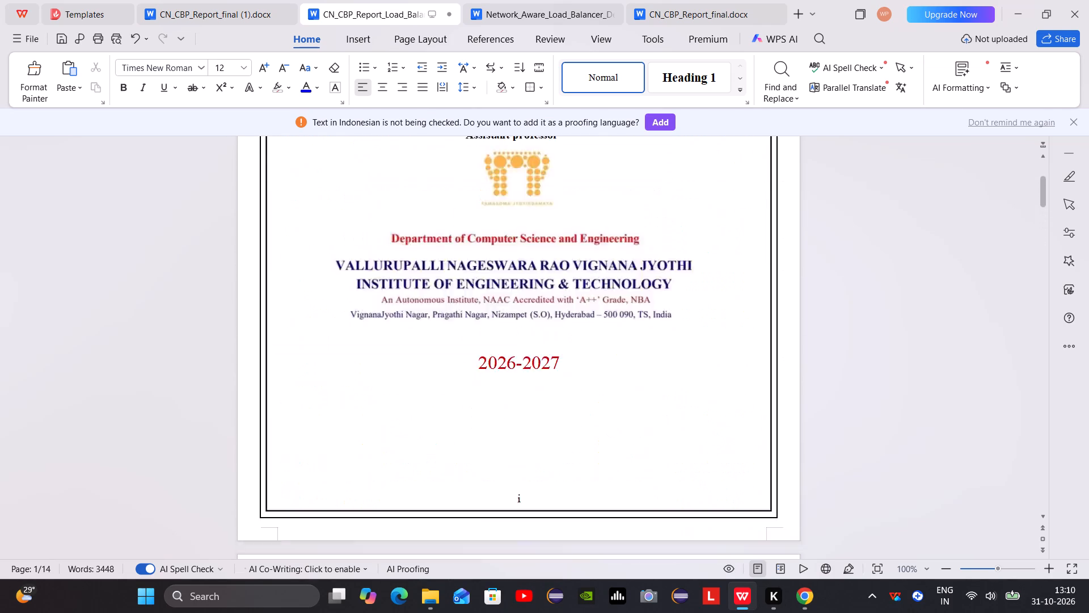
{"action": "scroll", "coordinate": [415, 367], "scroll_direction": "up", "scroll_amount": 14}
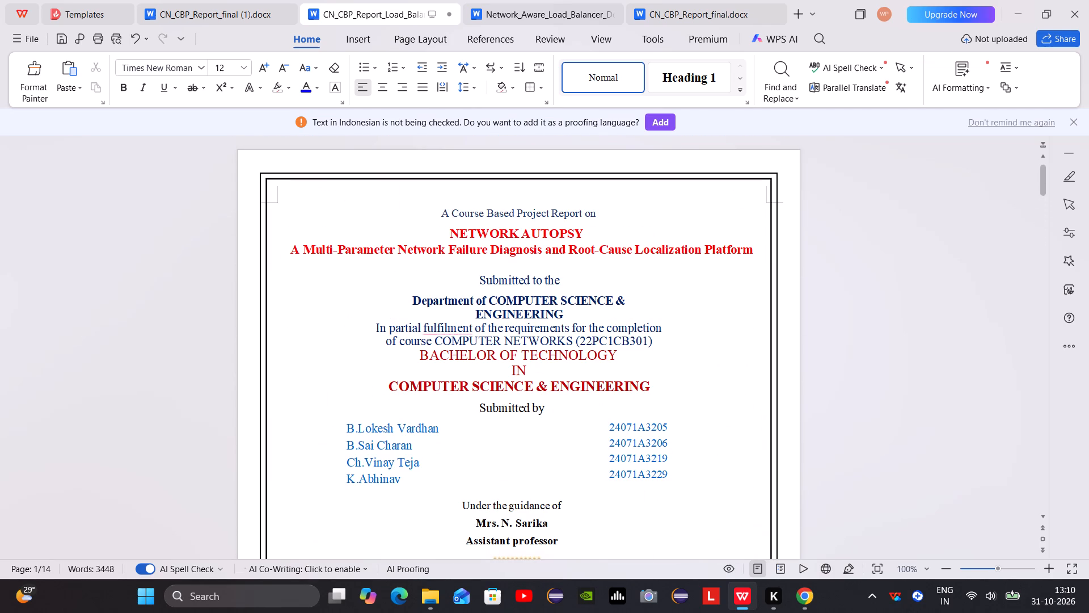
Change the last digit of the first student's roll number on the cover page to 4.
{"action": "left_click", "coordinate": [670, 425]}
{"action": "key", "text": "BackSpace"}
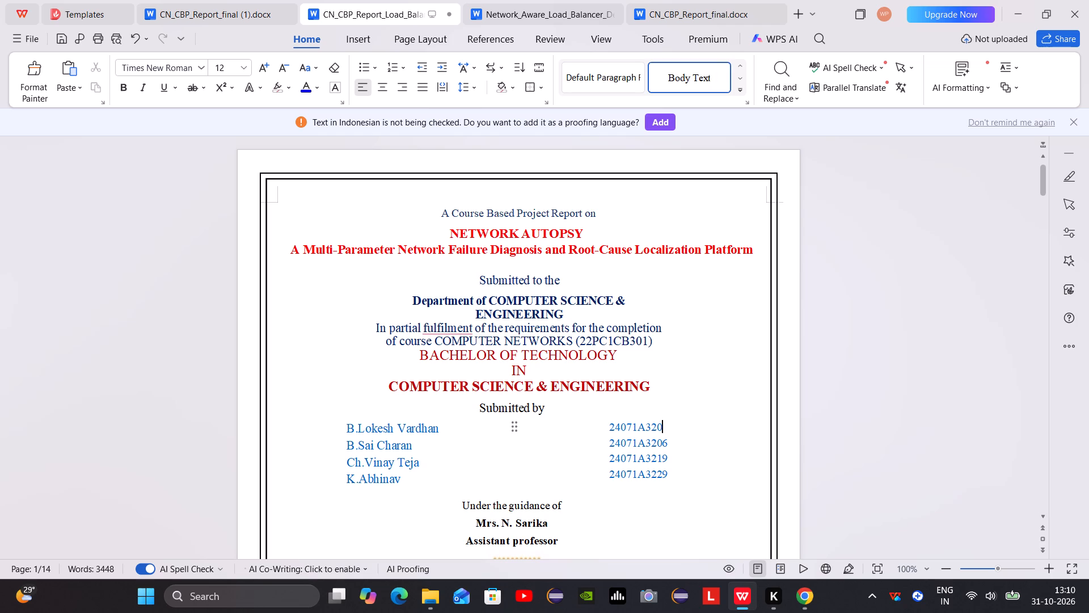
{"action": "key", "text": "4"}
Replace the first student's name under Submitted by with the new team member's name, keeping the initial and normal capitalization.
{"action": "left_click", "coordinate": [440, 428]}
{"action": "key", "text": "BackSpace"}
{"action": "key", "text": "BackSpace"}
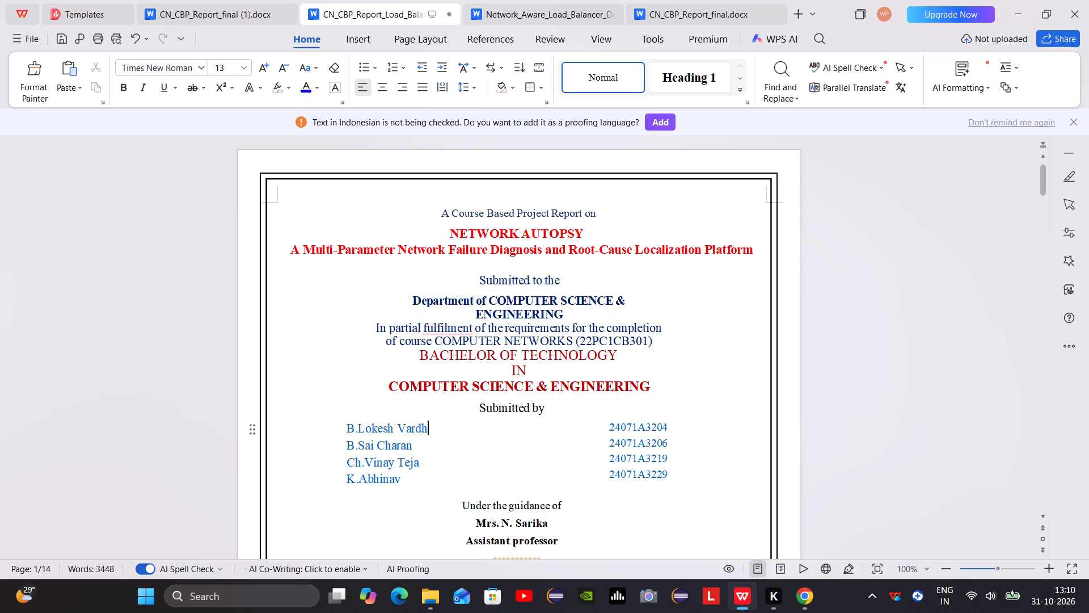
{"action": "key", "text": "BackSpace"}
{"action": "key", "text": "BackSpace"}
{"action": "key", "text": "BackSpace"}
{"action": "key", "text": "BackSpace"}
{"action": "key", "text": "BackSpace"}
{"action": "key", "text": "BackSpace"}
{"action": "key", "text": "BackSpace"}
{"action": "key", "text": "BackSpace"}
{"action": "key", "text": "BackSpace"}
{"action": "key", "text": "BackSpace"}
{"action": "key", "text": "BackSpace"}
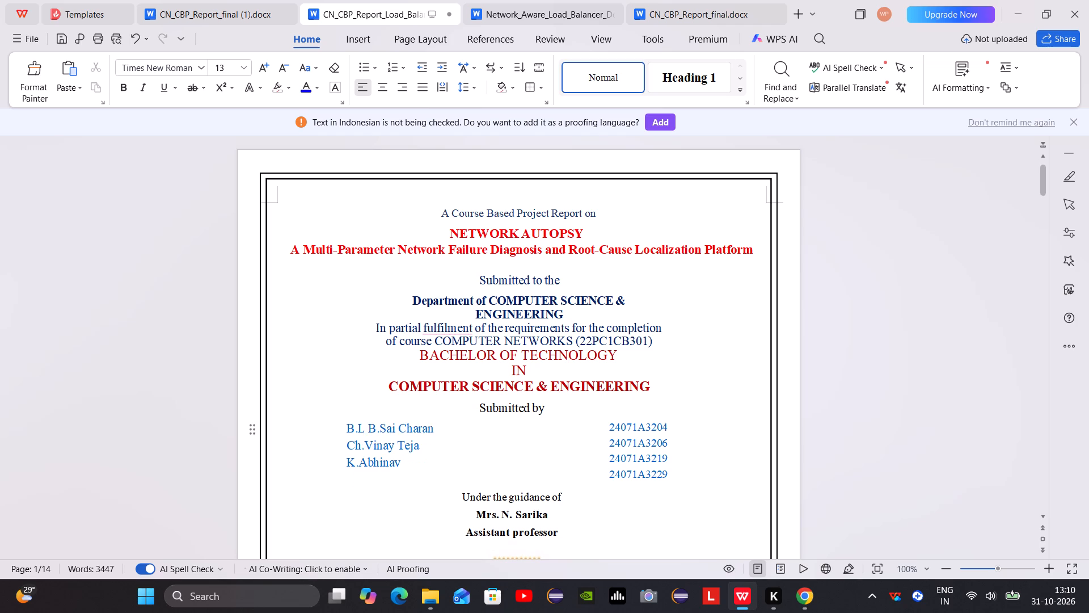
{"action": "key", "text": "BackSpace"}
{"action": "type", "text": "sATHWIK"}
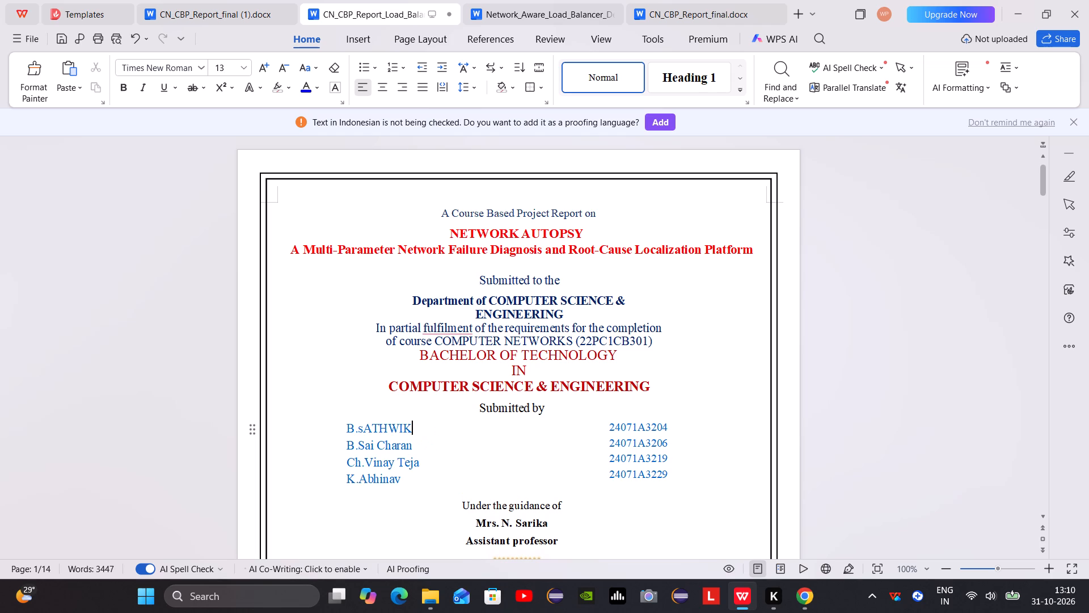
{"action": "key", "text": "ctrl+z"}
{"action": "key", "text": "ctrl+z"}
{"action": "key", "text": "ctrl+z"}
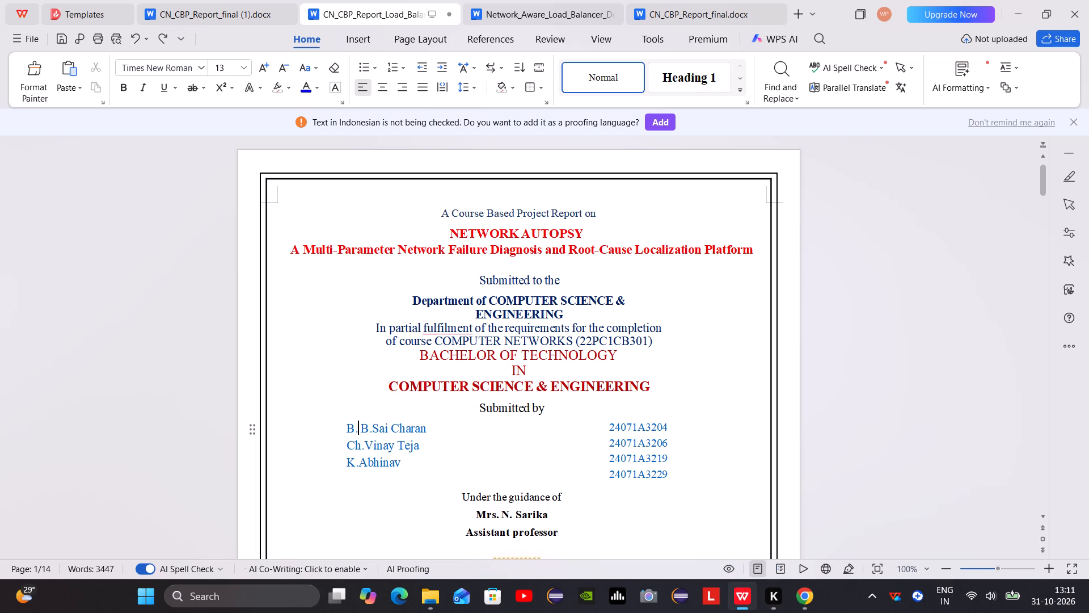
{"action": "type", "text": "Sa"}
{"action": "type", "text": "th"}
{"action": "type", "text": "wik"}
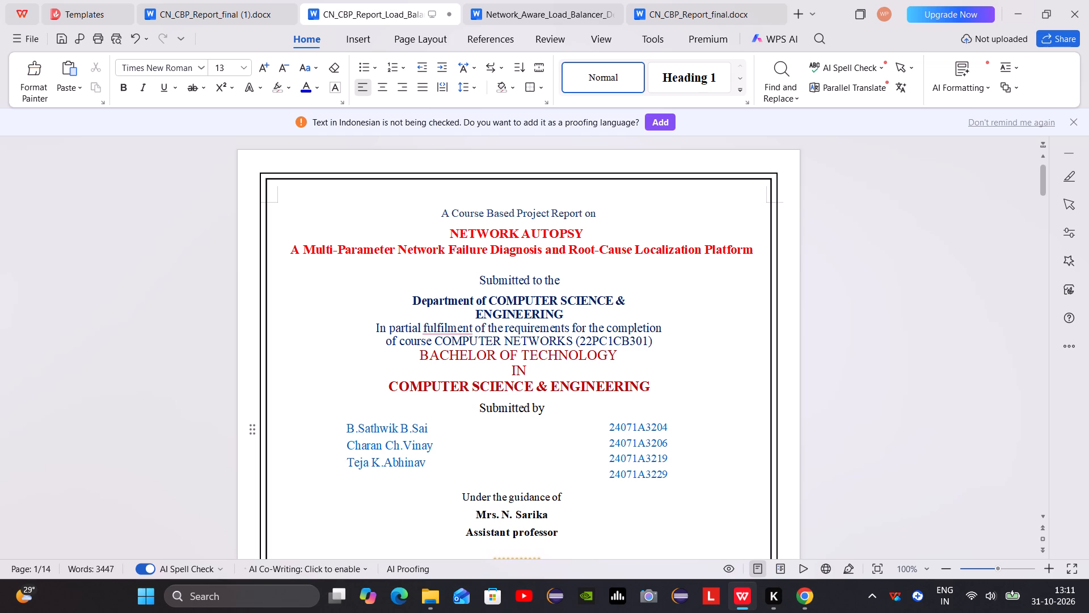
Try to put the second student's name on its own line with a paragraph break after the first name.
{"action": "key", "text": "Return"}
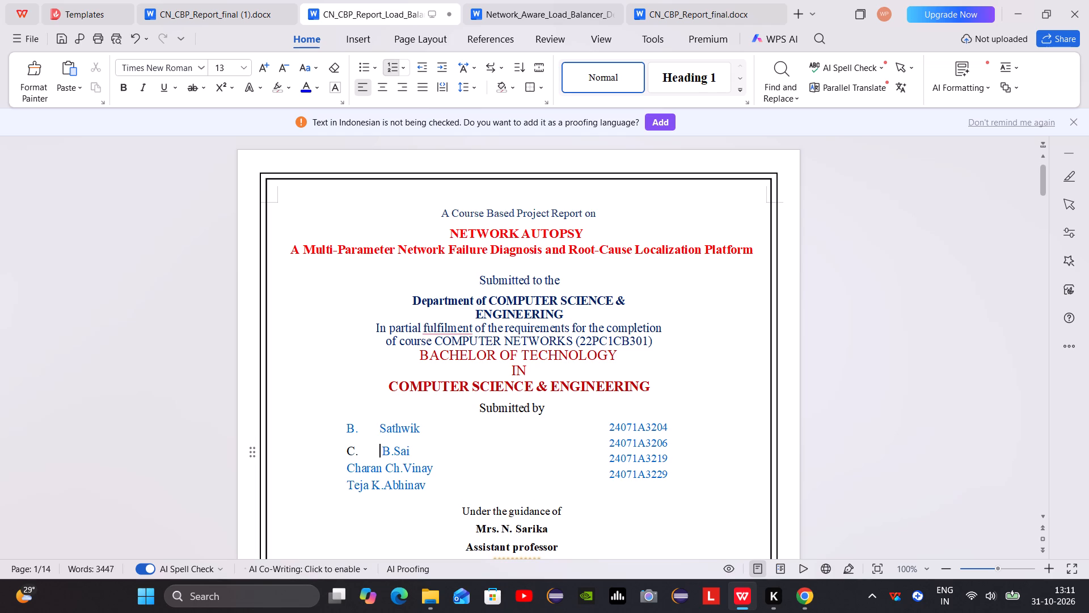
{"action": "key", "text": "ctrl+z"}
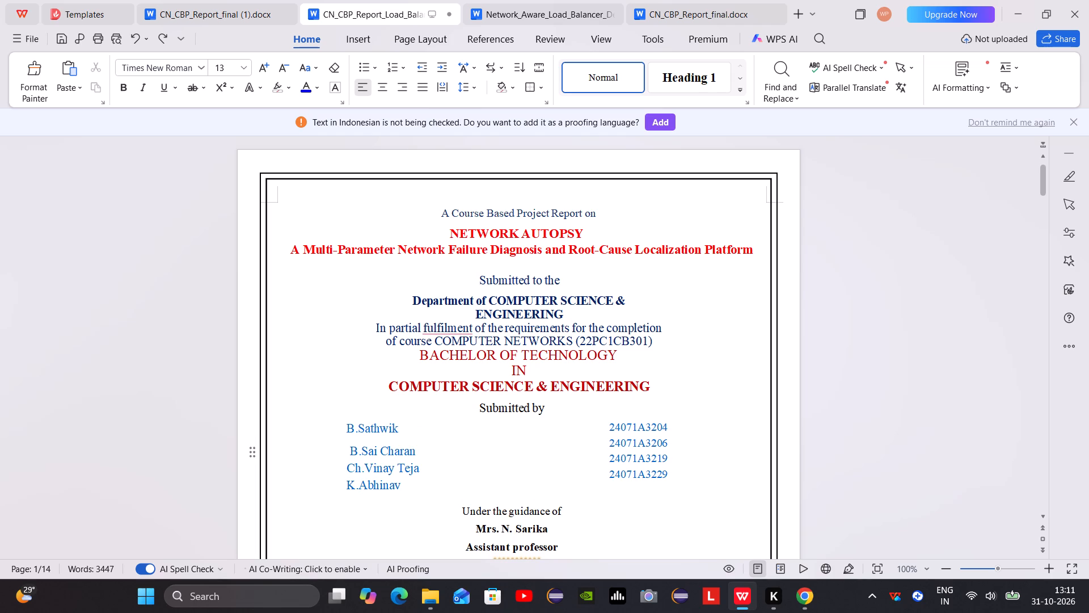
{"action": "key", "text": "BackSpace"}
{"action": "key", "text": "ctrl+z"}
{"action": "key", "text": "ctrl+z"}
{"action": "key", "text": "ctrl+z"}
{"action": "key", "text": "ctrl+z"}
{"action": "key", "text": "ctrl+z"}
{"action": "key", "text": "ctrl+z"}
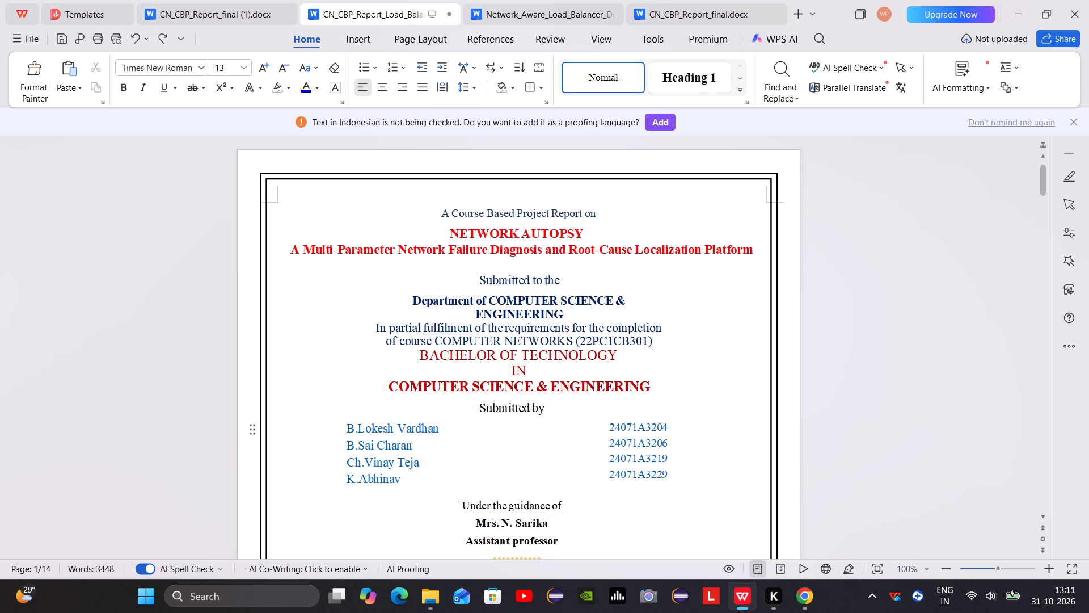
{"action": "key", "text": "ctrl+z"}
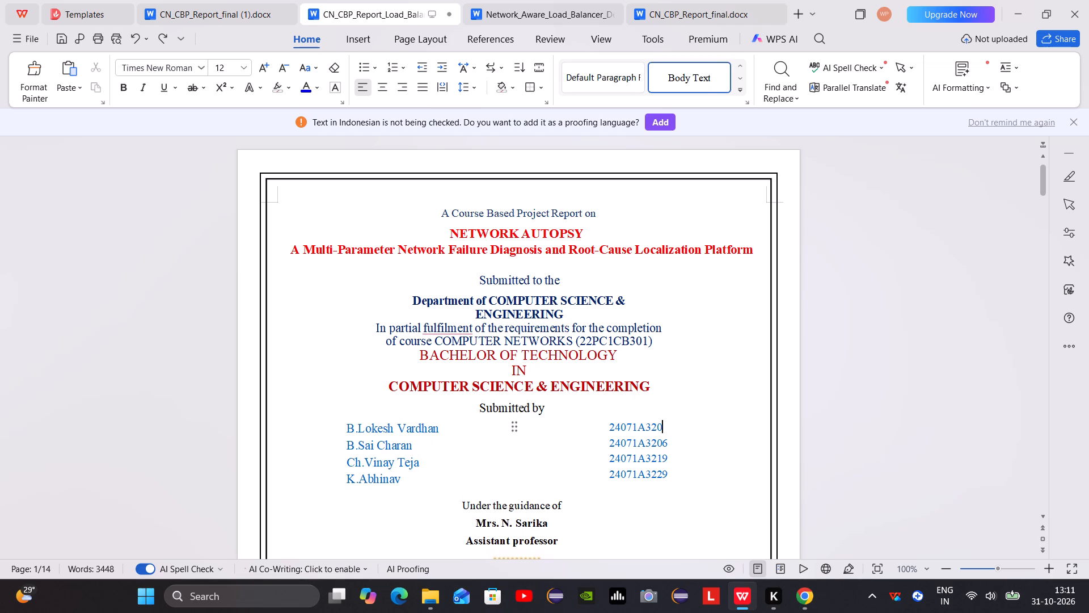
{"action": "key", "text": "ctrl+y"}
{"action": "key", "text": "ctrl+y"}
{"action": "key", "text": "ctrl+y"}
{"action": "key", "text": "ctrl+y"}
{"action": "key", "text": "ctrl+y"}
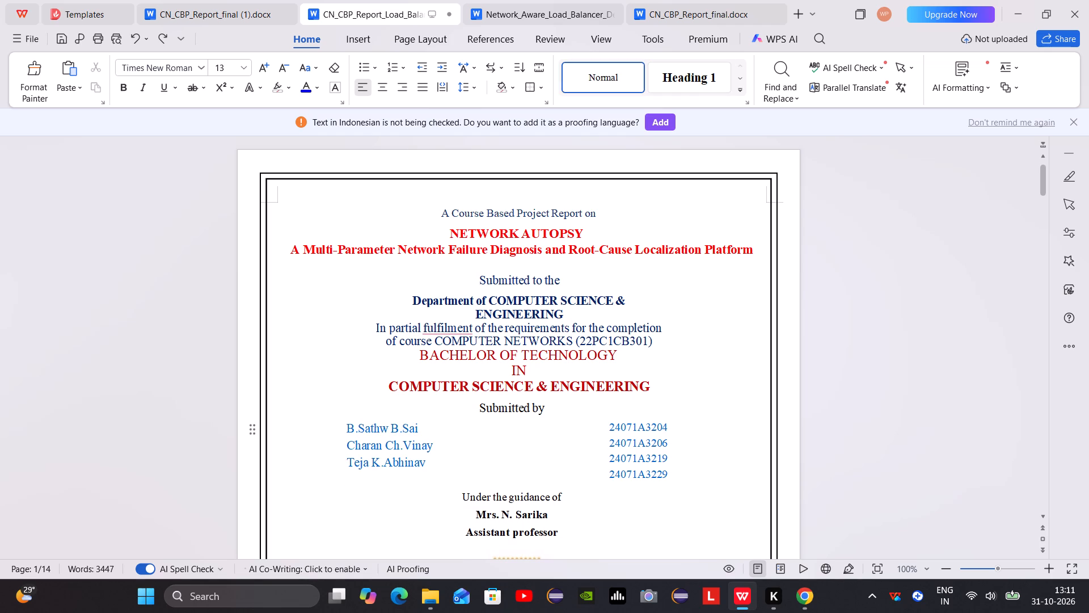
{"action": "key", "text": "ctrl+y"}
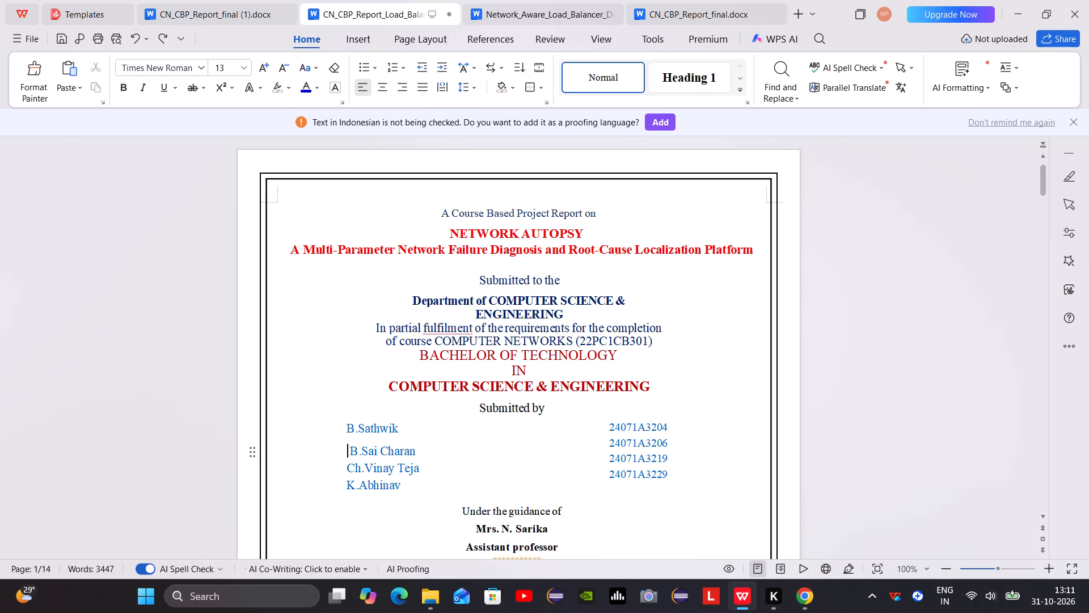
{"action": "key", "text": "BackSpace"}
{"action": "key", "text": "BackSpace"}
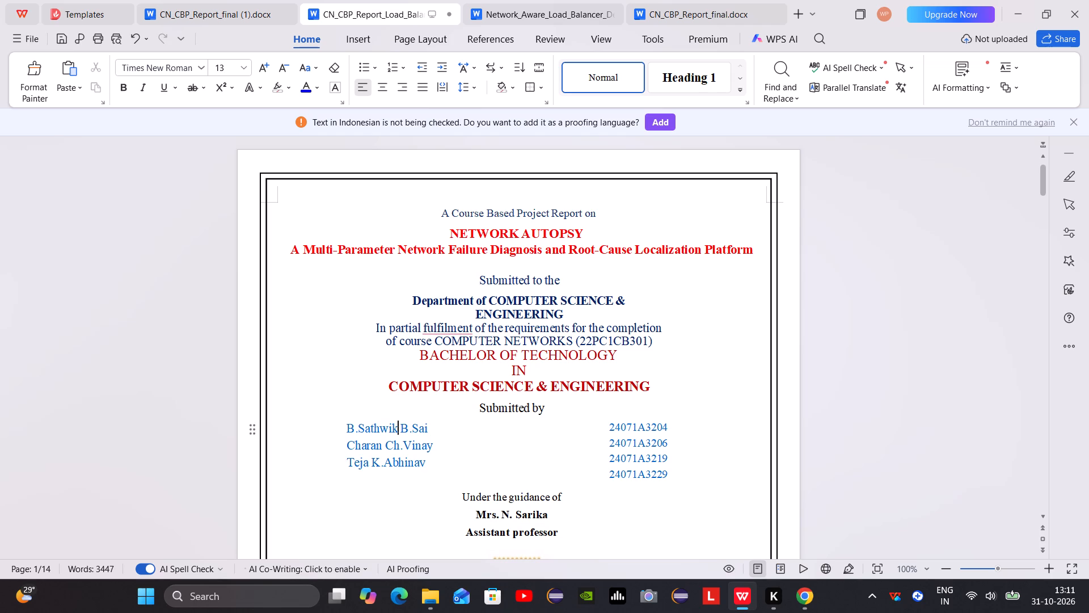
Pad the gap after the first student's name with spaces so the second name wraps onto its own line.
{"action": "key", "text": "space"}
{"action": "key", "text": "space"}
{"action": "key", "text": "space"}
{"action": "key", "text": "space"}
{"action": "key", "text": "space"}
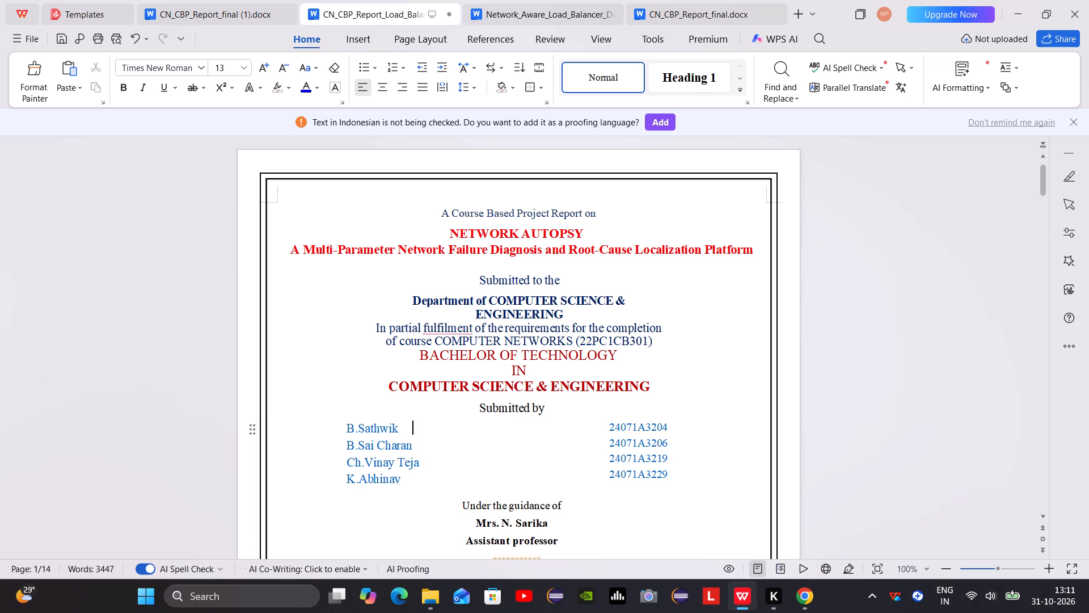
Replace the second student's name, including the initial, with the new team member's name.
{"action": "left_click", "coordinate": [411, 443]}
{"action": "key", "text": "BackSpace"}
{"action": "key", "text": "BackSpace"}
{"action": "key", "text": "BackSpace"}
{"action": "key", "text": "BackSpace"}
{"action": "key", "text": "BackSpace"}
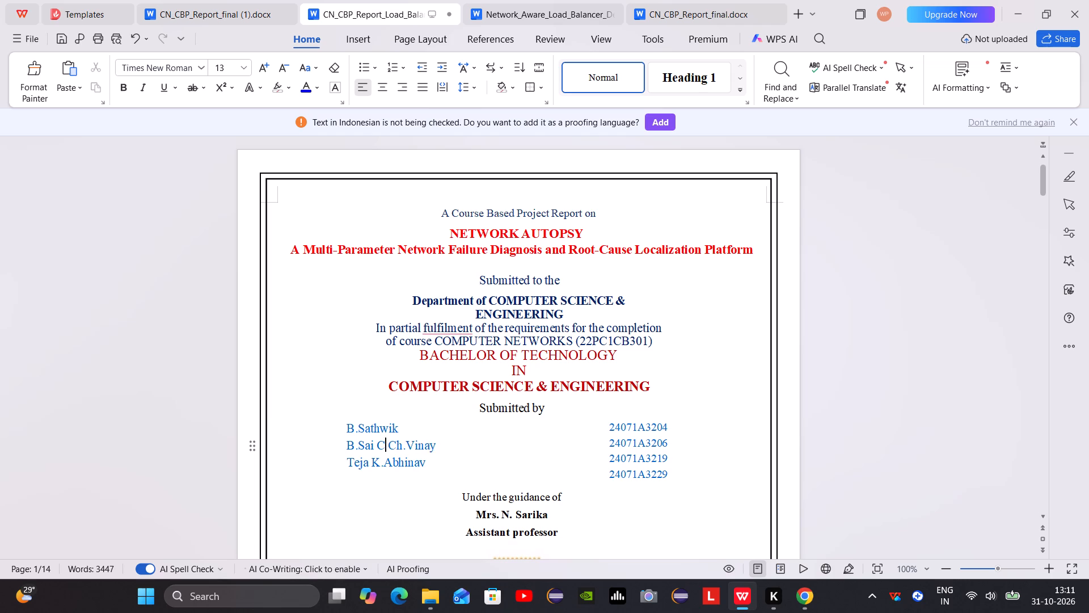
{"action": "key", "text": "BackSpace"}
{"action": "key", "text": "BackSpace"}
{"action": "key", "text": "BackSpace"}
{"action": "key", "text": "BackSpace"}
{"action": "key", "text": "BackSpace"}
{"action": "key", "text": "BackSpace"}
{"action": "key", "text": "BackSpace"}
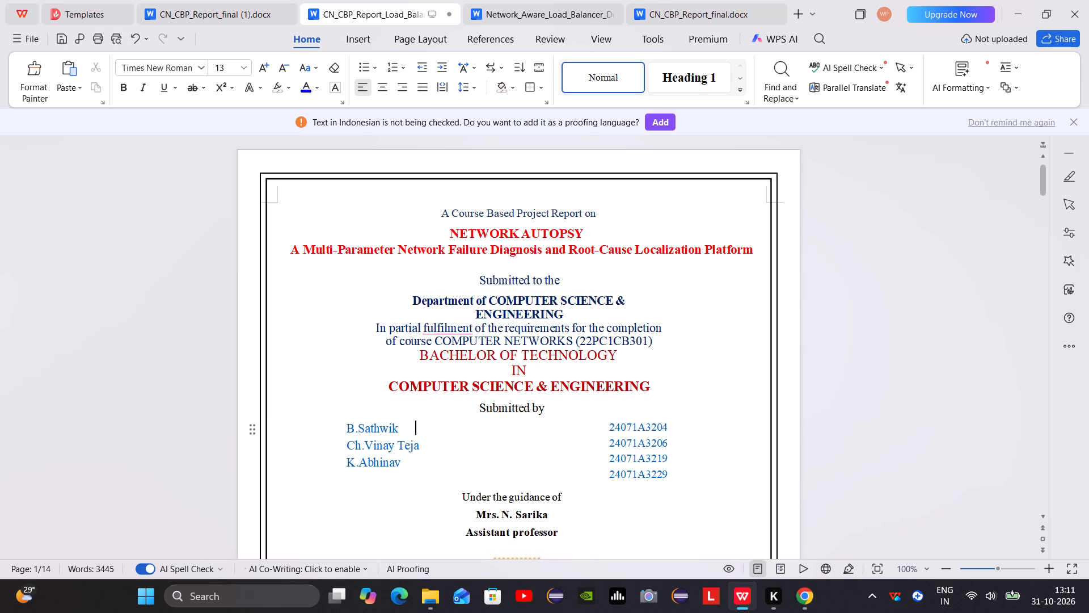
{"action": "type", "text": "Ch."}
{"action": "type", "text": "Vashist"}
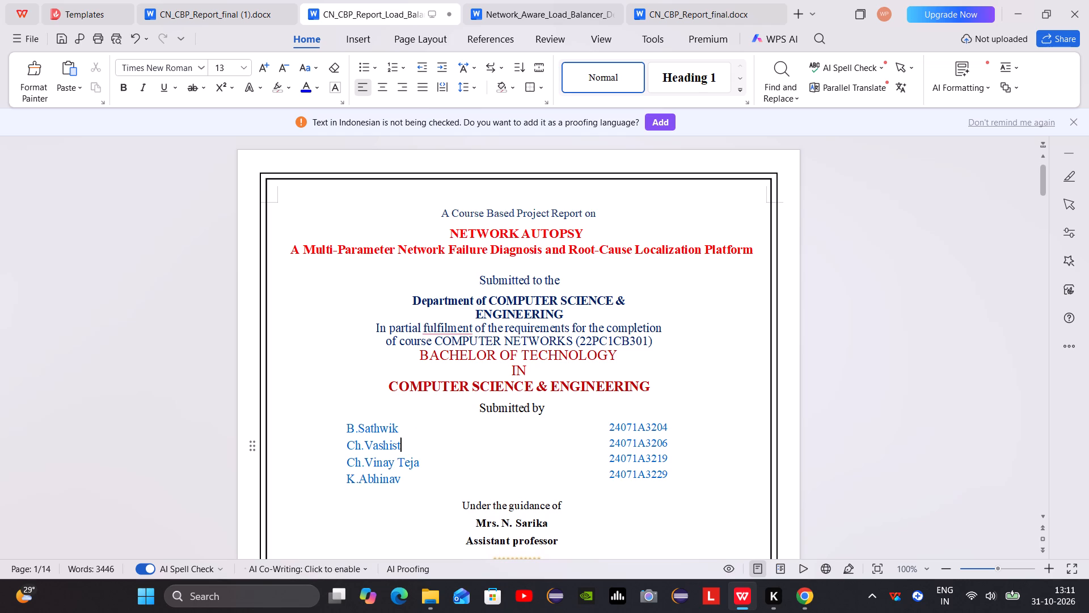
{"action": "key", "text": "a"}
Change the initial of the third student's name on the cover page to K.
{"action": "left_click", "coordinate": [421, 463]}
{"action": "key", "text": "Left"}
{"action": "key", "text": "Left"}
{"action": "key", "text": "Left"}
{"action": "key", "text": "Left"}
{"action": "key", "text": "Left"}
{"action": "key", "text": "Left"}
{"action": "key", "text": "Left"}
{"action": "key", "text": "Left"}
{"action": "key", "text": "Left"}
{"action": "key", "text": "Left"}
{"action": "key", "text": "Left"}
{"action": "key", "text": "Left"}
{"action": "key", "text": "BackSpace"}
{"action": "key", "text": "BackSpace"}
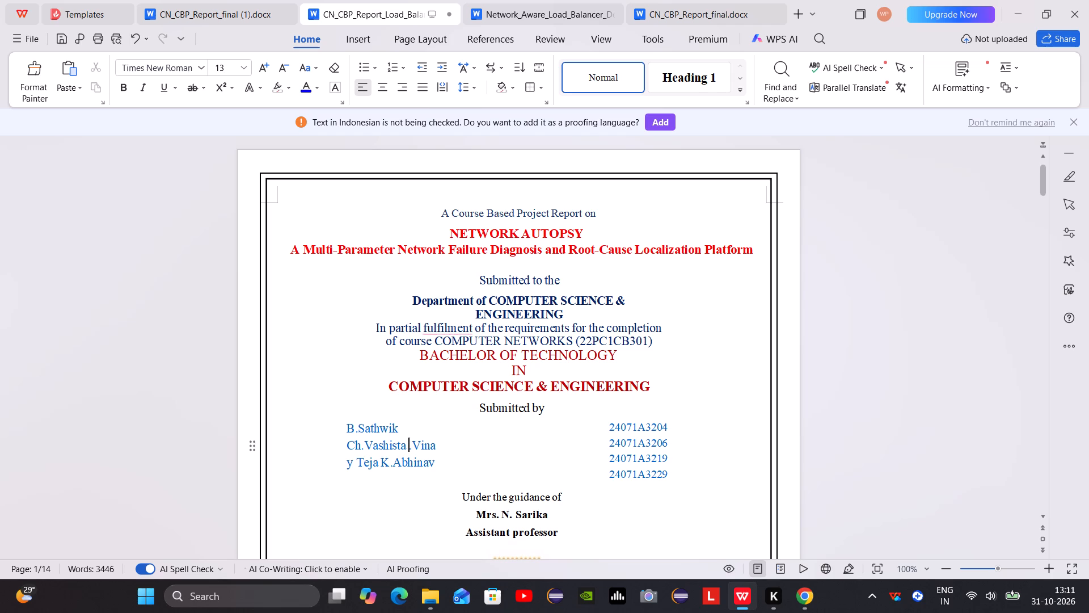
{"action": "key", "text": "shift+k"}
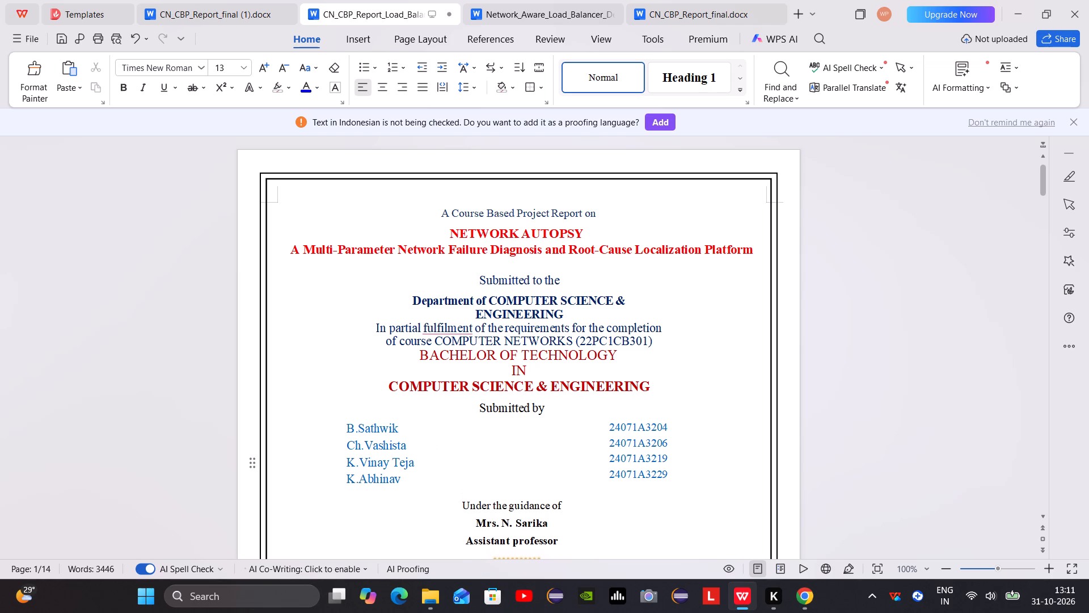
Replace the rest of the third student's name with the new team member's given name, keeping the initial.
{"action": "left_click", "coordinate": [414, 459]}
{"action": "key", "text": "BackSpace"}
{"action": "key", "text": "BackSpace"}
{"action": "key", "text": "BackSpace"}
{"action": "key", "text": "BackSpace"}
{"action": "key", "text": "BackSpace"}
{"action": "key", "text": "BackSpace"}
{"action": "key", "text": "BackSpace"}
{"action": "key", "text": "BackSpace"}
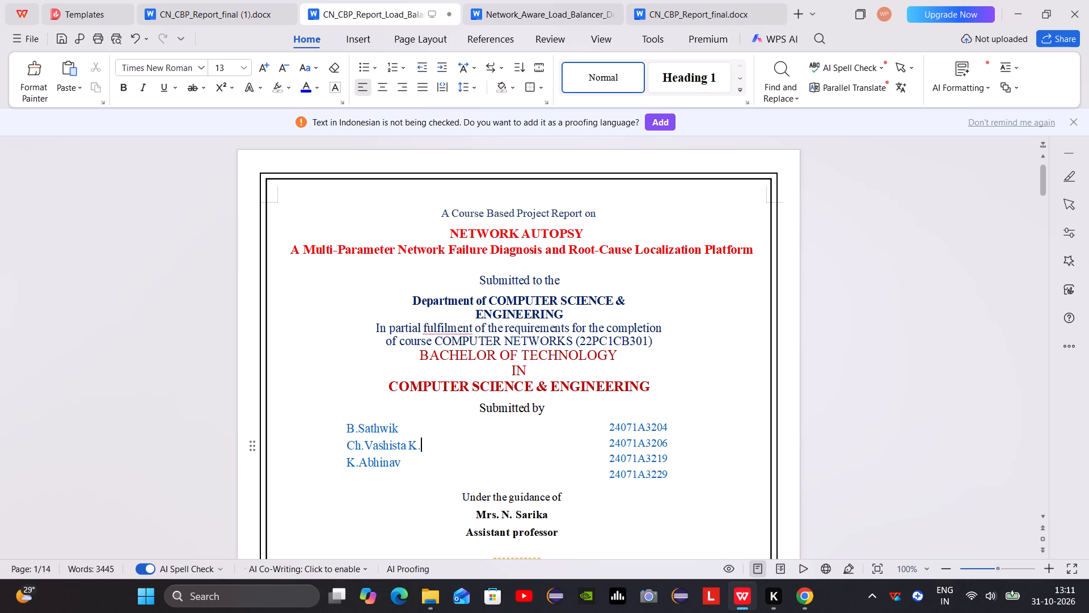
{"action": "type", "text": "Manvith"}
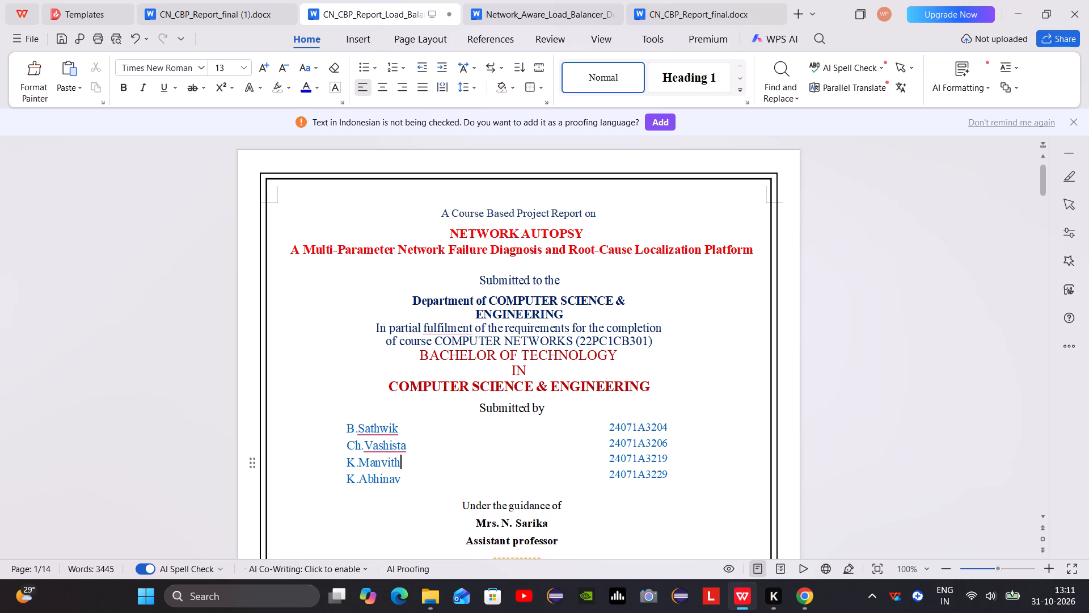
Replace the fourth student's given name with the new team member's, capitalized and keeping the existing initial.
{"action": "left_click", "coordinate": [403, 474]}
{"action": "key", "text": "BackSpace"}
{"action": "key", "text": "BackSpace"}
{"action": "key", "text": "BackSpace"}
{"action": "key", "text": "BackSpace"}
{"action": "key", "text": "BackSpace"}
{"action": "key", "text": "BackSpace"}
{"action": "key", "text": "BackSpace"}
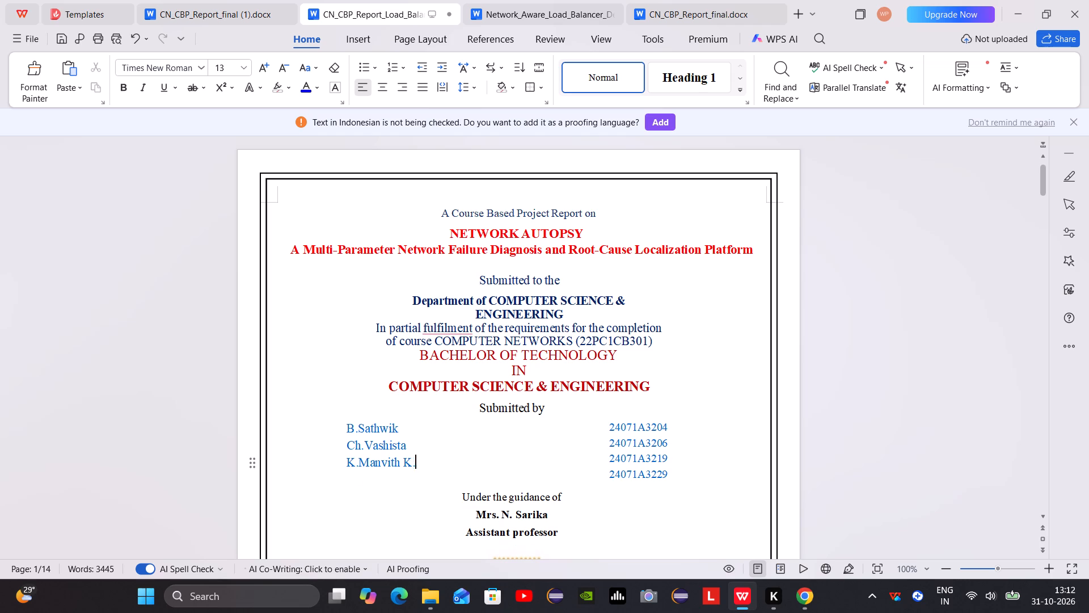
{"action": "type", "text": "jaya"}
{"action": "key", "text": "m"}
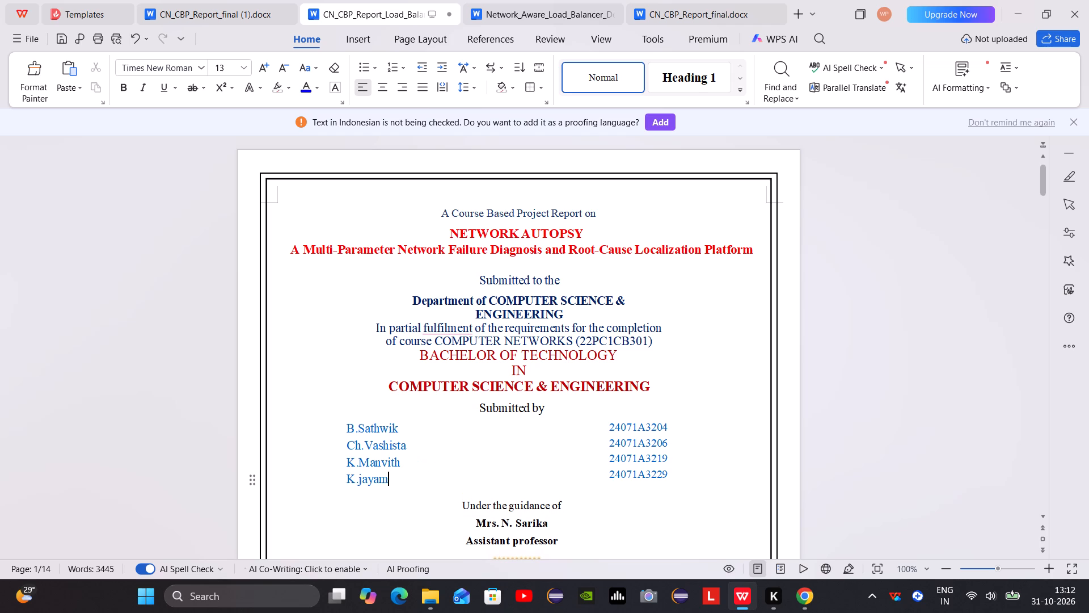
{"action": "key", "text": "BackSpace"}
{"action": "type", "text": "nh"}
{"action": "key", "text": "BackSpace"}
{"action": "type", "text": "th"}
{"action": "left_click", "coordinate": [363, 475]}
{"action": "key", "text": "BackSpace"}
{"action": "key", "text": "shift+j"}
Correct the final digits of the second, third and fourth students' roll numbers on the cover page.
{"action": "left_click", "coordinate": [662, 443]}
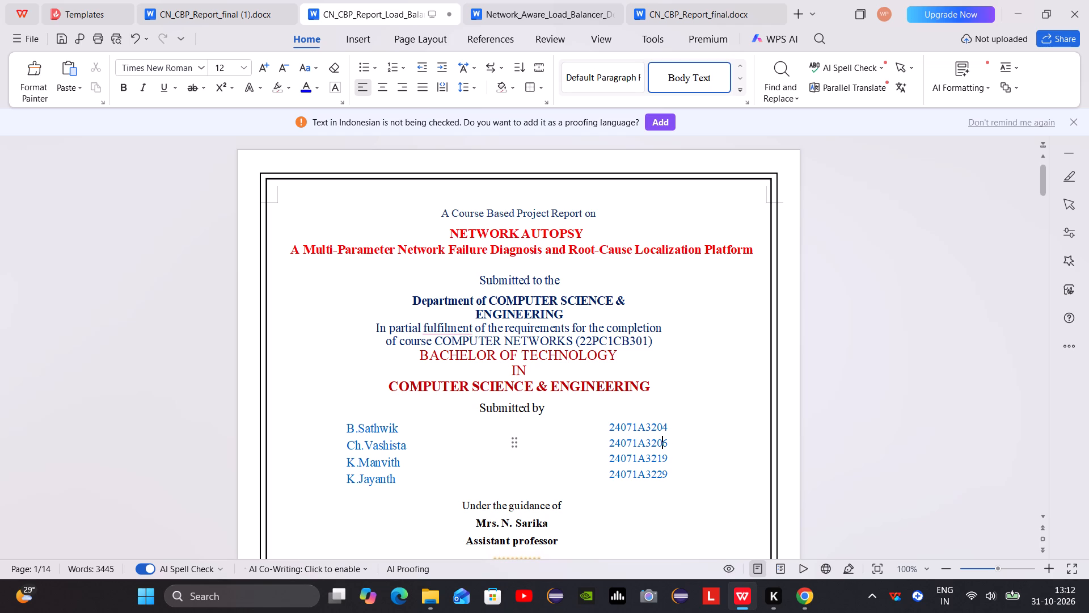
{"action": "key", "text": "BackSpace"}
{"action": "key", "text": "1"}
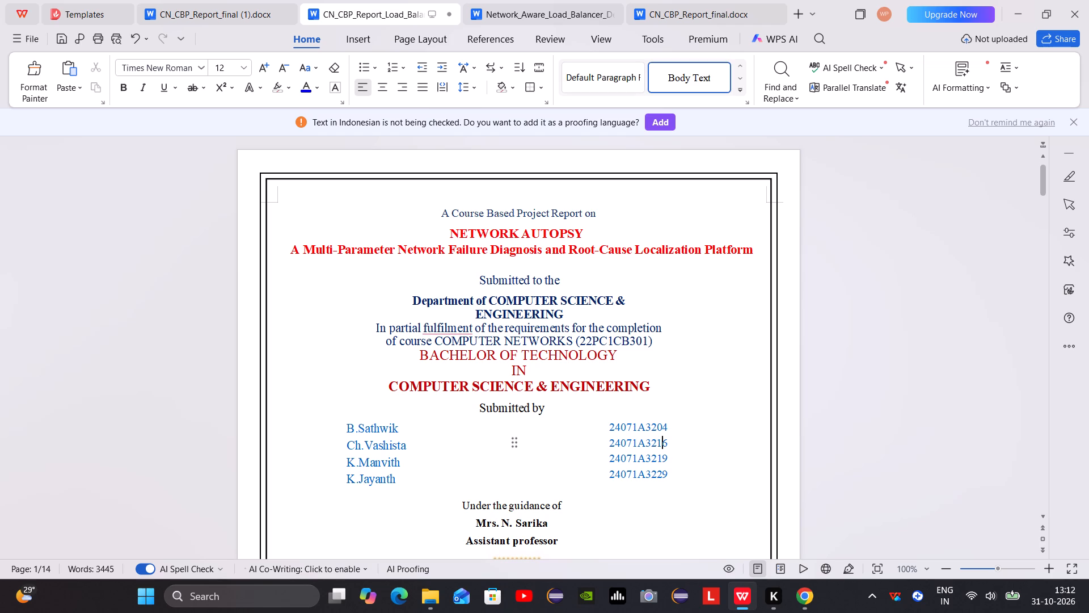
{"action": "left_click", "coordinate": [669, 460]}
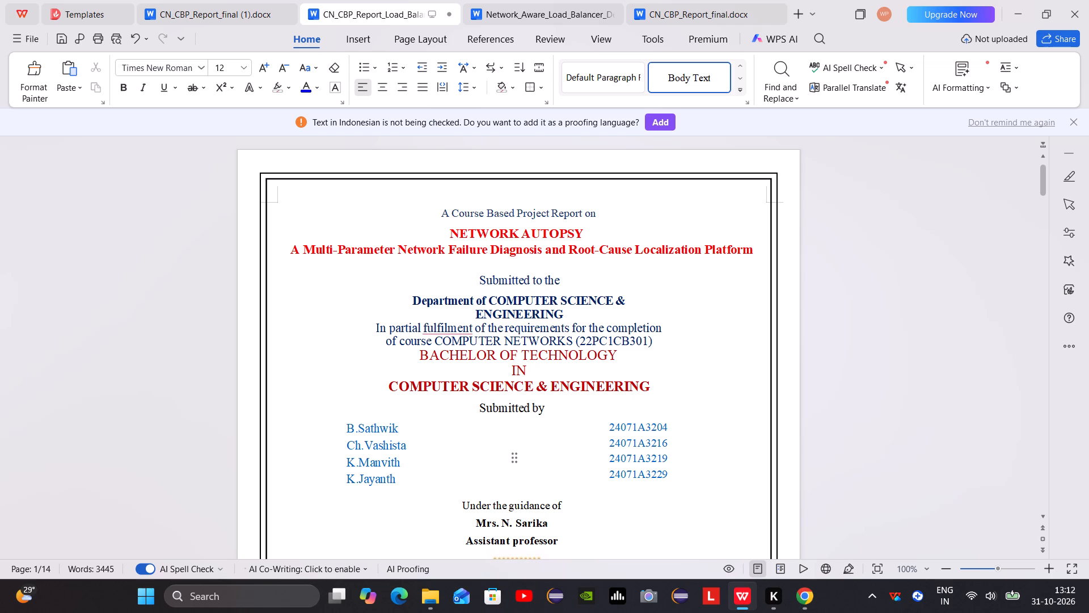
{"action": "key", "text": "BackSpace"}
{"action": "key", "text": "BackSpace"}
{"action": "type", "text": "31"}
{"action": "left_click", "coordinate": [672, 472]}
{"action": "key", "text": "BackSpace"}
{"action": "key", "text": "BackSpace"}
{"action": "key", "text": "BackSpace"}
{"action": "type", "text": "32"}
Replace the first student's given name in the certificate paragraph with the cover page's first student, keeping the existing initial.
{"action": "scroll", "coordinate": [674, 489], "scroll_direction": "down", "scroll_amount": 2}
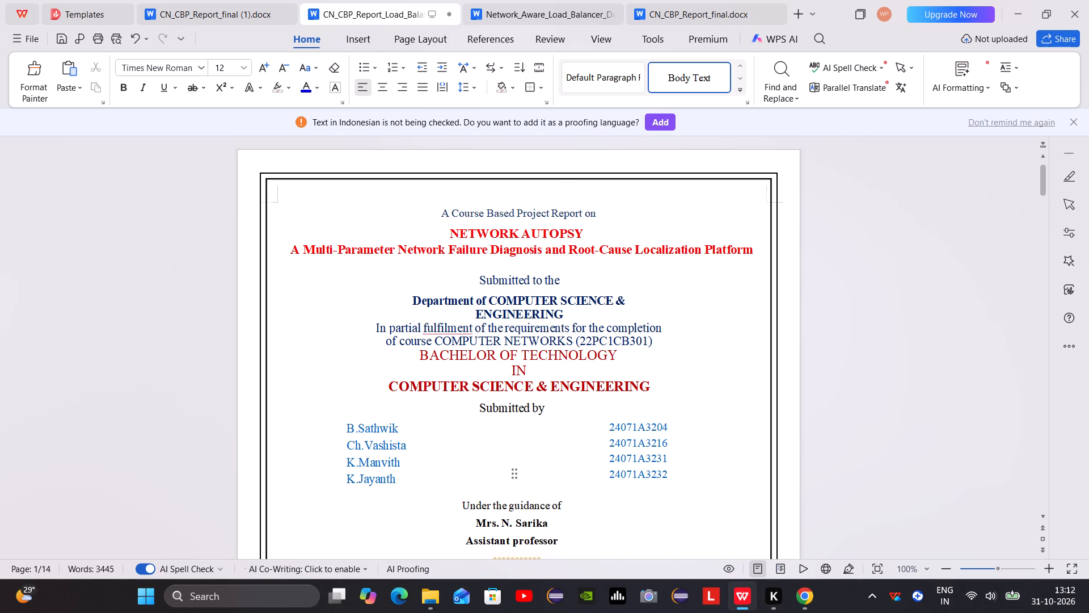
{"action": "scroll", "coordinate": [677, 493], "scroll_direction": "down", "scroll_amount": 1}
{"action": "scroll", "coordinate": [672, 239], "scroll_direction": "down", "scroll_amount": 1}
{"action": "scroll", "coordinate": [605, 285], "scroll_direction": "down", "scroll_amount": 3}
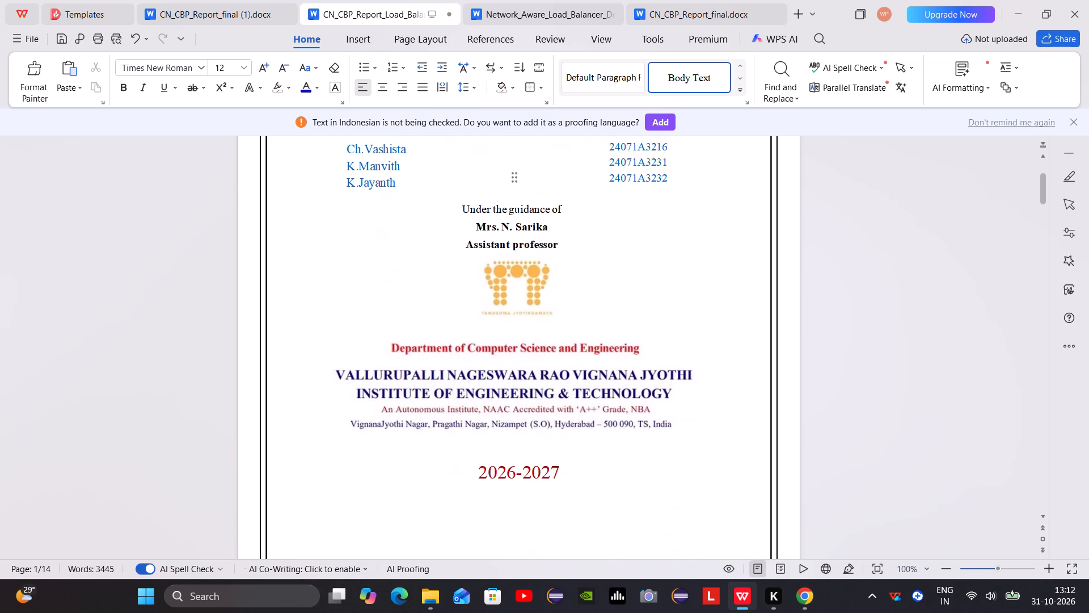
{"action": "scroll", "coordinate": [602, 287], "scroll_direction": "down", "scroll_amount": 19}
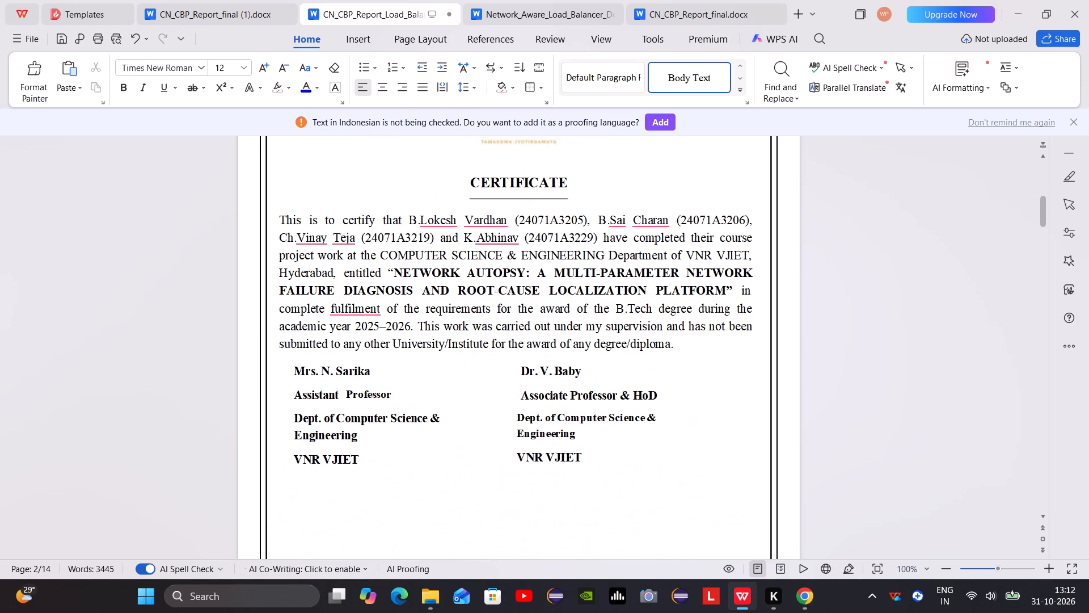
{"action": "left_click_drag", "start_coordinate": [509, 220], "coordinate": [425, 226]}
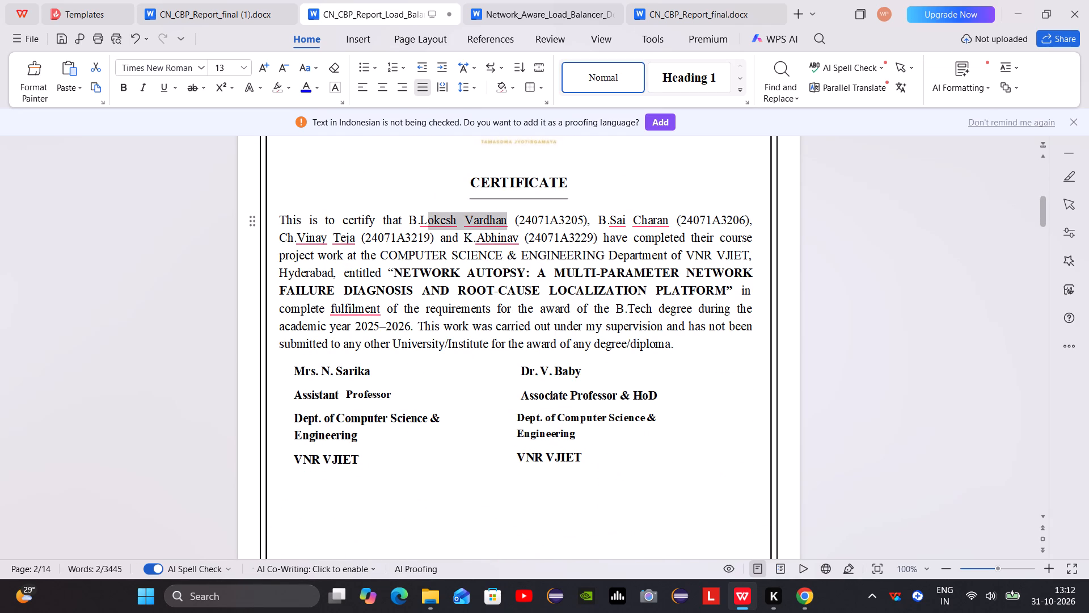
{"action": "left_click_drag", "start_coordinate": [425, 226], "coordinate": [420, 226]}
{"action": "type", "text": "Sa"}
{"action": "type", "text": "thwu"}
{"action": "key", "text": "BackSpace"}
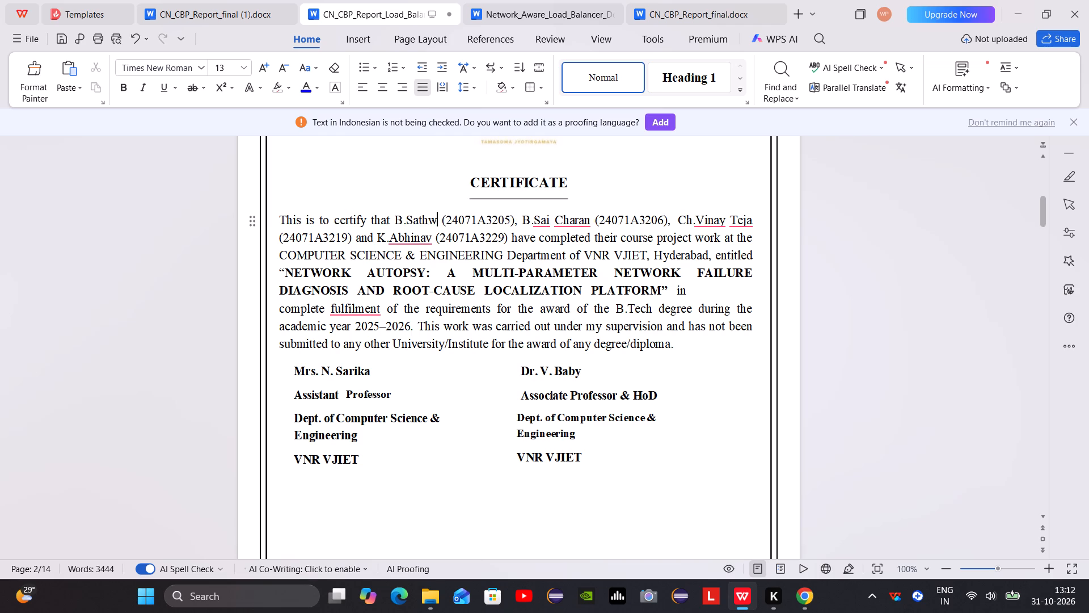
{"action": "type", "text": "ik"}
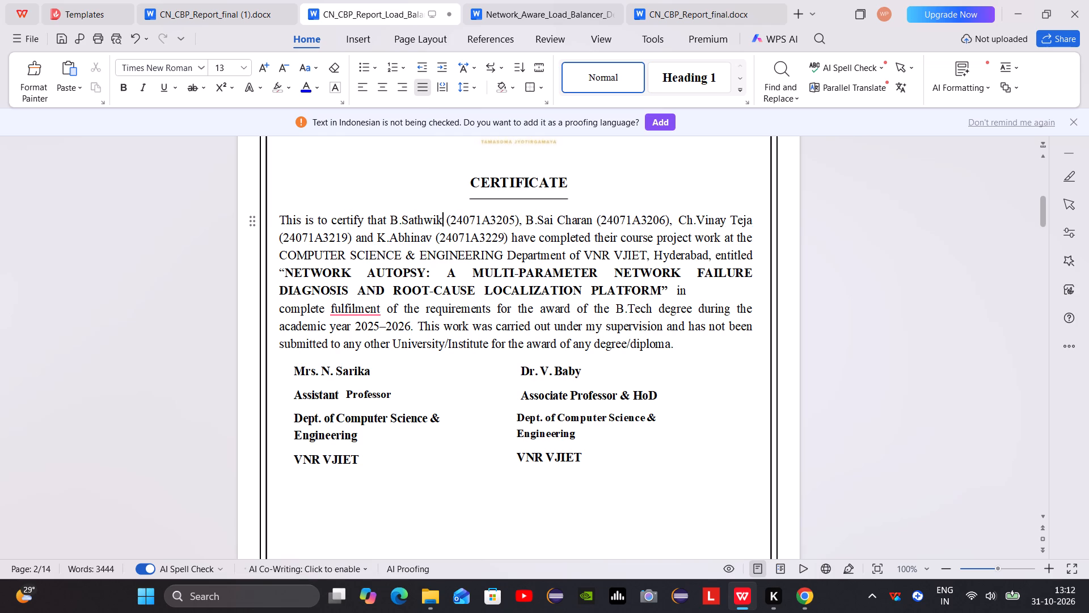
Change the last two digits of the first student's roll number in the certificate to match the cover page.
{"action": "left_click", "coordinate": [515, 215]}
{"action": "key", "text": "BackSpace"}
{"action": "key", "text": "BackSpace"}
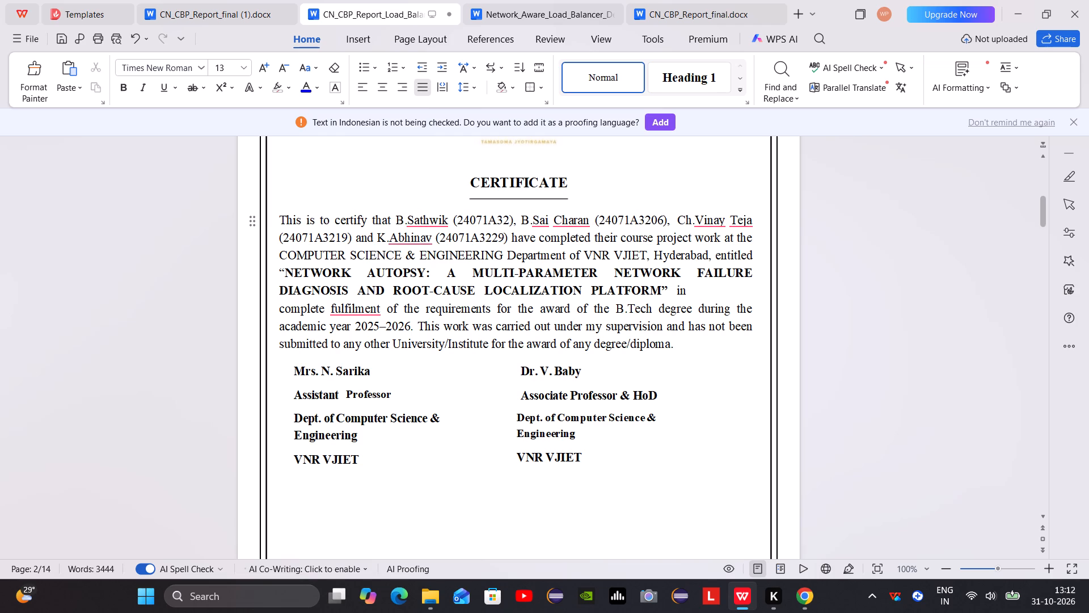
{"action": "type", "text": "04"}
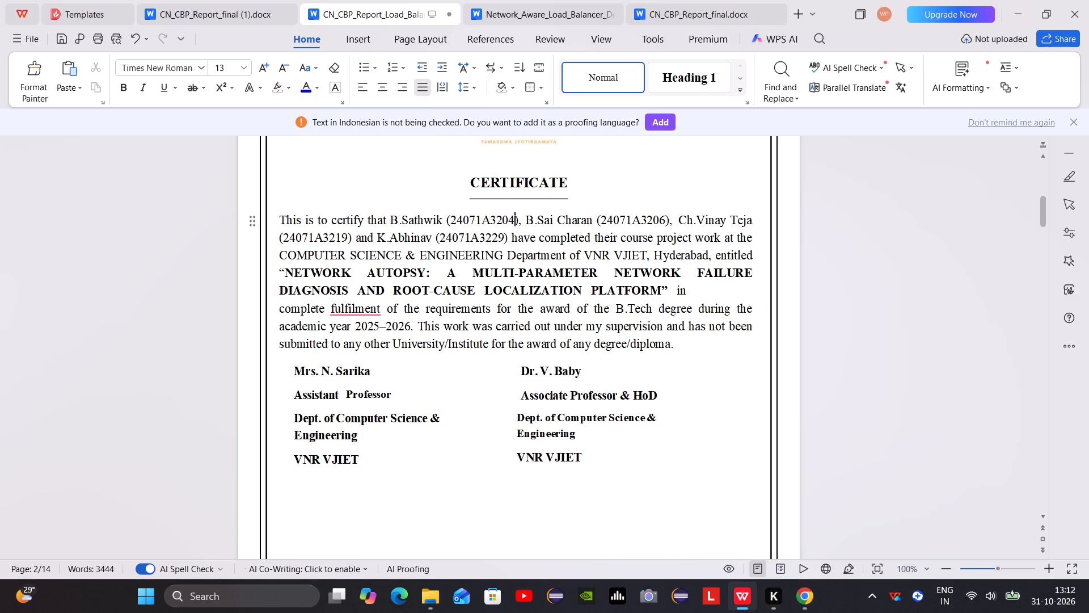
Update the second student's name, including the initial, and roll number in the certificate paragraph to match the cover page.
{"action": "left_click_drag", "start_coordinate": [594, 220], "coordinate": [537, 218]}
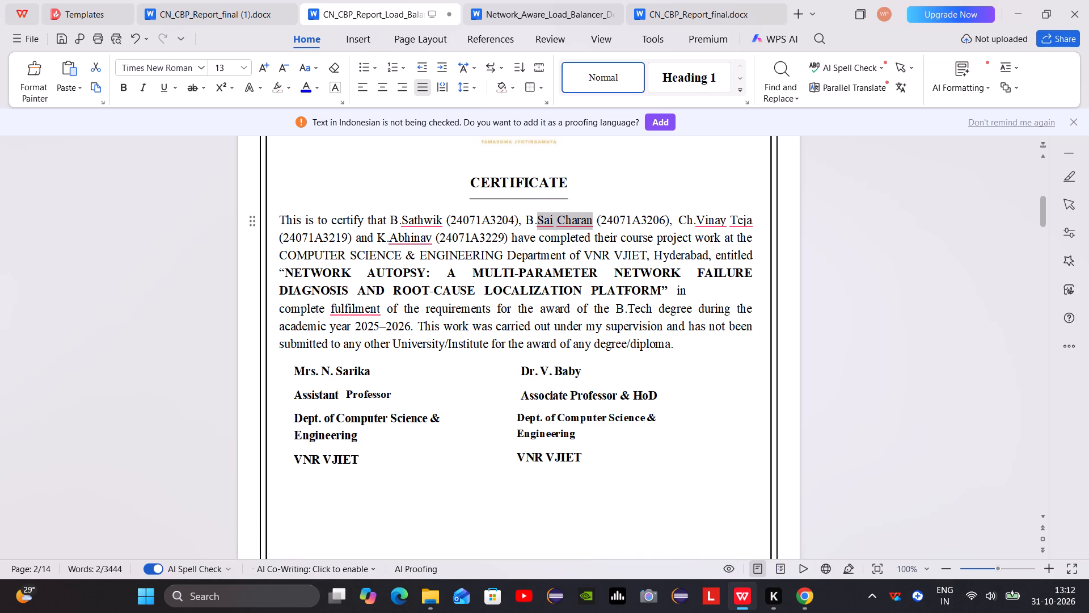
{"action": "left_click_drag", "start_coordinate": [537, 218], "coordinate": [524, 215]}
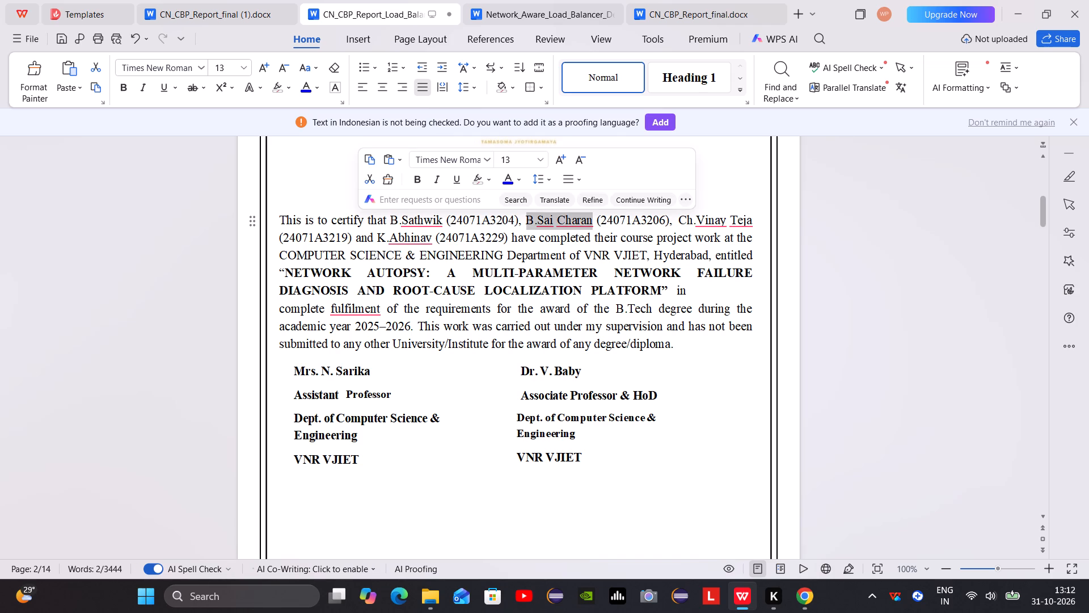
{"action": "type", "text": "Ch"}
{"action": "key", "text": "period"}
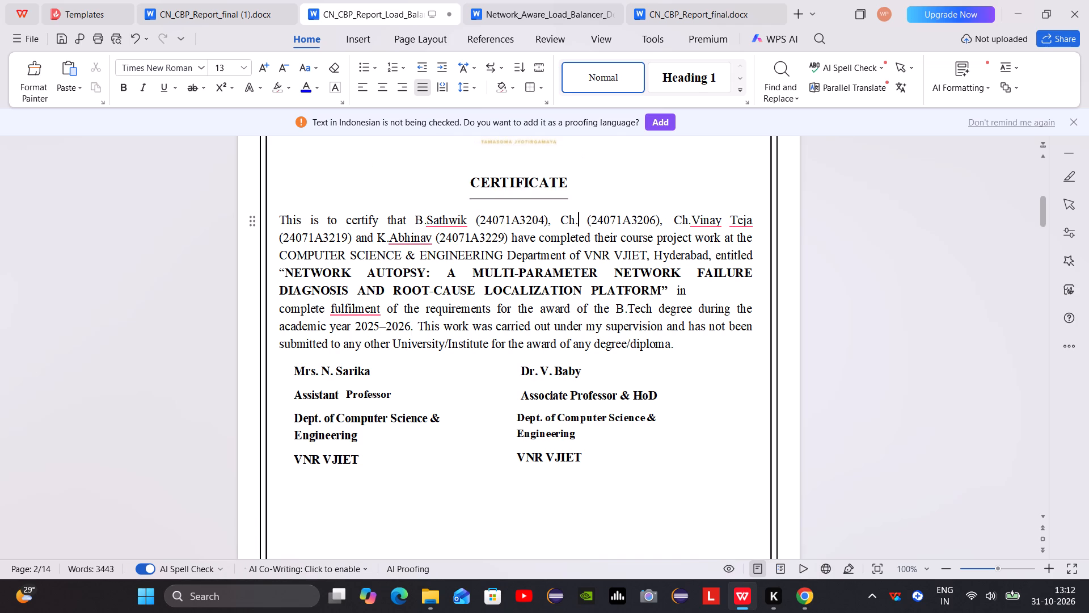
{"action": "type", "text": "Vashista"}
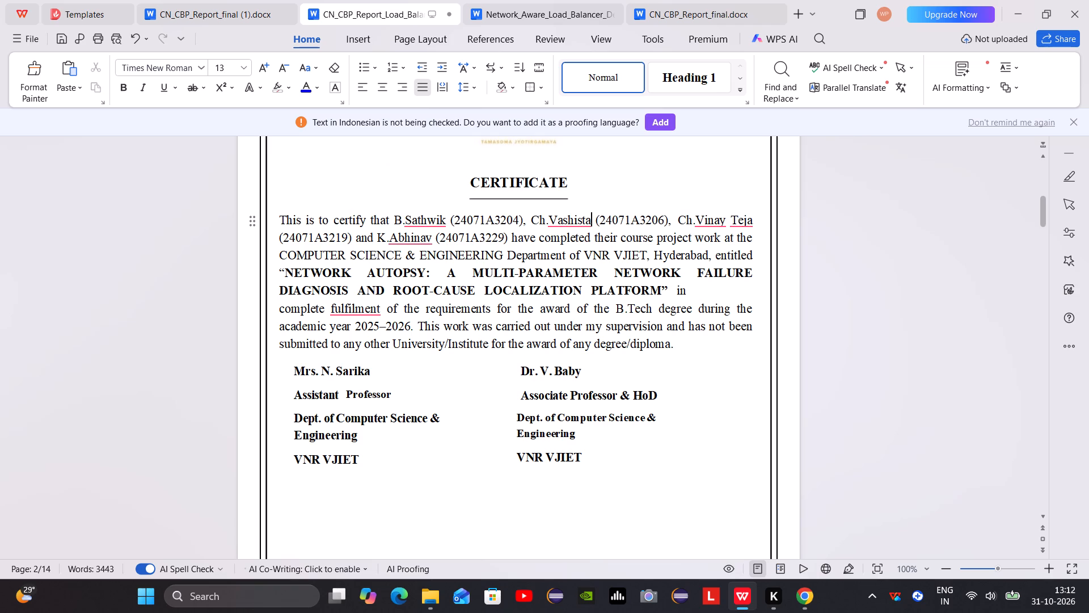
{"action": "left_click", "coordinate": [658, 219]}
{"action": "key", "text": "BackSpace"}
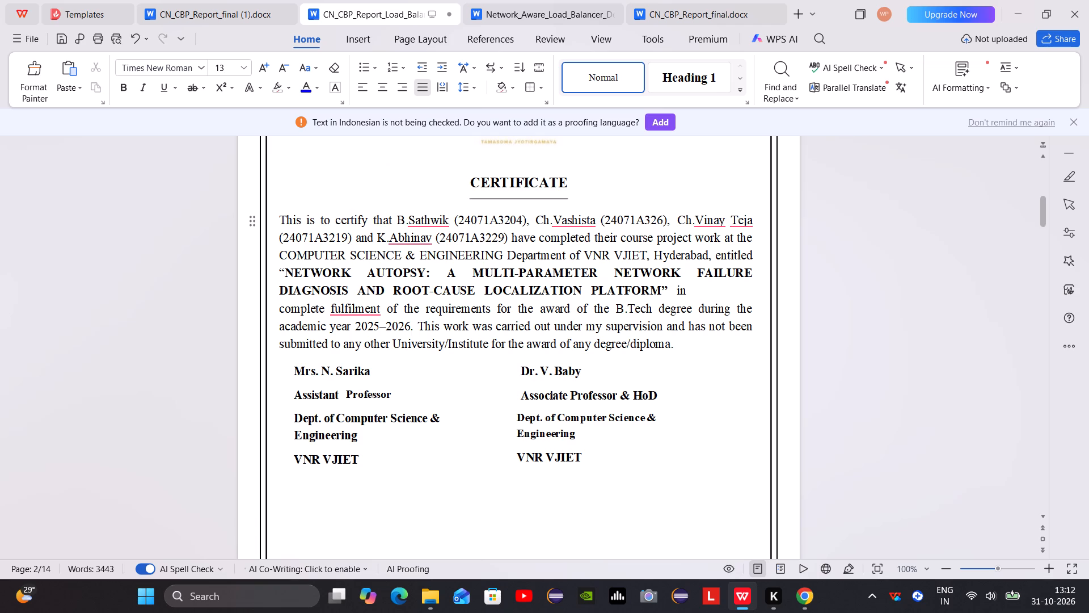
{"action": "key", "text": "1"}
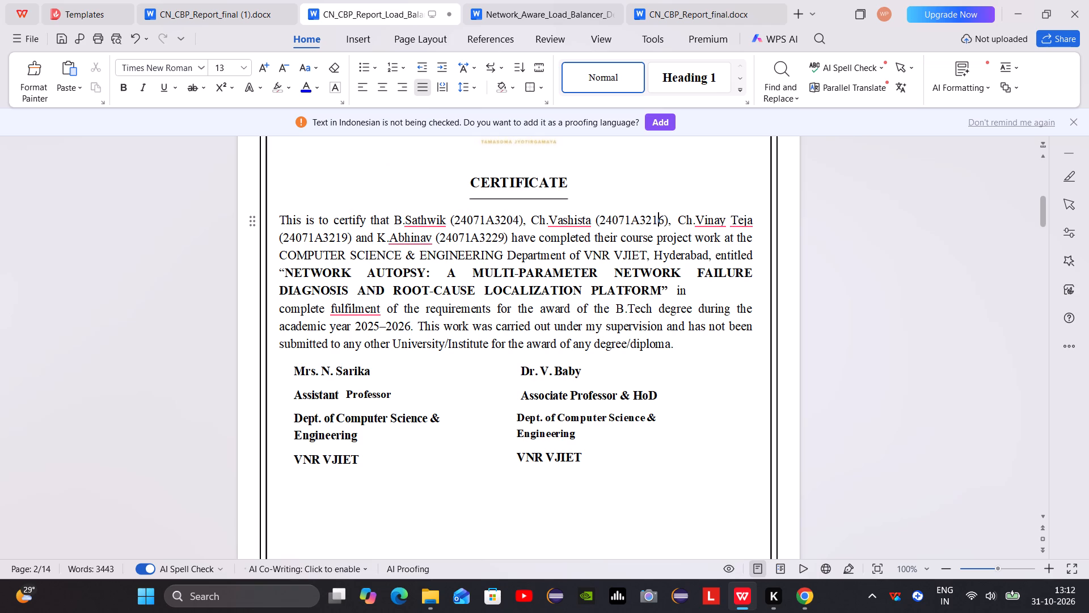
Update the third student's name, including the initial, and roll number in the certificate paragraph to match the cover page.
{"action": "left_click_drag", "start_coordinate": [678, 217], "coordinate": [227, 258]}
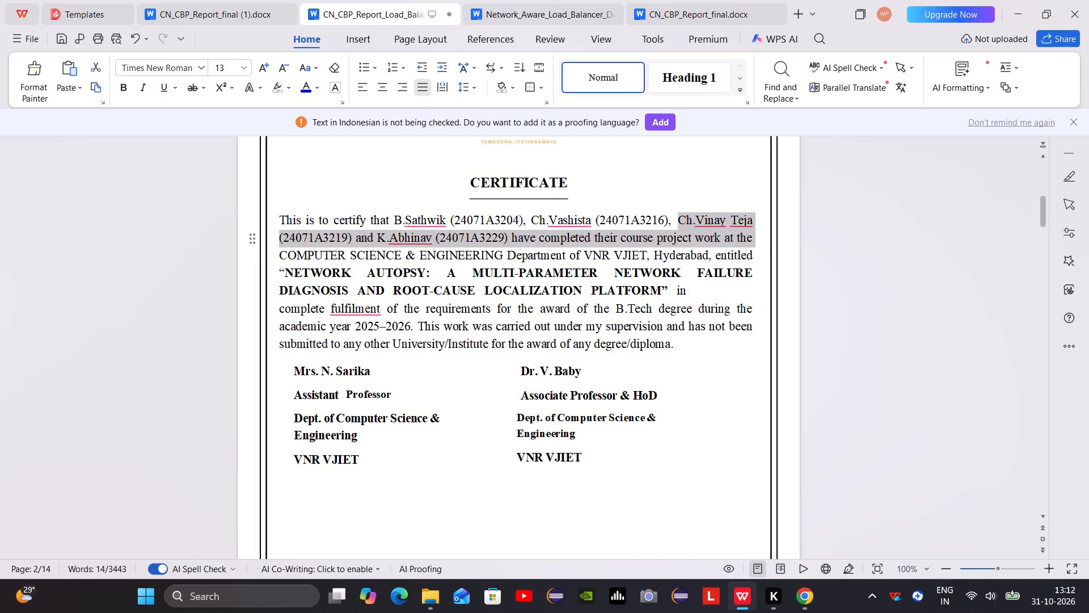
{"action": "left_click_drag", "start_coordinate": [227, 258], "coordinate": [353, 233]}
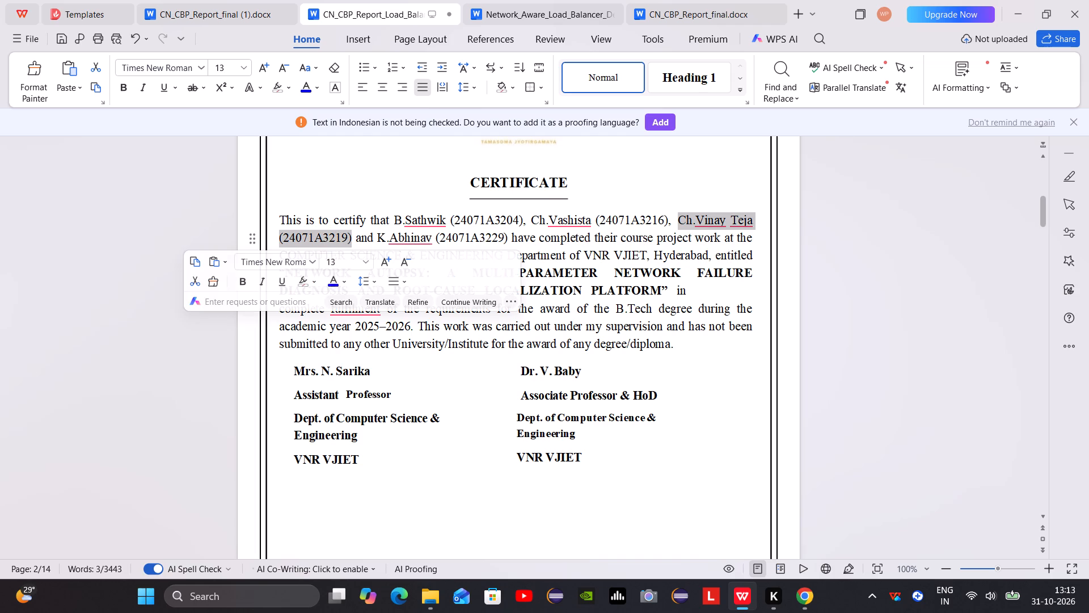
{"action": "left_click", "coordinate": [711, 217]}
{"action": "left_click_drag", "start_coordinate": [752, 217], "coordinate": [681, 217]}
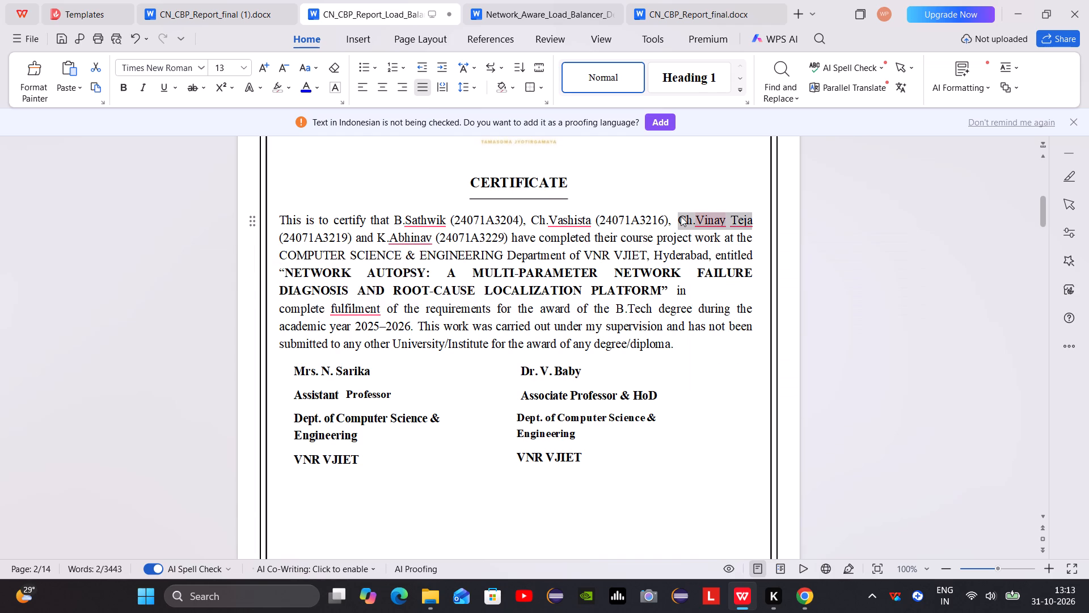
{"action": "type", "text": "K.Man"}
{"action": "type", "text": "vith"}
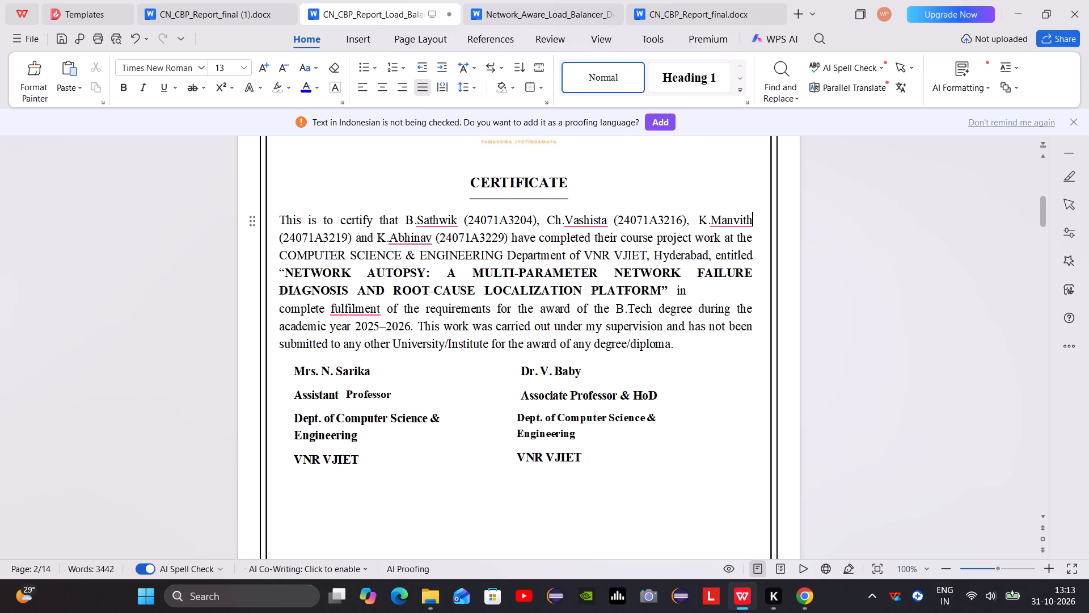
{"action": "left_click", "coordinate": [345, 238]}
{"action": "key", "text": "BackSpace"}
{"action": "key", "text": "BackSpace"}
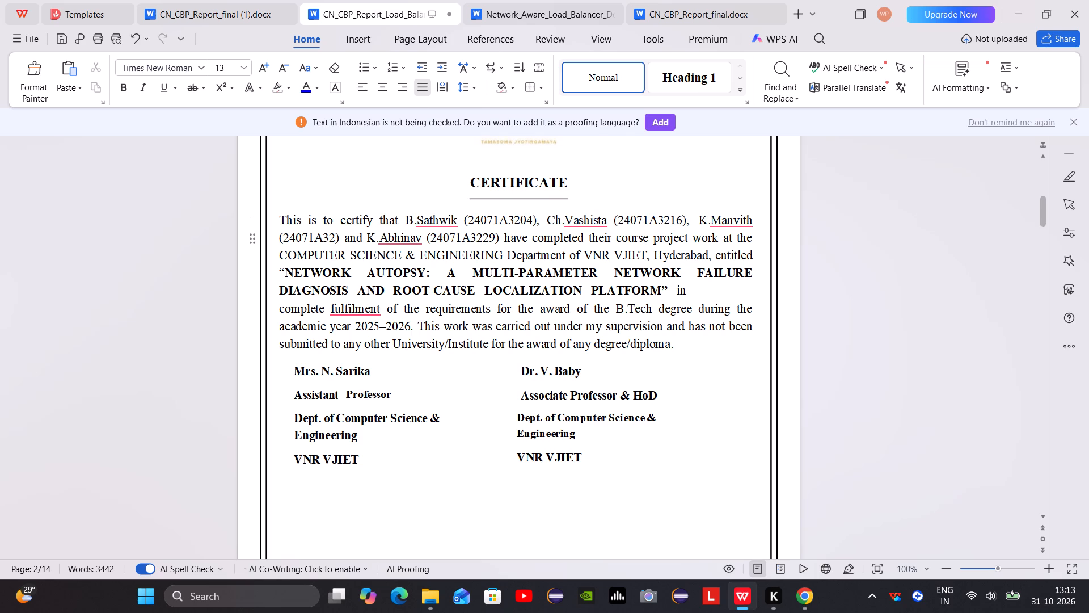
{"action": "key", "text": "1"}
{"action": "key", "text": "BackSpace"}
{"action": "type", "text": "31"}
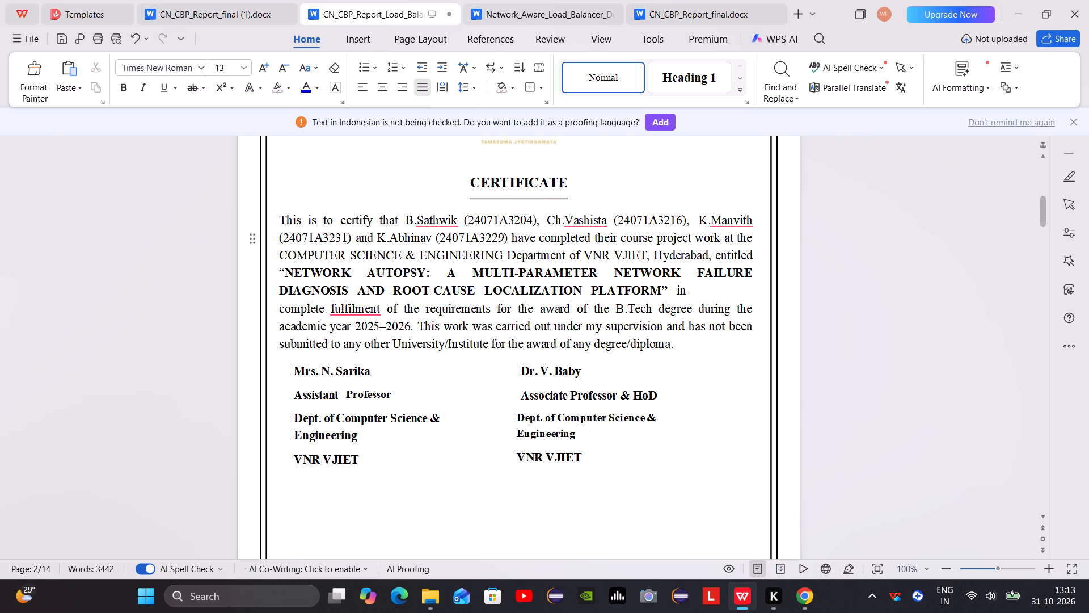
Replace the fourth student's given name in the certificate paragraph with the one on the cover page, keeping the existing initial.
{"action": "left_click_drag", "start_coordinate": [435, 238], "coordinate": [366, 230]}
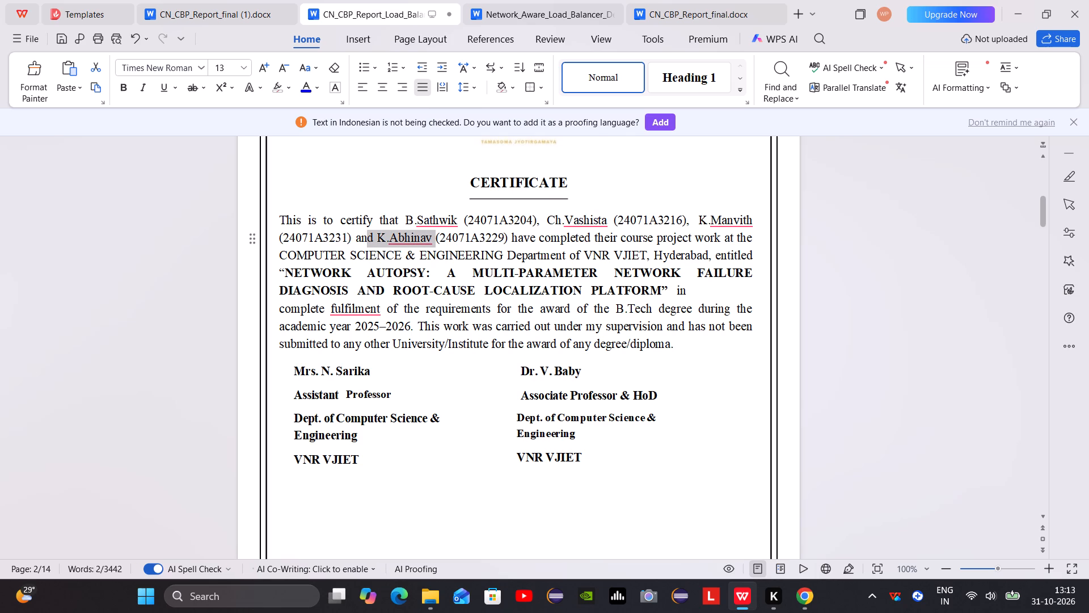
{"action": "left_click_drag", "start_coordinate": [366, 230], "coordinate": [390, 231]}
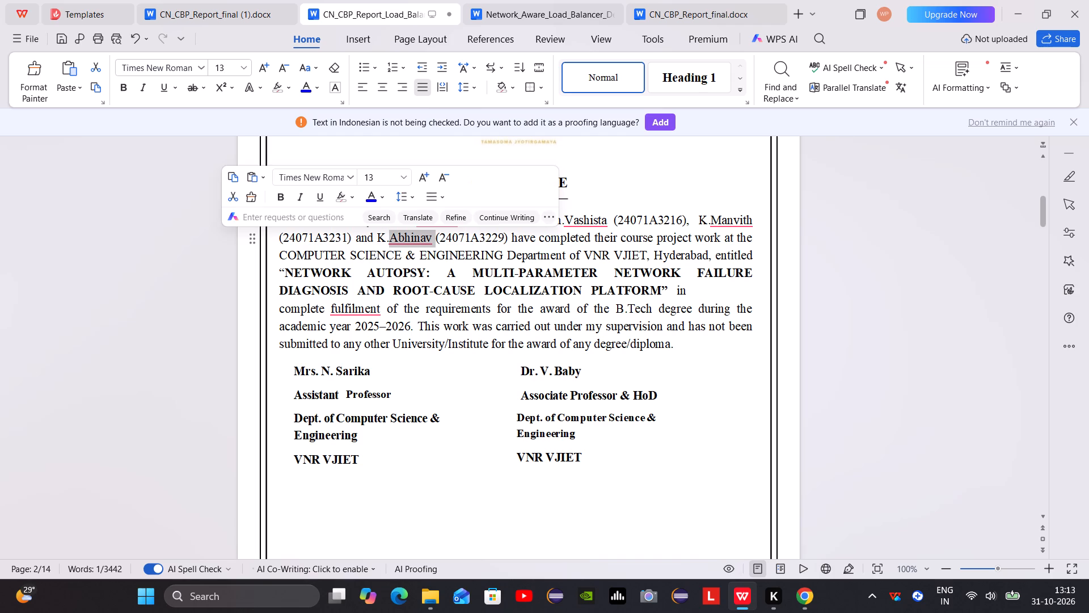
{"action": "type", "text": "Jza"}
{"action": "key", "text": "a"}
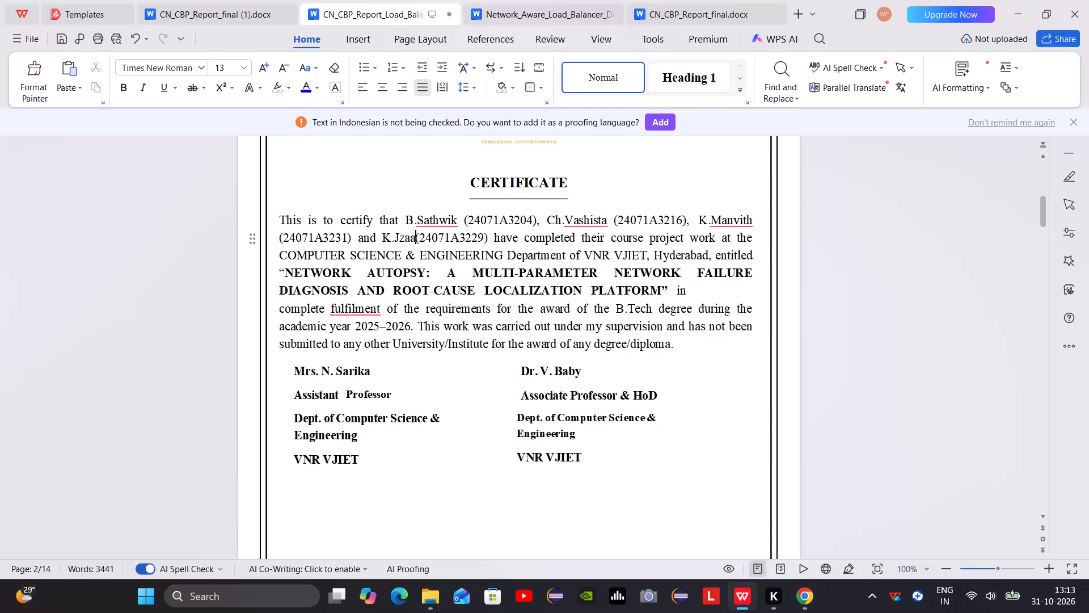
{"action": "key", "text": "BackSpace"}
{"action": "key", "text": "BackSpace"}
{"action": "key", "text": "BackSpace"}
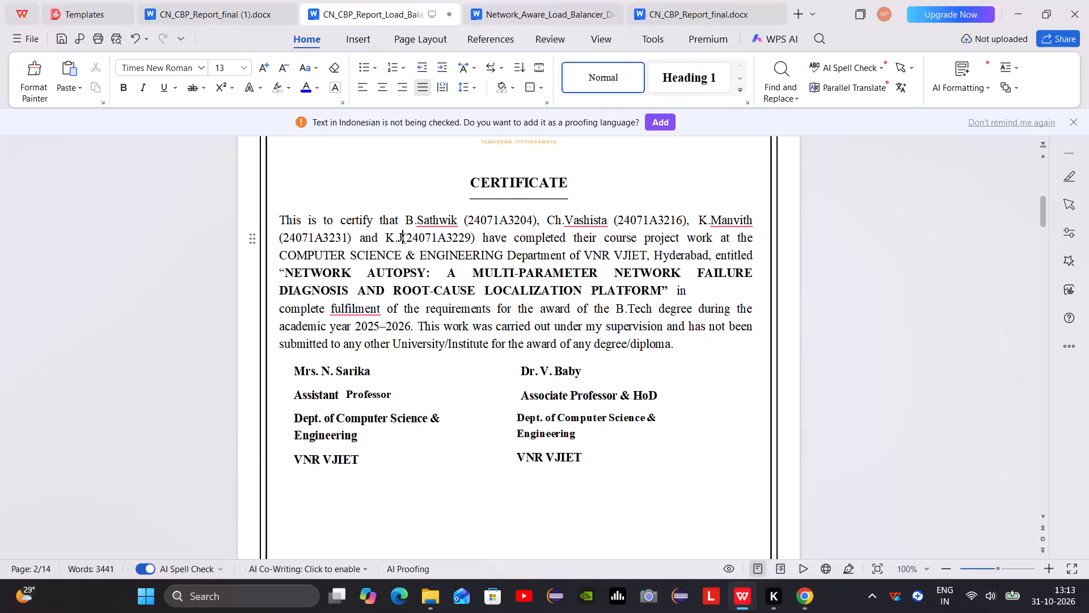
{"action": "type", "text": "aya"}
{"action": "type", "text": "nth"}
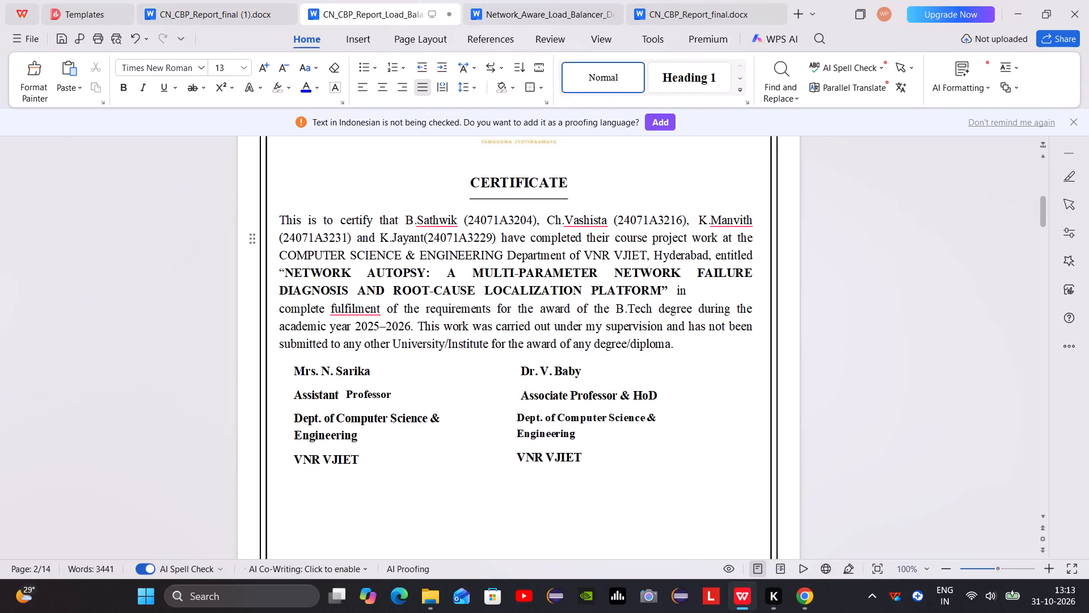
Replace the last two digits of the fourth student's roll number in the certificate to match the cover page.
{"action": "left_click", "coordinate": [499, 238]}
{"action": "key", "text": "BackSpace"}
{"action": "key", "text": "BackSpace"}
{"action": "key", "text": "Page_Down"}
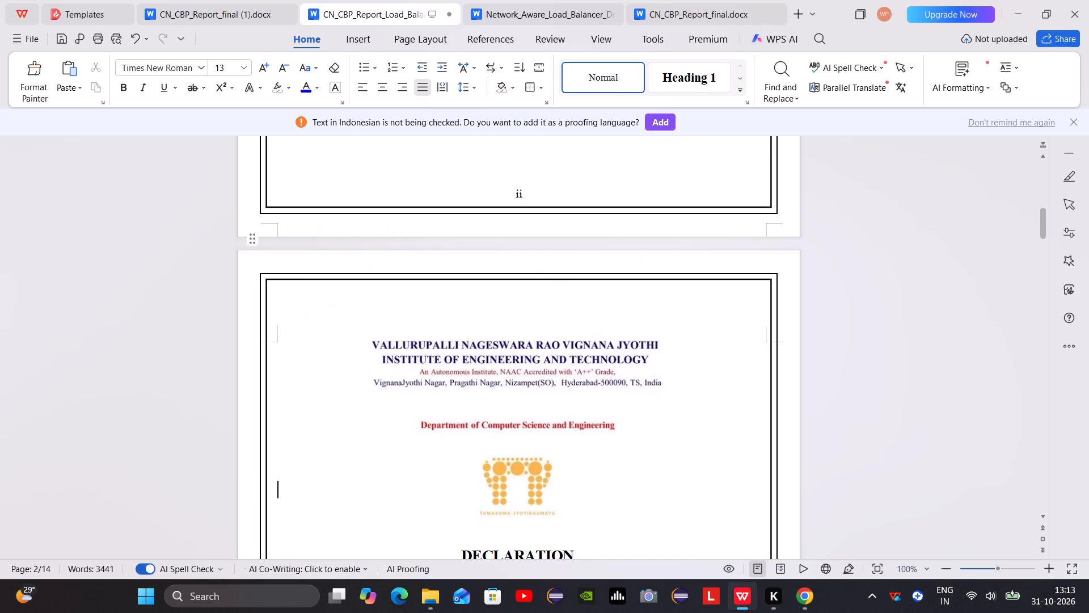
Undo the last edit and change the last two digits of the fourth student's roll number in the certificate to 32.
{"action": "key", "text": "Down"}
{"action": "key", "text": "ctrl+z"}
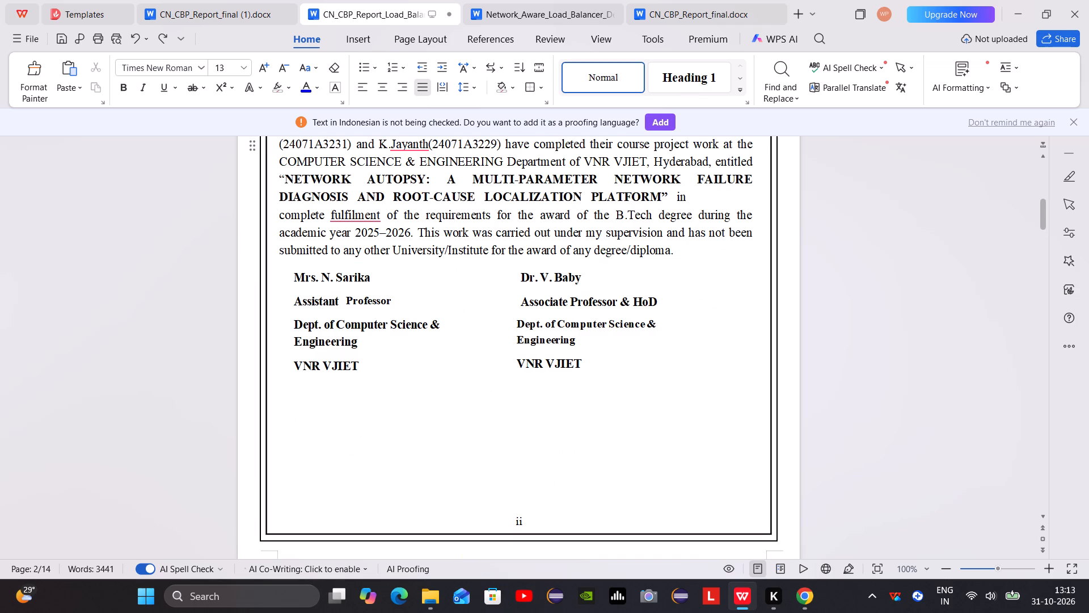
{"action": "scroll", "coordinate": [892, 280], "scroll_direction": "up", "scroll_amount": 4}
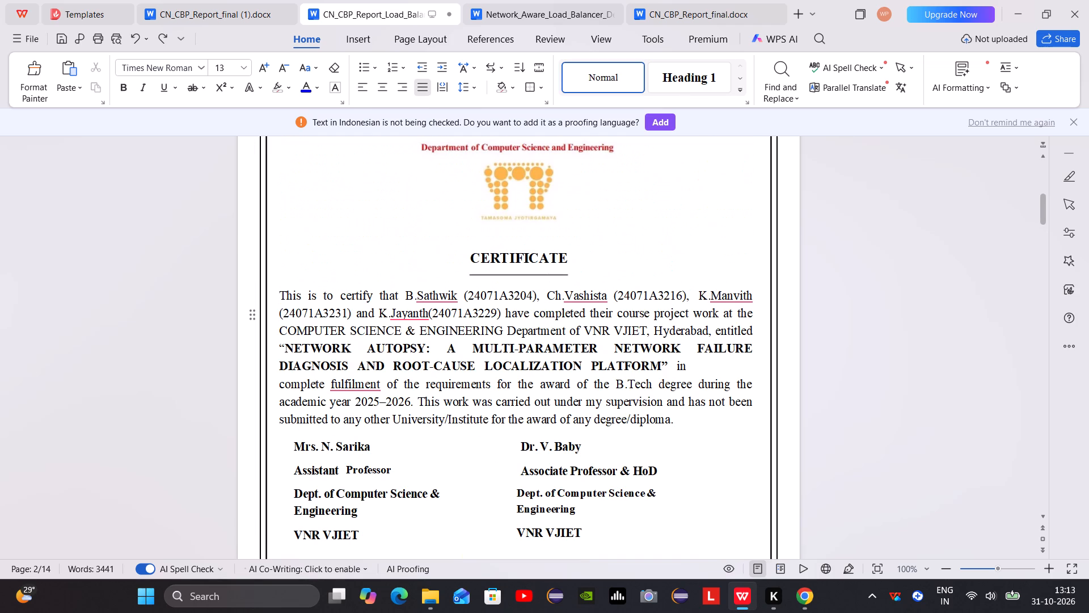
{"action": "key", "text": "BackSpace"}
{"action": "key", "text": "BackSpace"}
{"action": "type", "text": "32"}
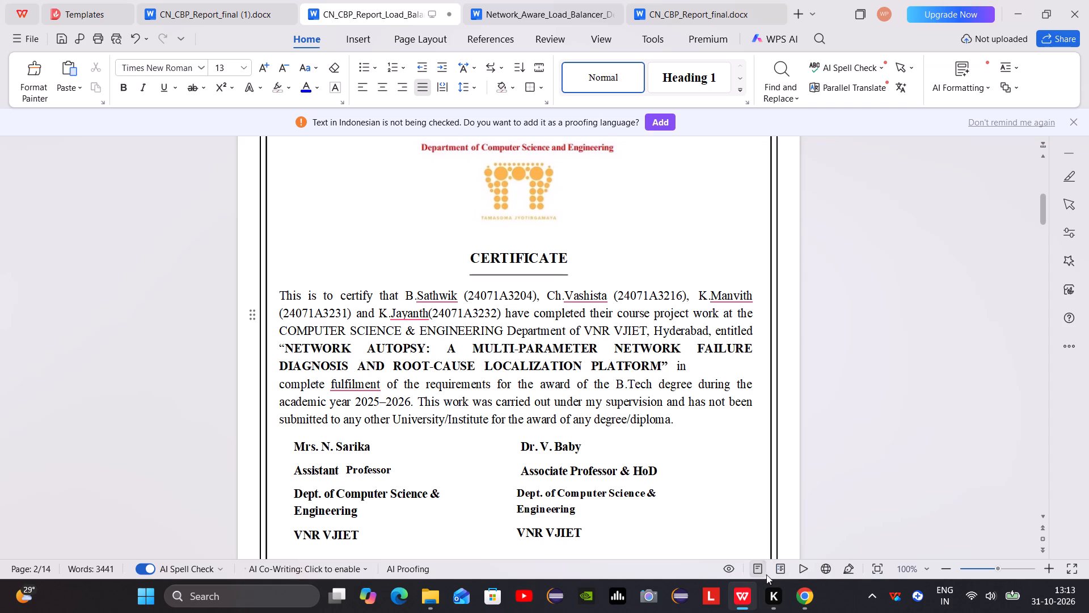
Switch to the Adaptive Network Load Balancing presentation in Chrome and copy the project title text box from its first slide.
{"action": "left_click", "coordinate": [803, 585]}
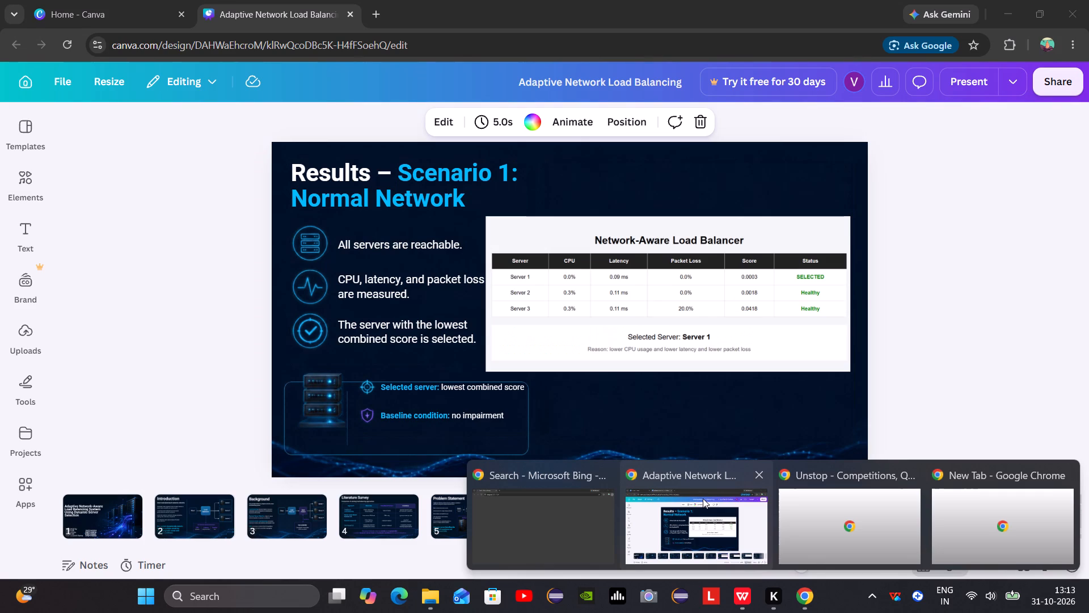
{"action": "left_click", "coordinate": [703, 498]}
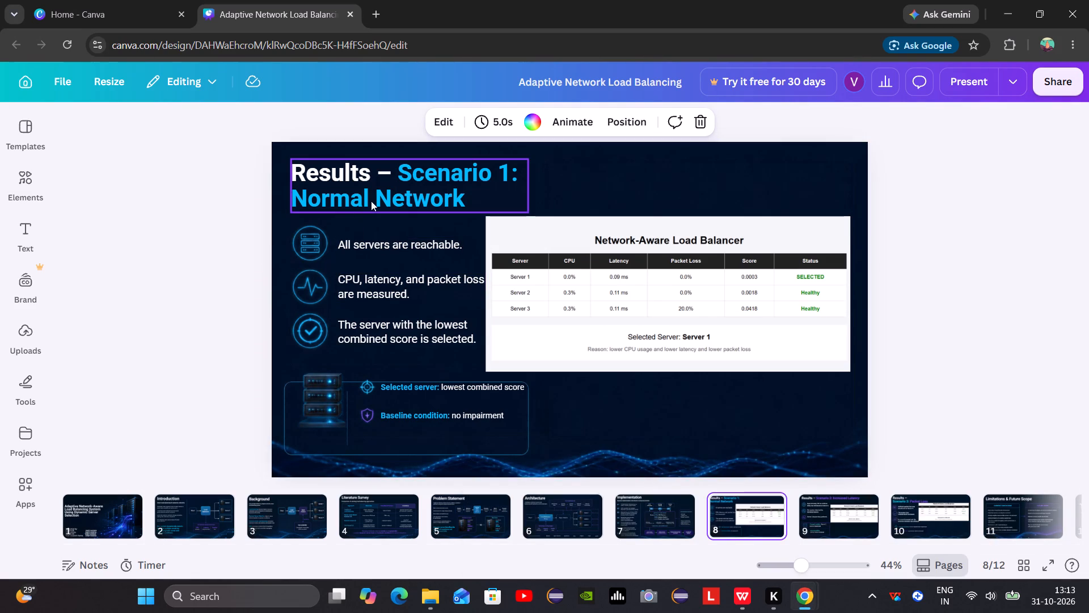
{"action": "left_click", "coordinate": [77, 526]}
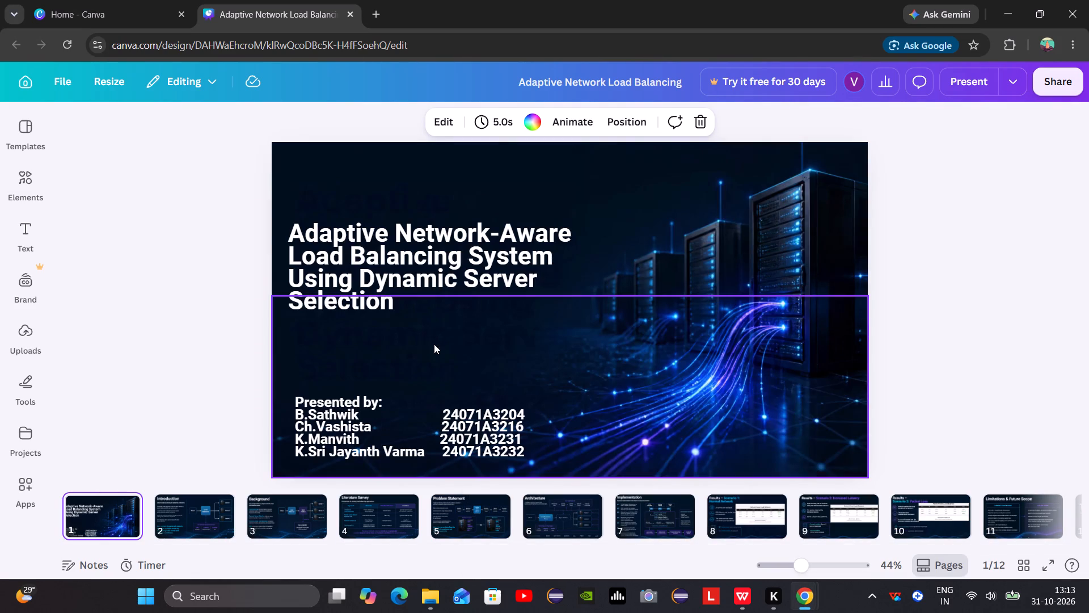
{"action": "right_click", "coordinate": [389, 297]}
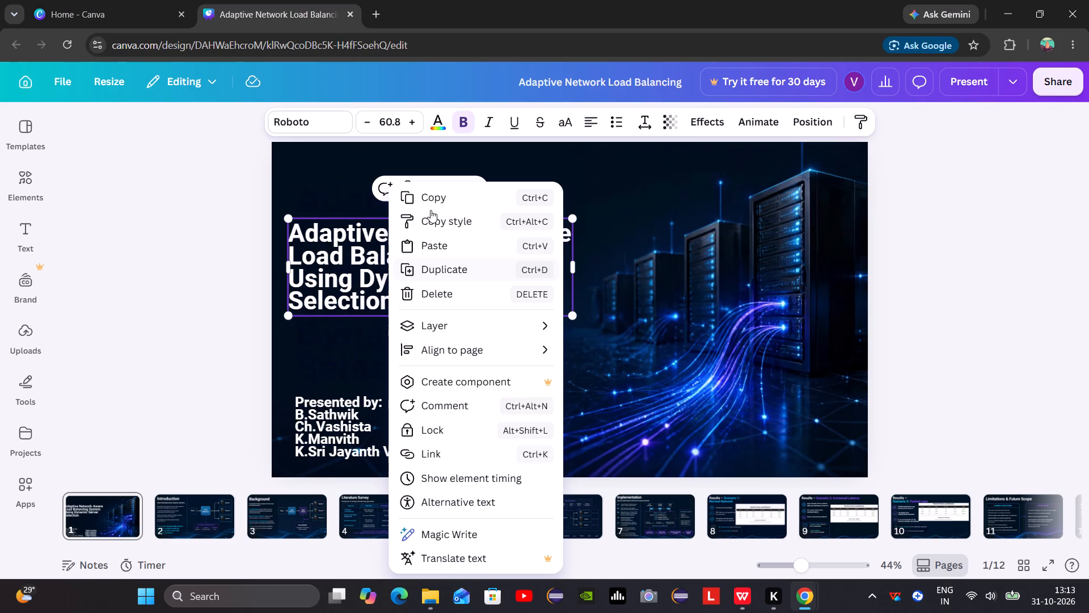
{"action": "left_click", "coordinate": [449, 203]}
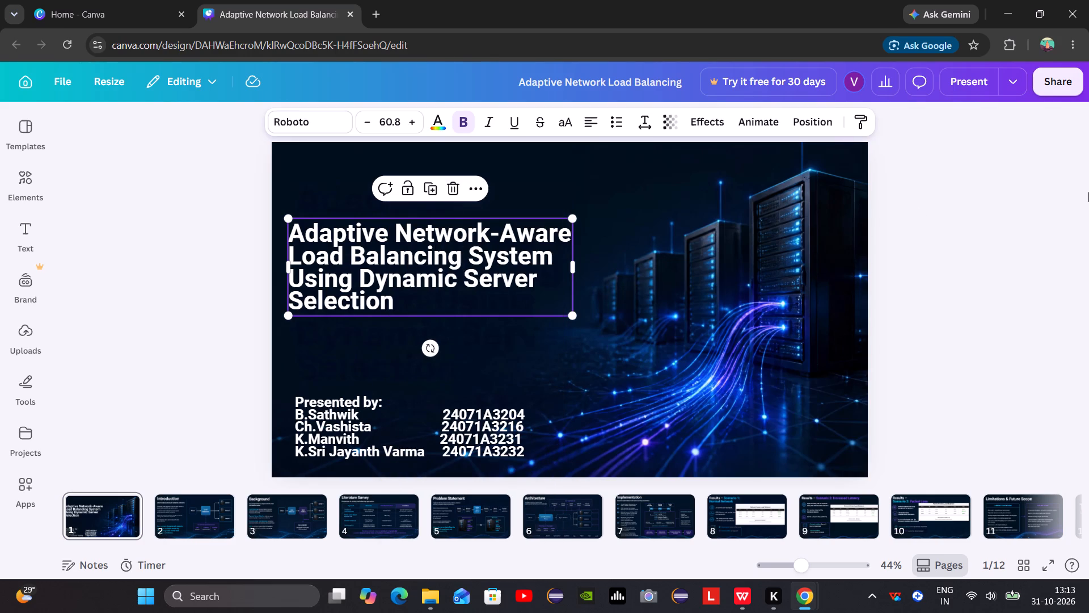
Open WhatsApp Web in a new browser tab.
{"action": "left_click", "coordinate": [385, 0]}
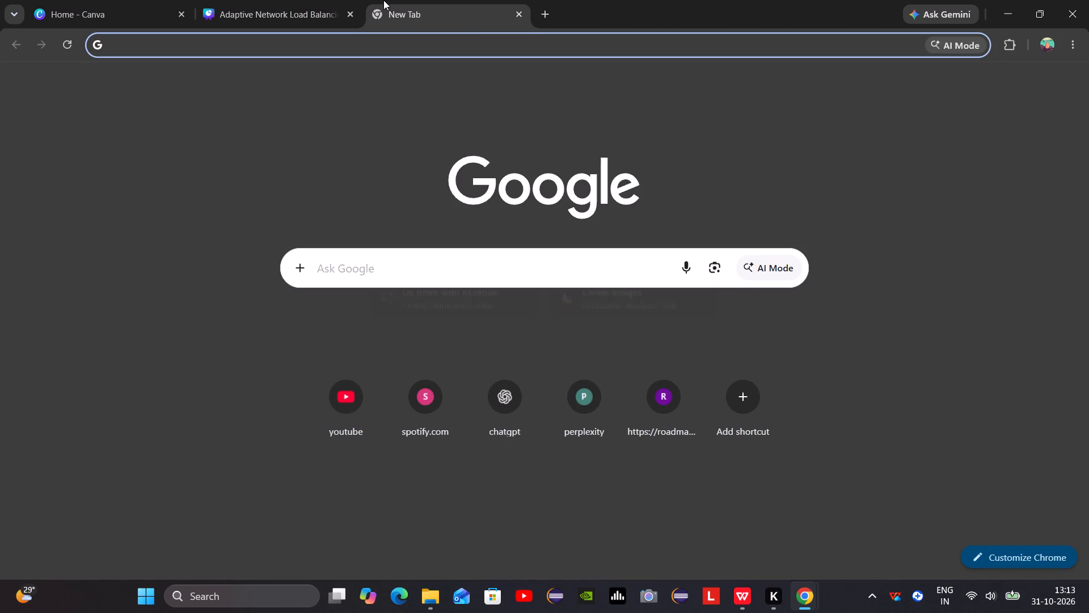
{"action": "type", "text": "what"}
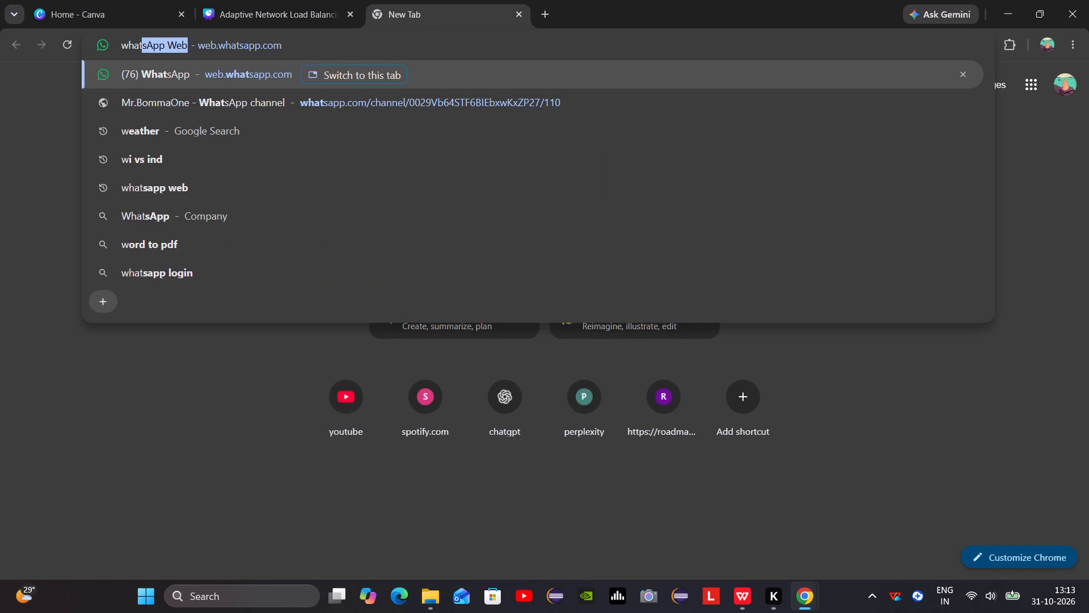
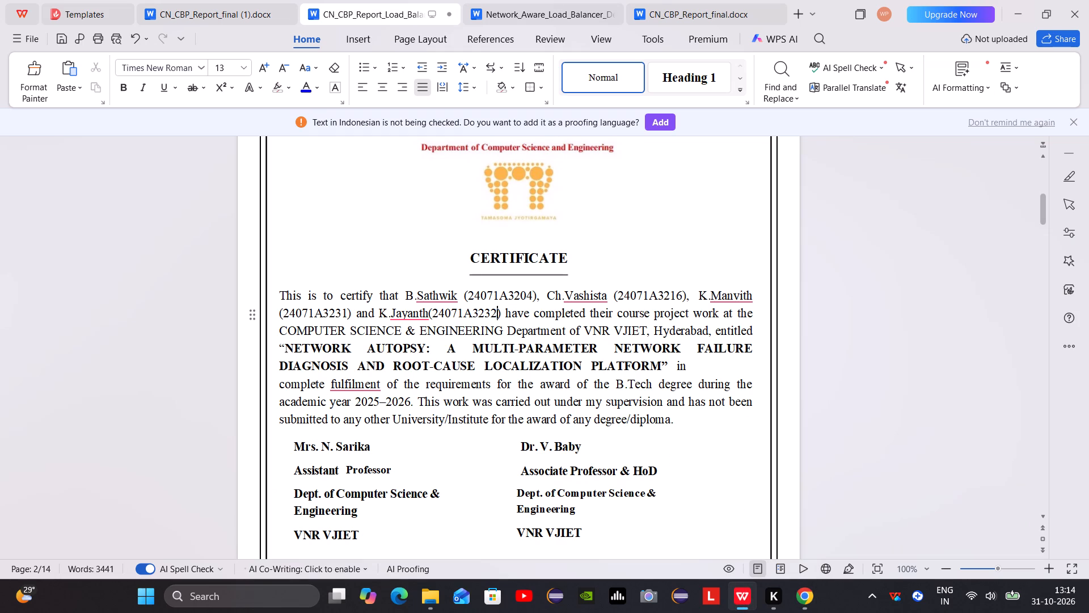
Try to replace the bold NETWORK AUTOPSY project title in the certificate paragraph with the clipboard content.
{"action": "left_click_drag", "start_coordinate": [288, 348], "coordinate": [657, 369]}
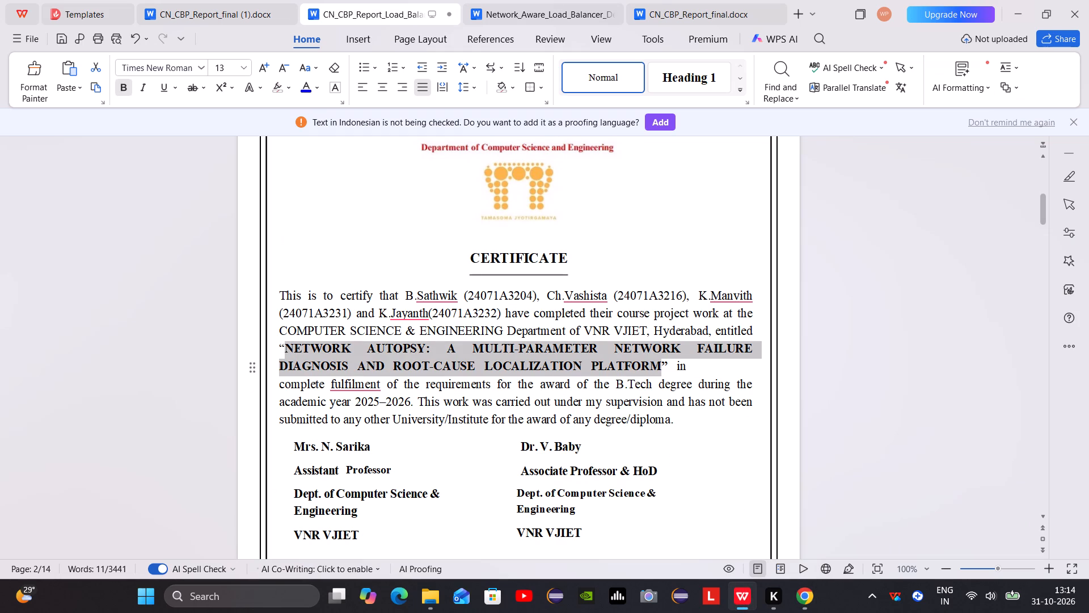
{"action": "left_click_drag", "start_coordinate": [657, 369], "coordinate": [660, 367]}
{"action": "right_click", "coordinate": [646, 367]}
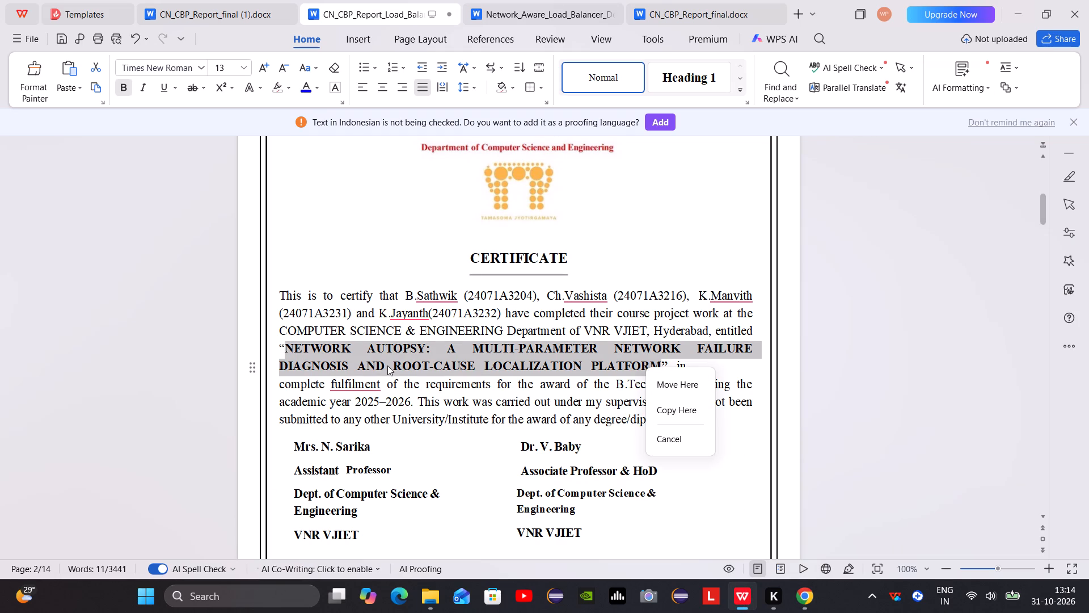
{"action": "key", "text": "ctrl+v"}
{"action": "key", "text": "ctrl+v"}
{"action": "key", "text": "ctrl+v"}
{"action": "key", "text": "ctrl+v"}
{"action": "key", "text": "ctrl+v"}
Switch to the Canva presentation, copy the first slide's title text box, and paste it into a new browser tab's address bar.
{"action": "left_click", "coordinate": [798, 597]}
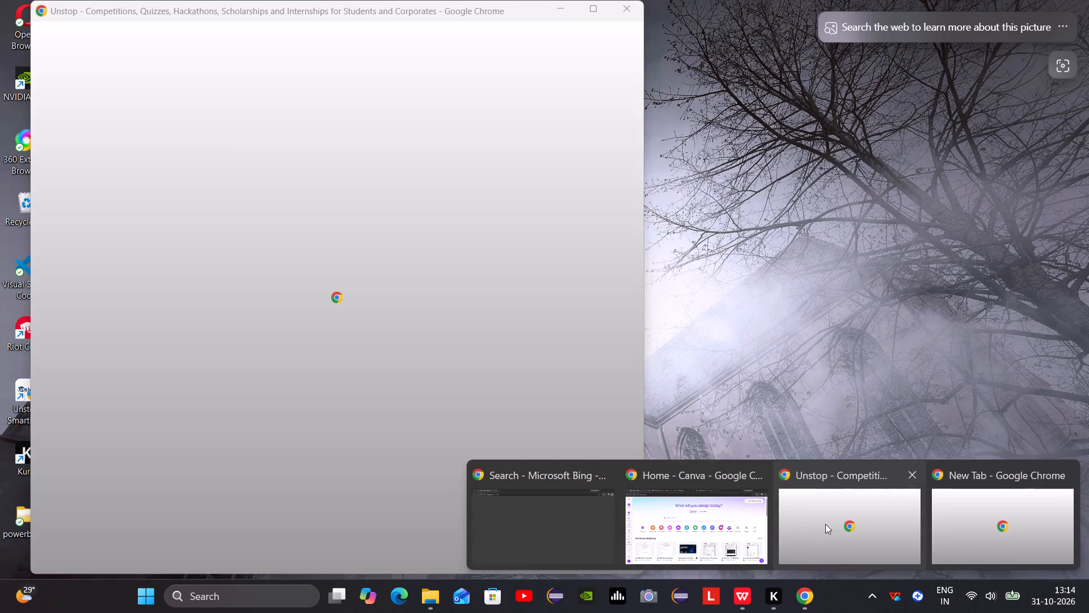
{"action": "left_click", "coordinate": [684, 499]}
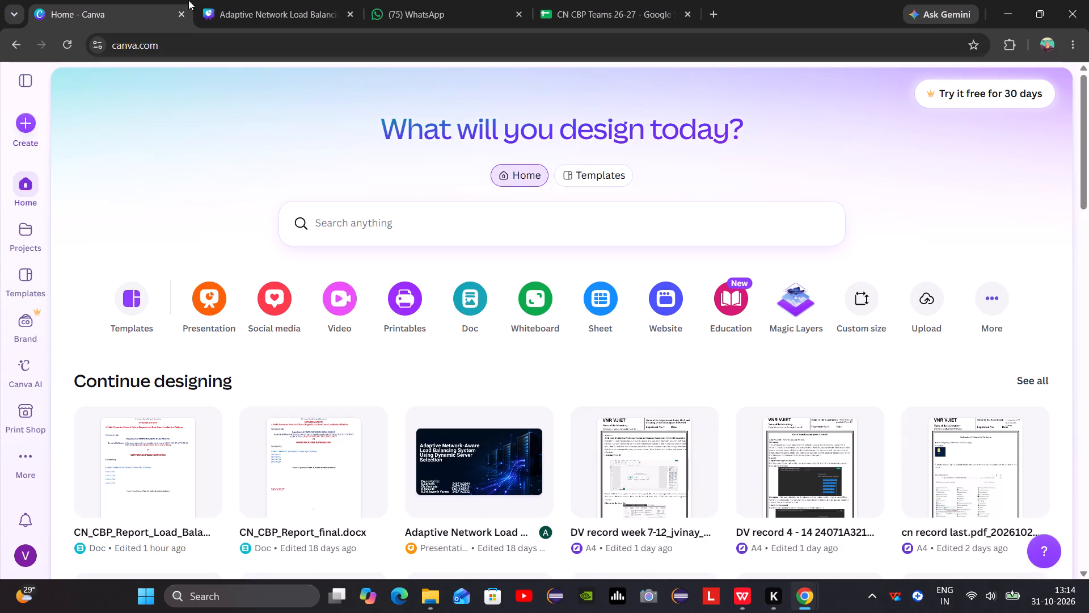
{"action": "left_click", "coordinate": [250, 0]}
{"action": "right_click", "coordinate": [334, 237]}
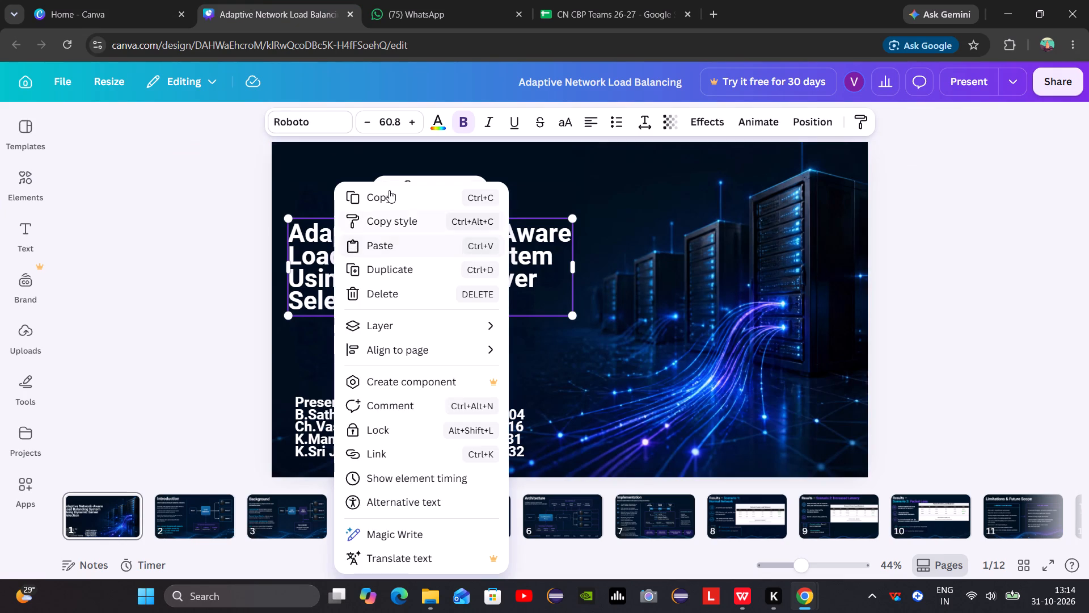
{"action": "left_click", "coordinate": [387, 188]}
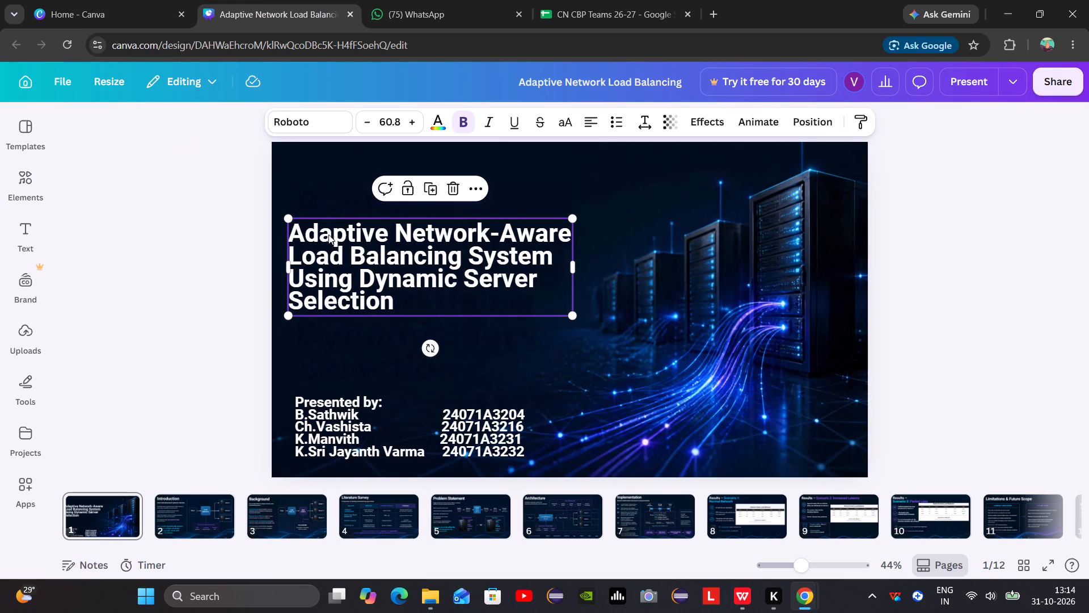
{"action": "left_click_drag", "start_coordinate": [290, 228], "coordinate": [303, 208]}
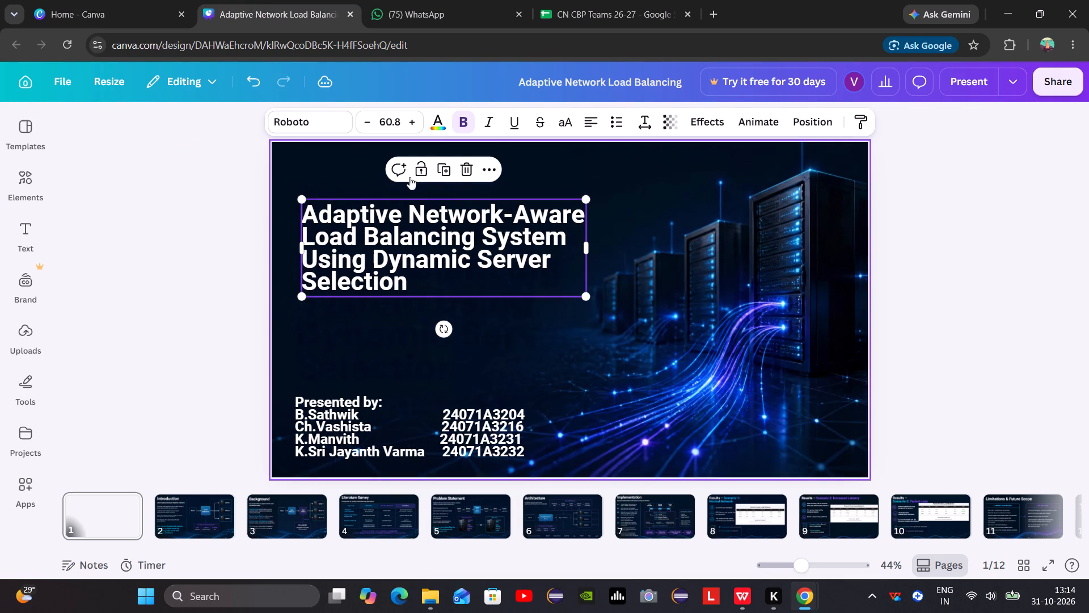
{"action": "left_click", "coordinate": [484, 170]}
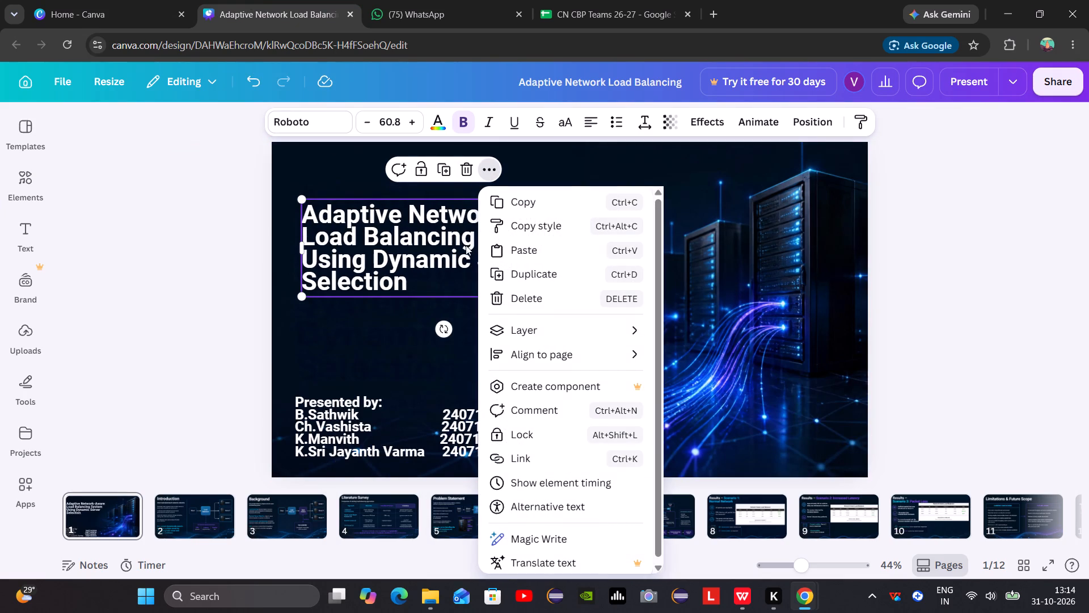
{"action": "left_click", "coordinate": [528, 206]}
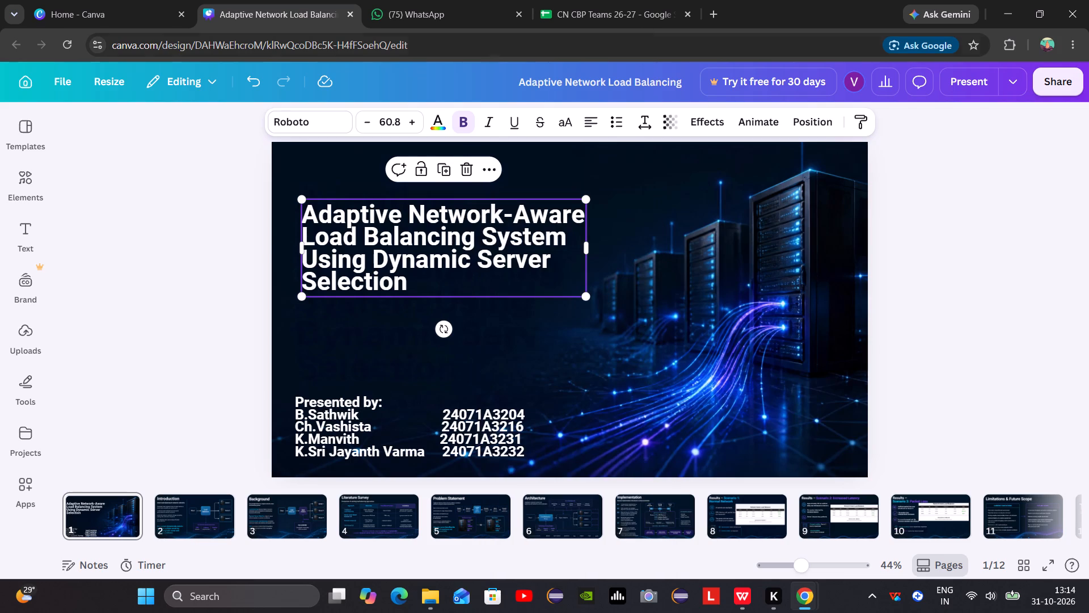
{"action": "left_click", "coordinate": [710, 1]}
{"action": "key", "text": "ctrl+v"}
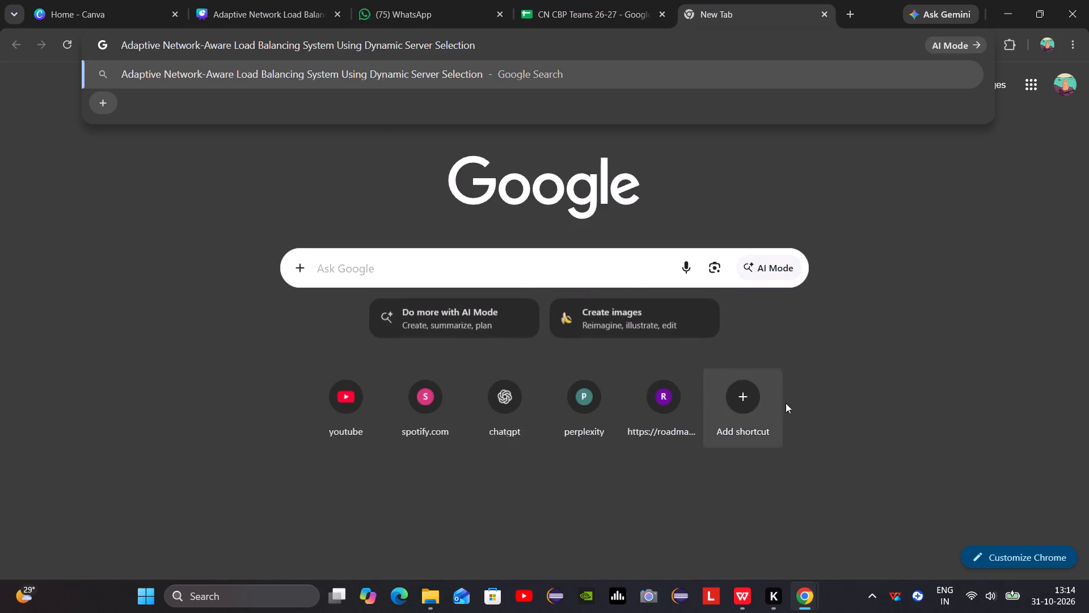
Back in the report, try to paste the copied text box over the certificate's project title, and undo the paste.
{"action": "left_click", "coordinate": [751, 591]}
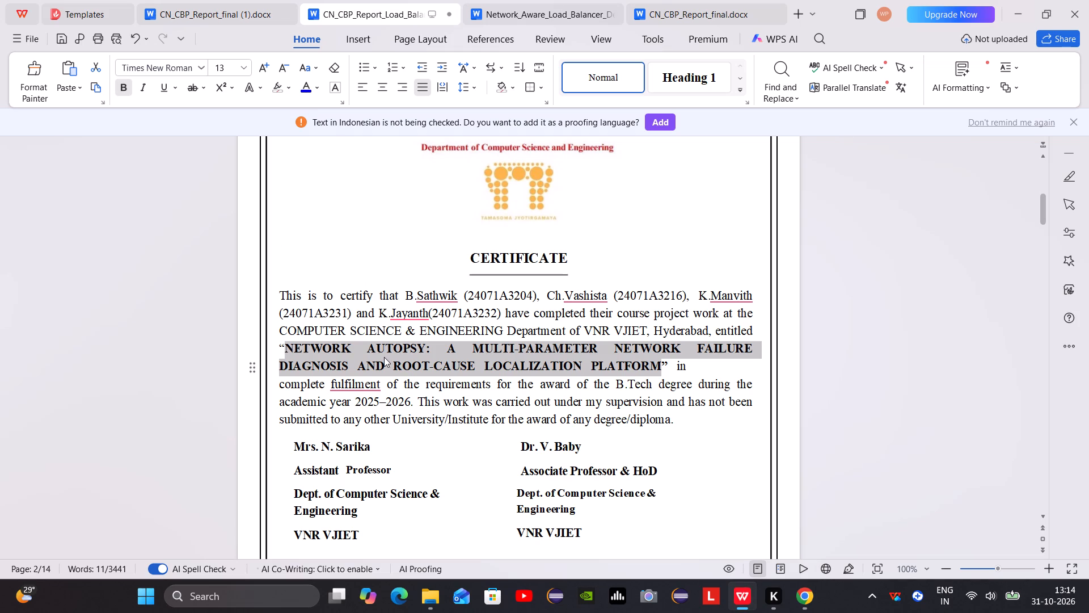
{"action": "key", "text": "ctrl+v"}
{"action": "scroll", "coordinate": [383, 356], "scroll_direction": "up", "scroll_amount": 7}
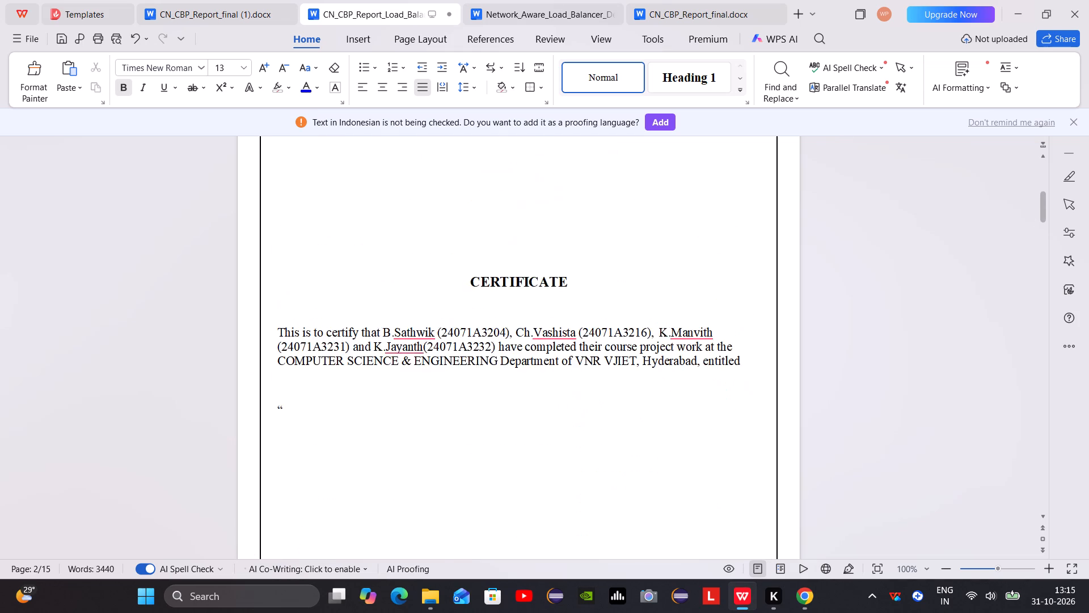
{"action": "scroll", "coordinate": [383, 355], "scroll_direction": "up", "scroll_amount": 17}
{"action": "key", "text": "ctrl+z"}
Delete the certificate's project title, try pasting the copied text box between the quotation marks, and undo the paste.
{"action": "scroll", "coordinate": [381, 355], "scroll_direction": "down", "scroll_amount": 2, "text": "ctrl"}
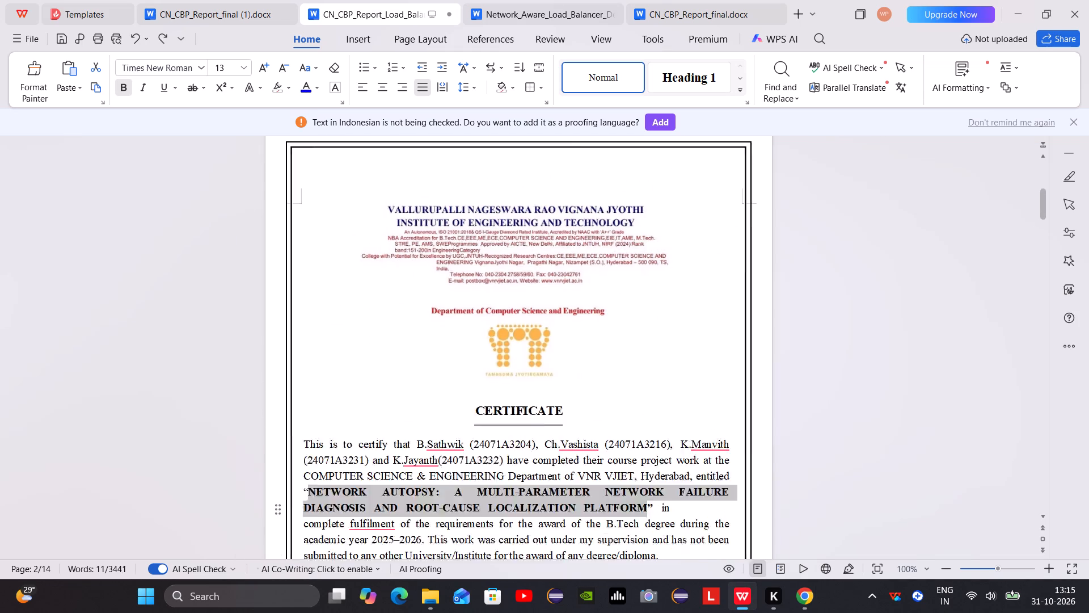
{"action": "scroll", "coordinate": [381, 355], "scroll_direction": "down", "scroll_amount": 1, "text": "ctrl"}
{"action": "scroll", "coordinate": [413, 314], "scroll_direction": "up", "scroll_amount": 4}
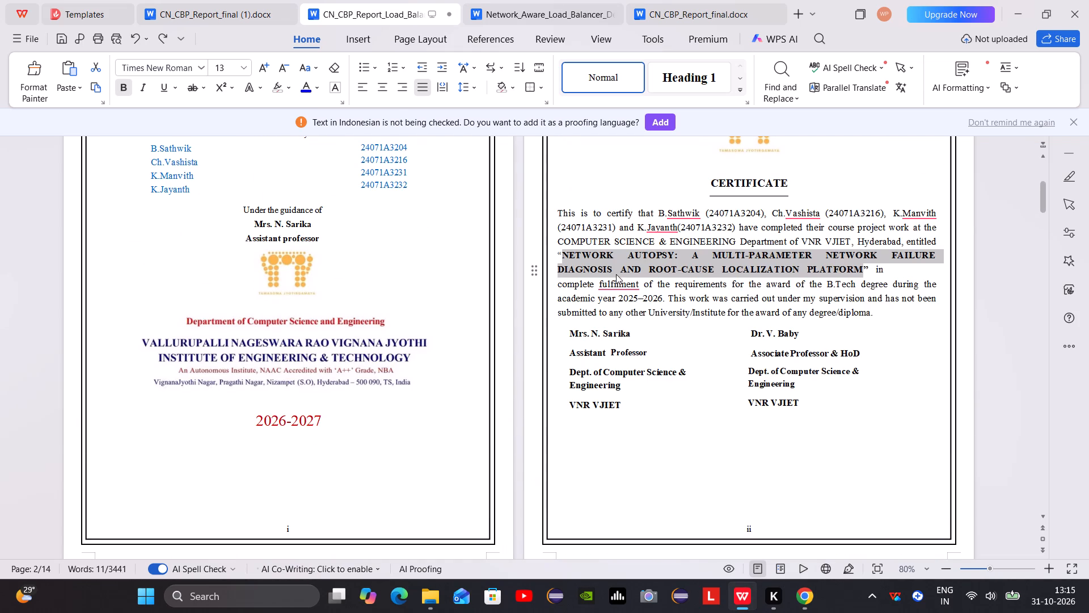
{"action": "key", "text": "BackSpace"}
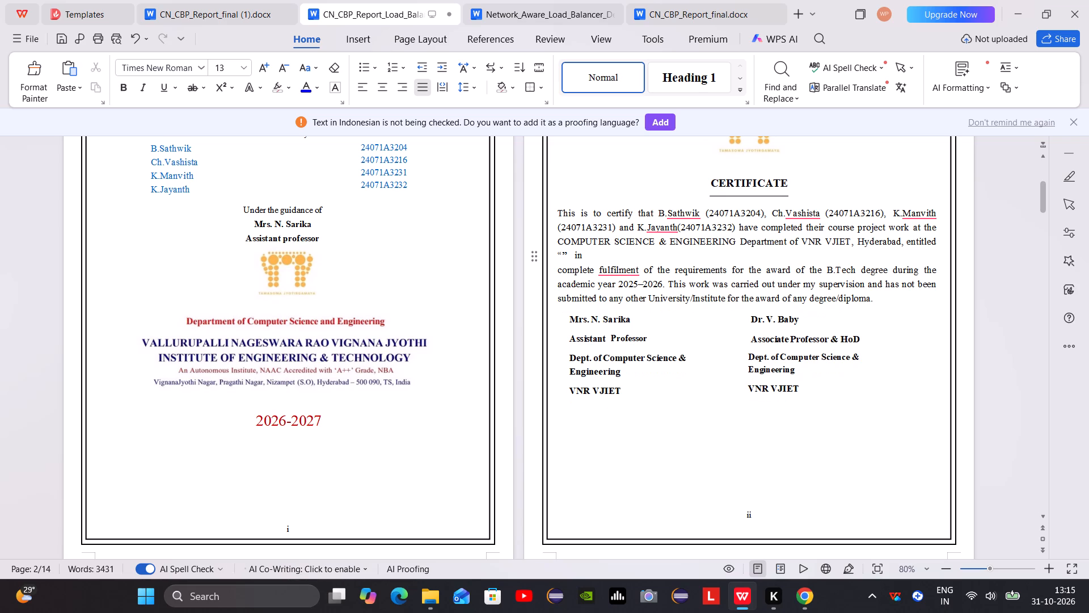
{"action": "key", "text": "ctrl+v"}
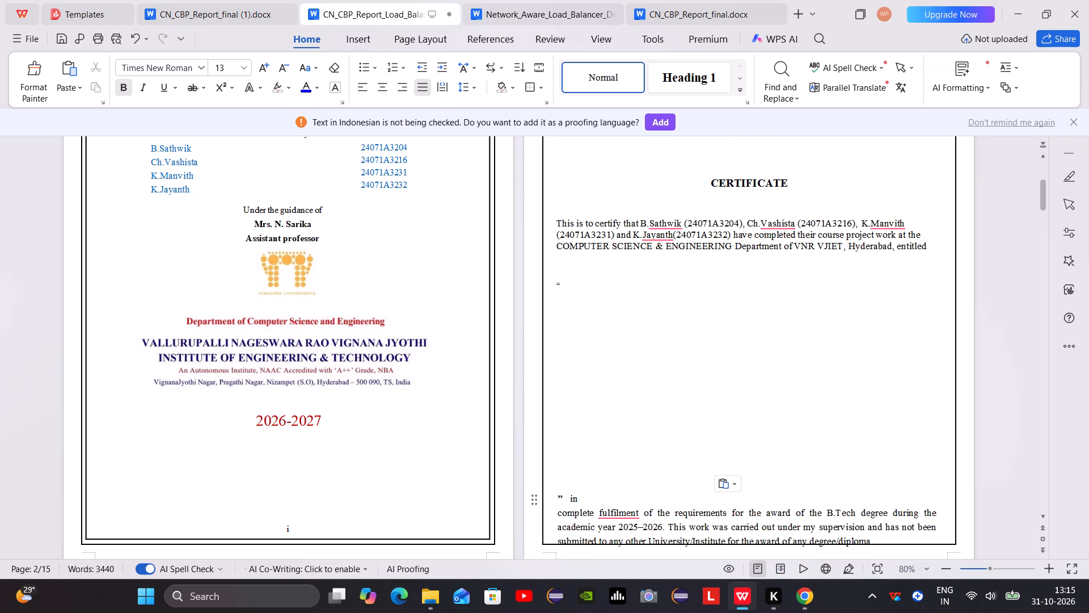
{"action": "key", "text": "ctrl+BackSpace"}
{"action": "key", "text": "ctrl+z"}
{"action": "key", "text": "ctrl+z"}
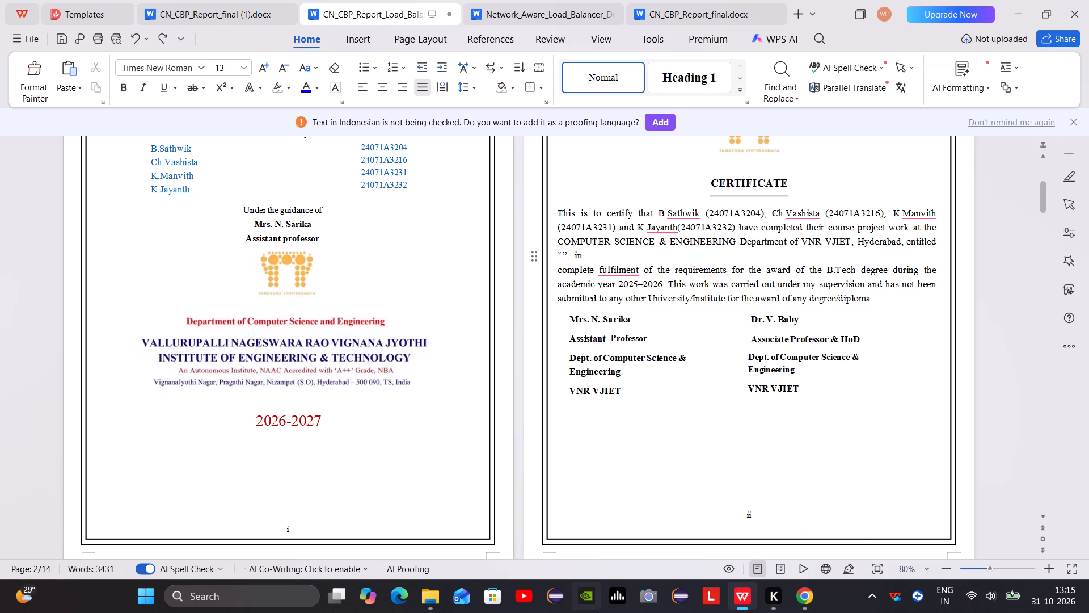
In the Canva presentation, copy the first slide's title text "Adaptive Network-Aware Load Balancing System Using Dynamic Server Selection" from inside its text box.
{"action": "left_click", "coordinate": [792, 604]}
{"action": "left_click_drag", "start_coordinate": [843, 520], "coordinate": [826, 526]}
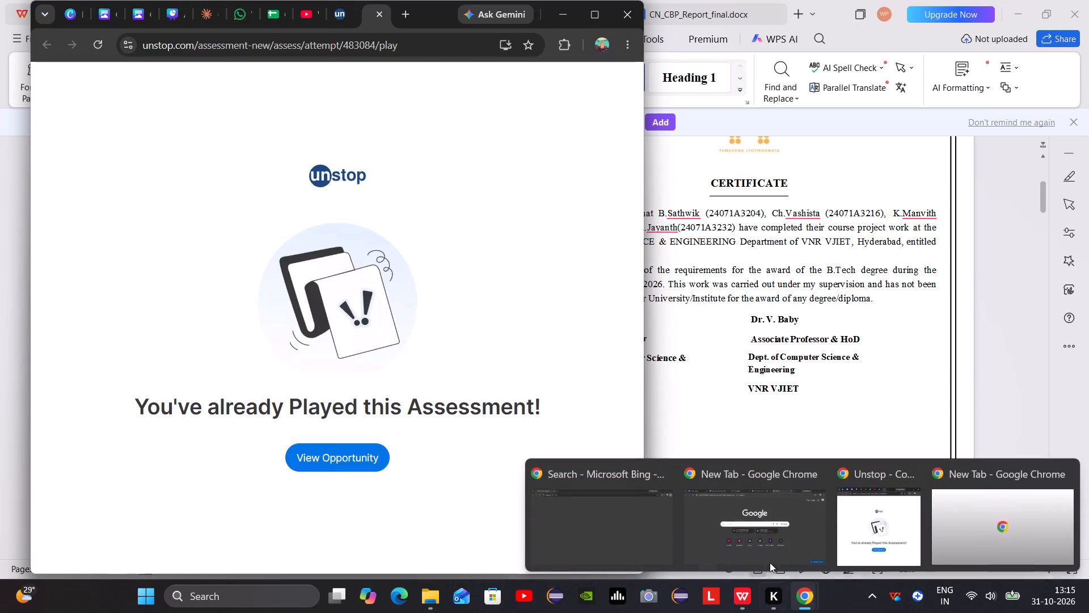
{"action": "left_click", "coordinate": [714, 531]}
{"action": "left_click", "coordinate": [192, 0]}
{"action": "right_click", "coordinate": [511, 229]}
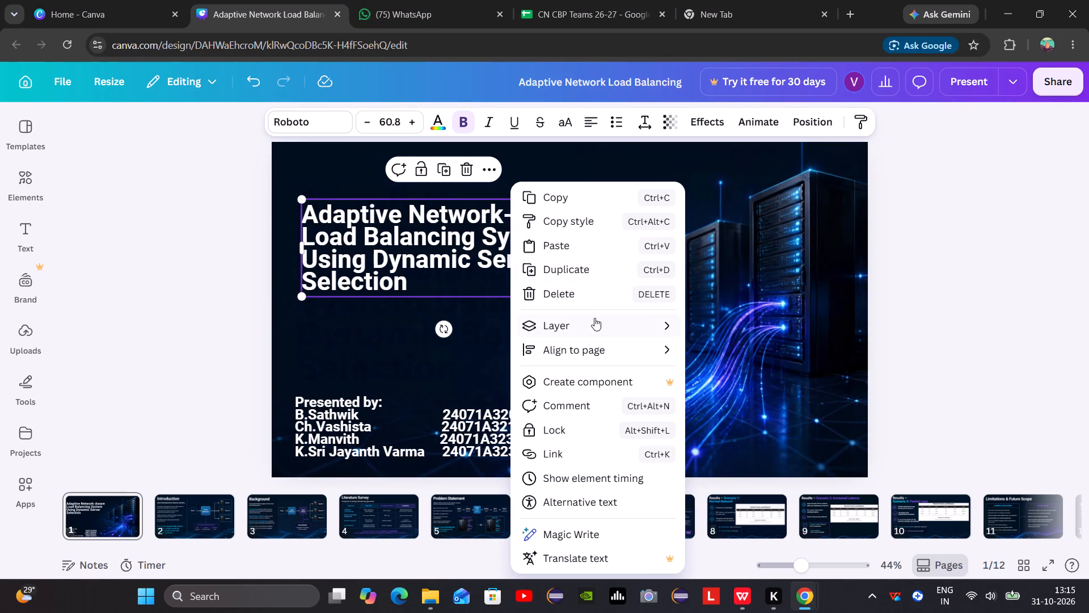
{"action": "scroll", "coordinate": [590, 306], "scroll_direction": "down", "scroll_amount": 3}
{"action": "left_click", "coordinate": [491, 177]}
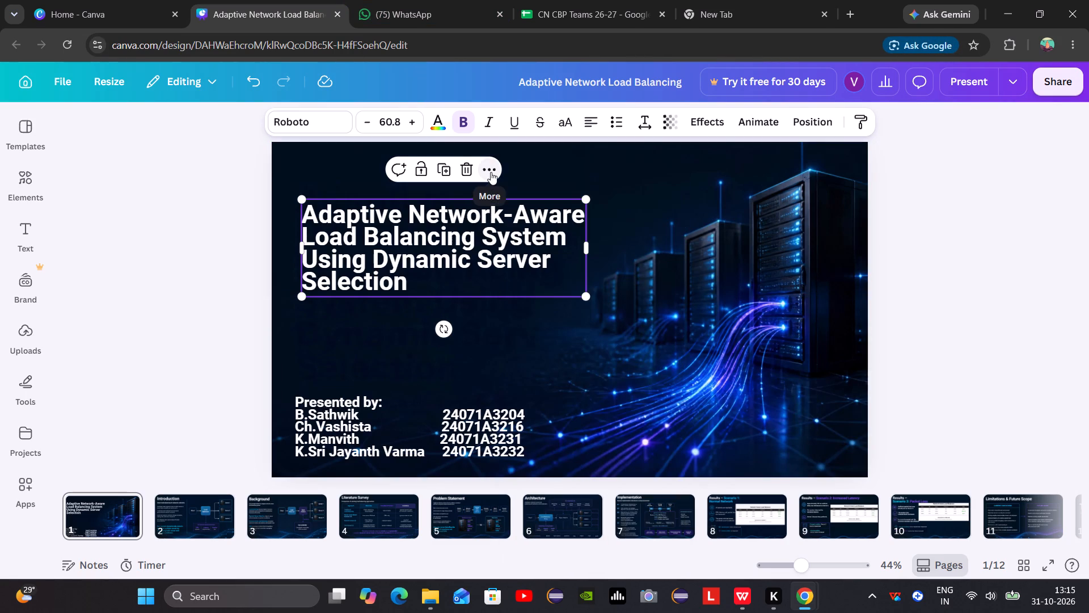
{"action": "left_click", "coordinate": [491, 172]}
{"action": "scroll", "coordinate": [543, 403], "scroll_direction": "down", "scroll_amount": 1}
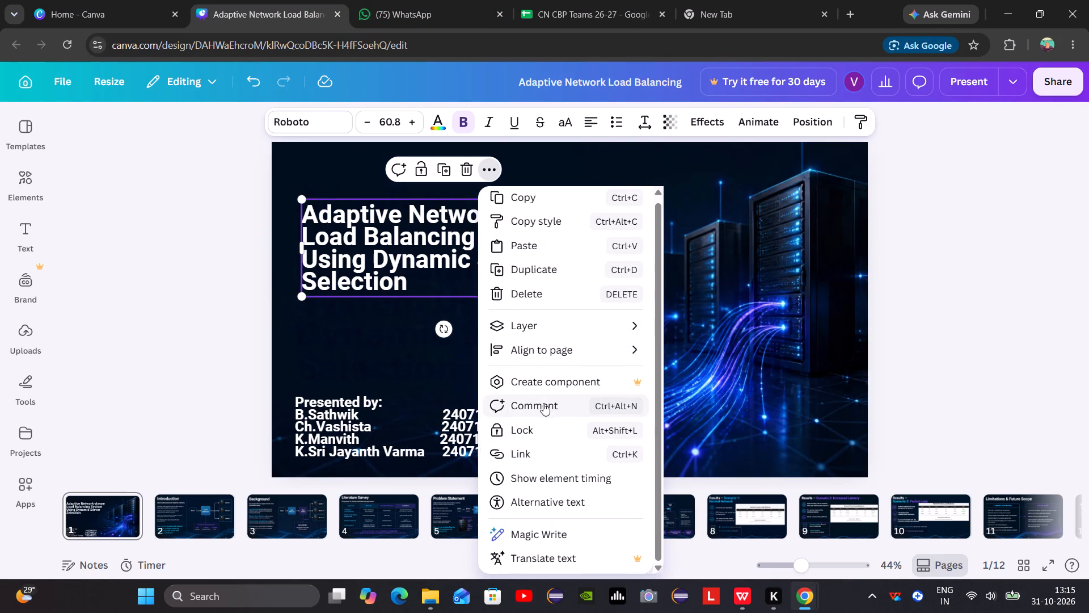
{"action": "scroll", "coordinate": [543, 403], "scroll_direction": "down", "scroll_amount": 3}
{"action": "left_click", "coordinate": [429, 270]}
{"action": "right_click", "coordinate": [383, 268]}
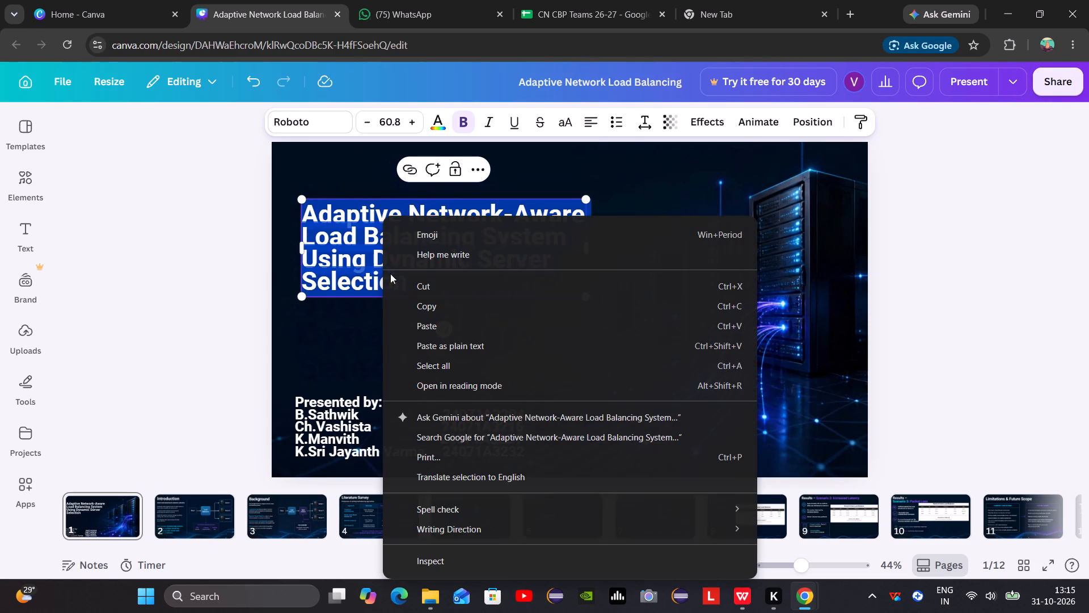
{"action": "left_click_drag", "start_coordinate": [439, 317], "coordinate": [440, 299]}
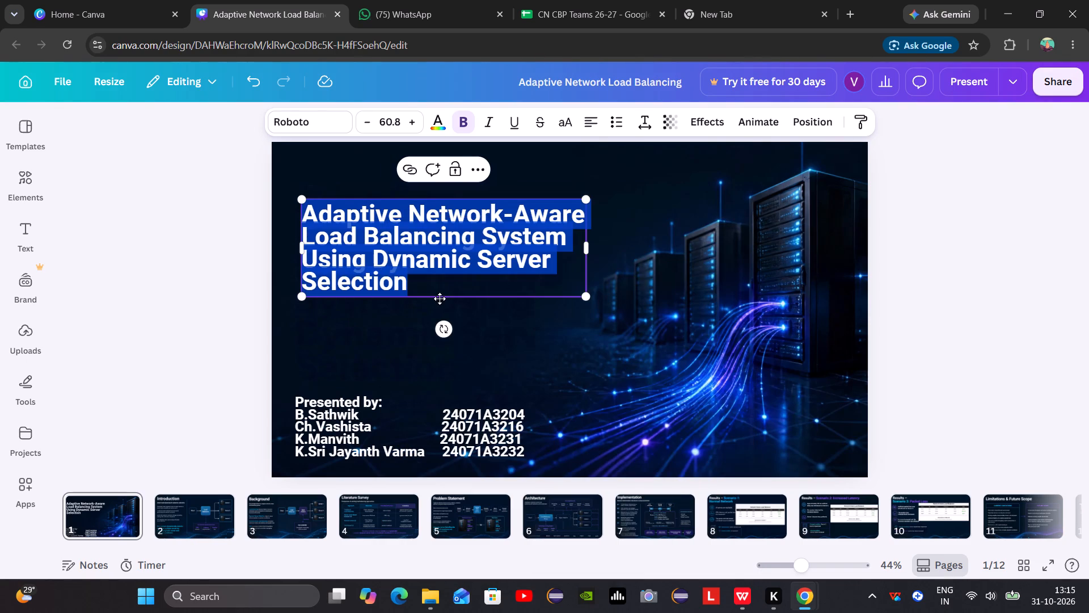
{"action": "right_click", "coordinate": [400, 258]}
{"action": "left_click", "coordinate": [444, 312]}
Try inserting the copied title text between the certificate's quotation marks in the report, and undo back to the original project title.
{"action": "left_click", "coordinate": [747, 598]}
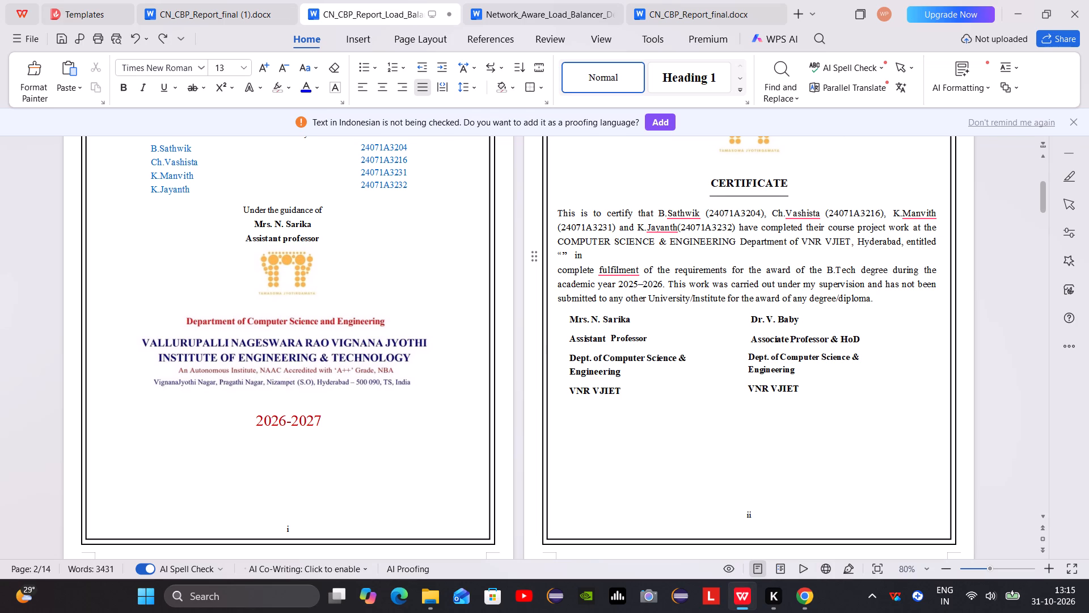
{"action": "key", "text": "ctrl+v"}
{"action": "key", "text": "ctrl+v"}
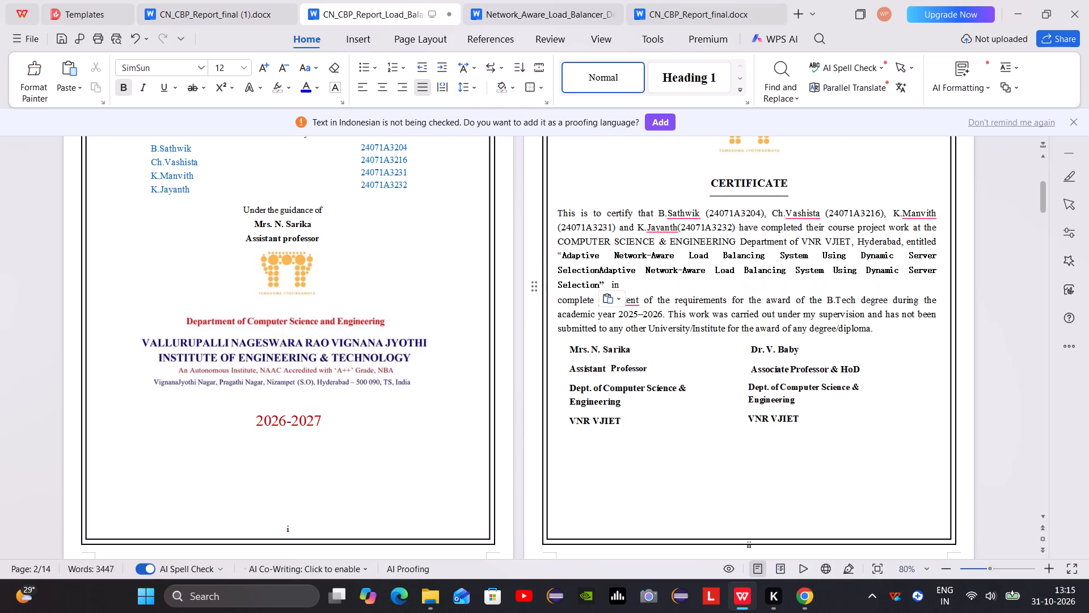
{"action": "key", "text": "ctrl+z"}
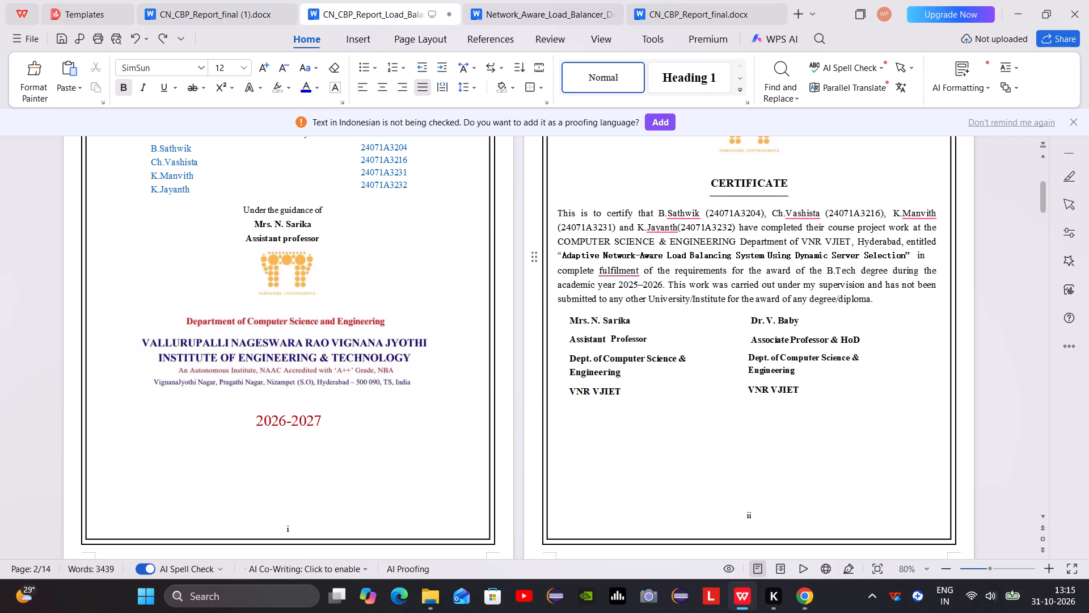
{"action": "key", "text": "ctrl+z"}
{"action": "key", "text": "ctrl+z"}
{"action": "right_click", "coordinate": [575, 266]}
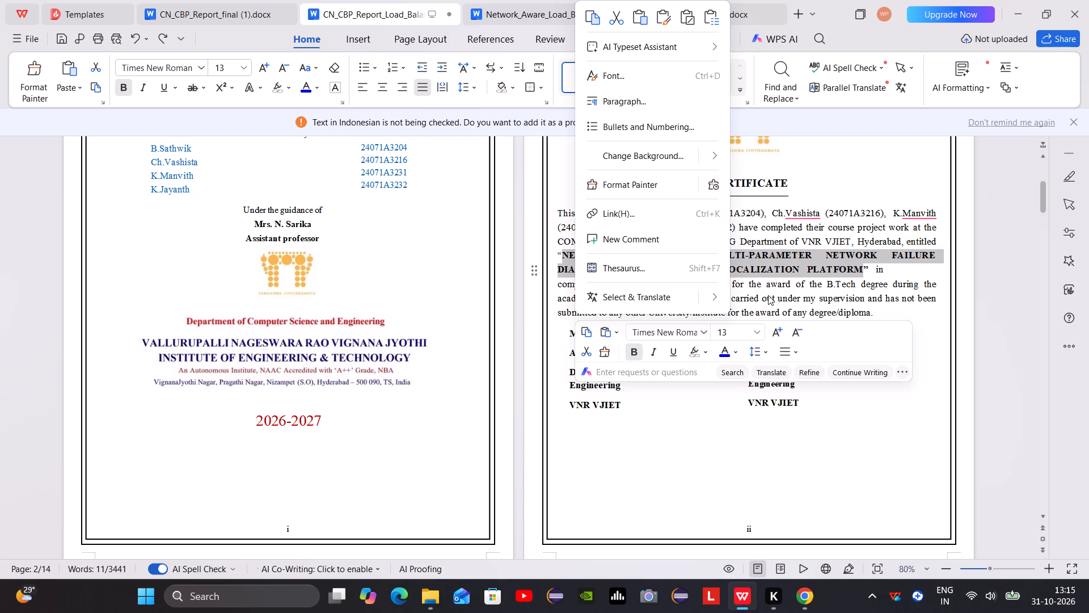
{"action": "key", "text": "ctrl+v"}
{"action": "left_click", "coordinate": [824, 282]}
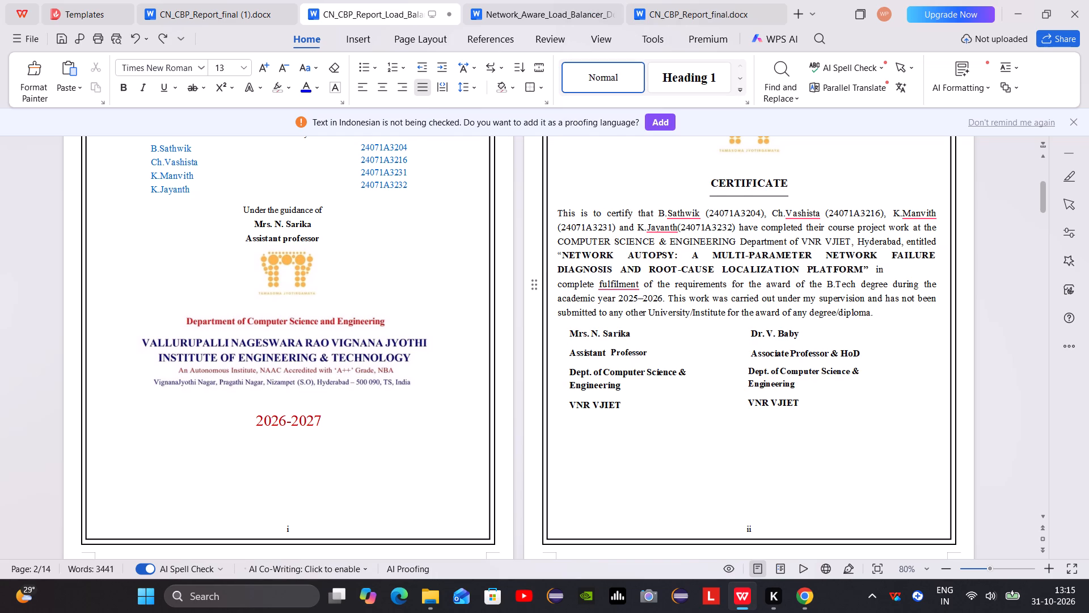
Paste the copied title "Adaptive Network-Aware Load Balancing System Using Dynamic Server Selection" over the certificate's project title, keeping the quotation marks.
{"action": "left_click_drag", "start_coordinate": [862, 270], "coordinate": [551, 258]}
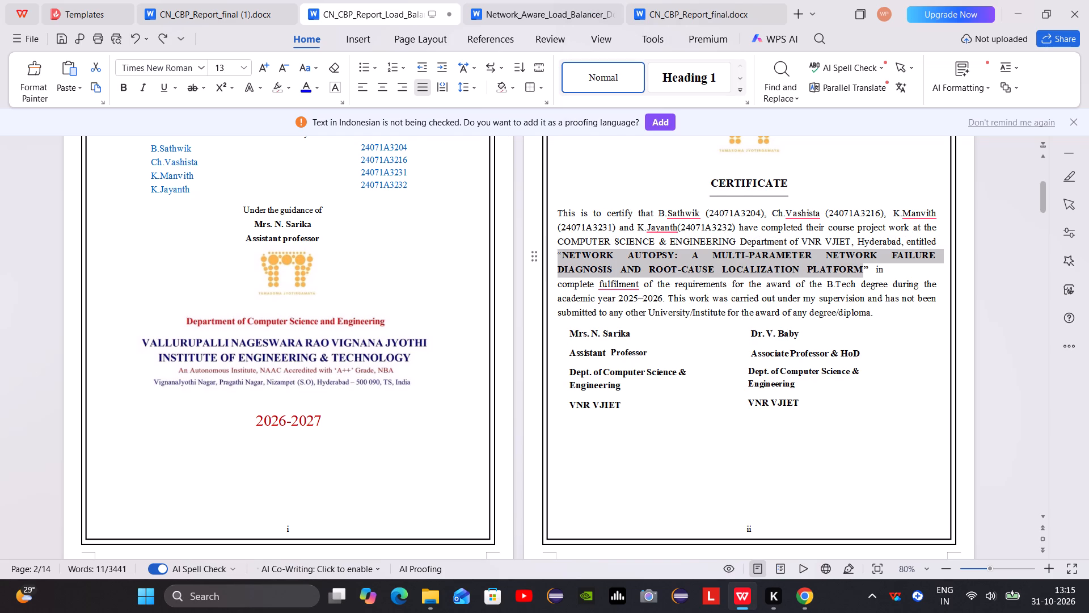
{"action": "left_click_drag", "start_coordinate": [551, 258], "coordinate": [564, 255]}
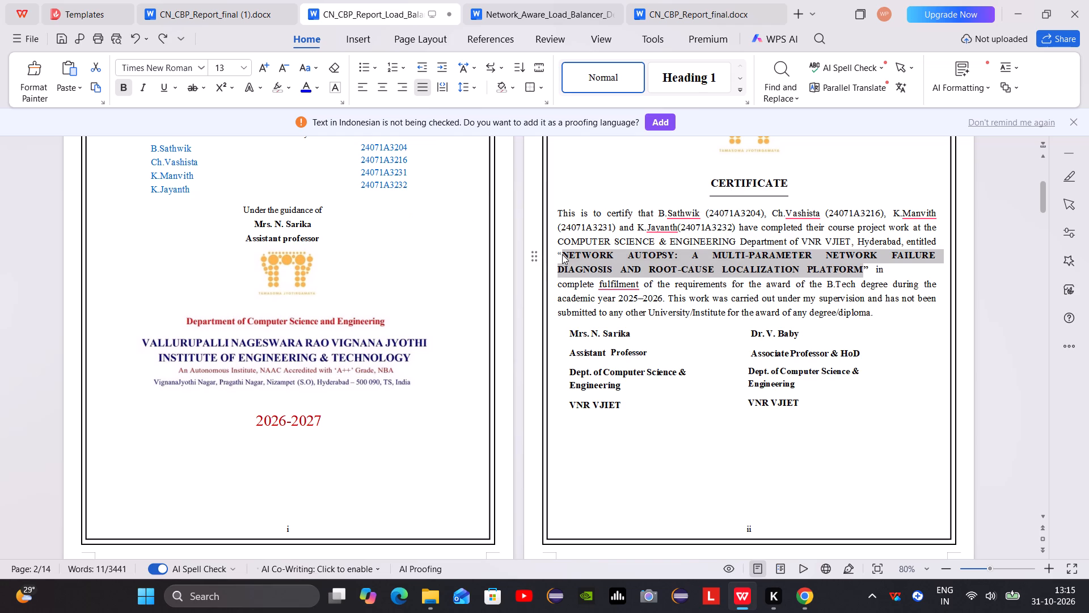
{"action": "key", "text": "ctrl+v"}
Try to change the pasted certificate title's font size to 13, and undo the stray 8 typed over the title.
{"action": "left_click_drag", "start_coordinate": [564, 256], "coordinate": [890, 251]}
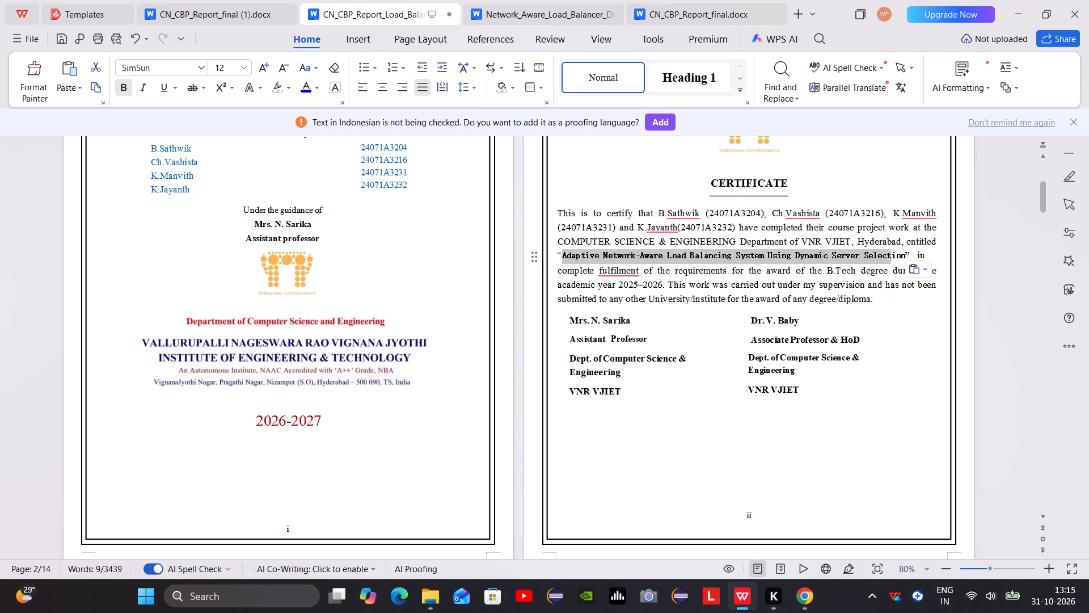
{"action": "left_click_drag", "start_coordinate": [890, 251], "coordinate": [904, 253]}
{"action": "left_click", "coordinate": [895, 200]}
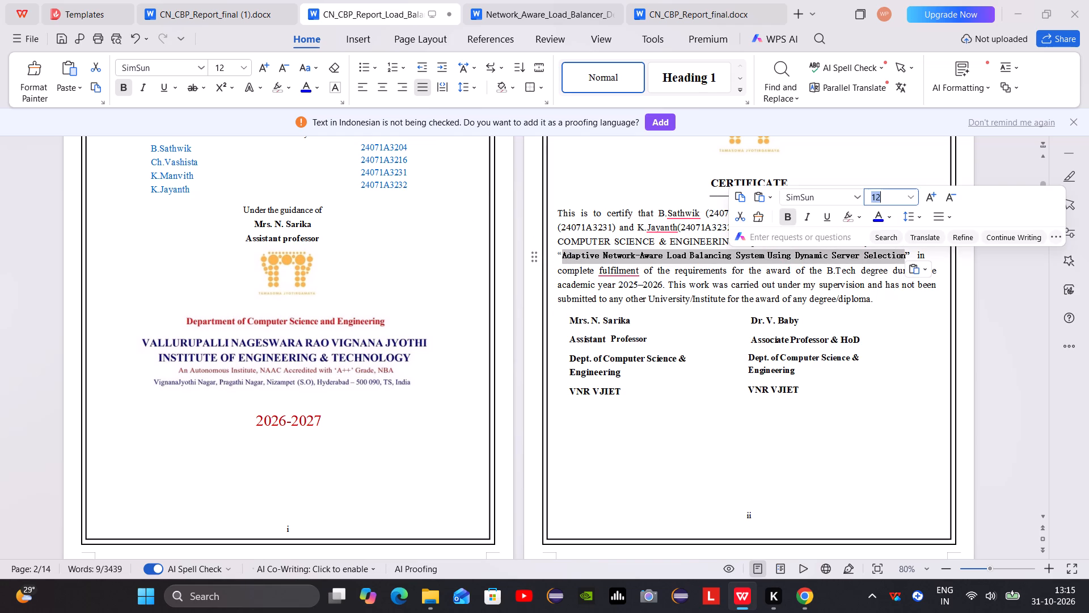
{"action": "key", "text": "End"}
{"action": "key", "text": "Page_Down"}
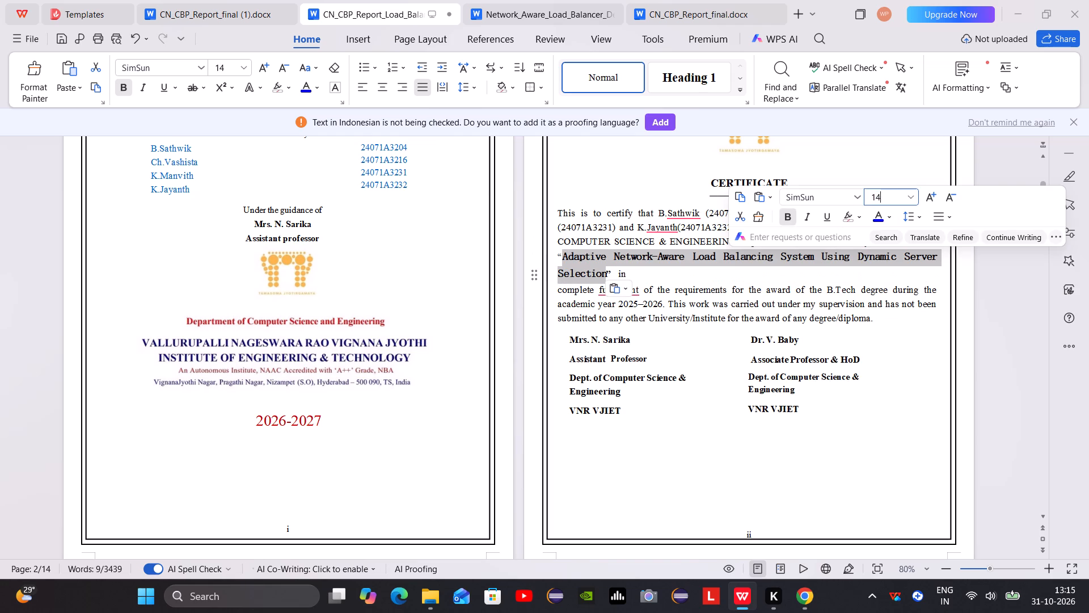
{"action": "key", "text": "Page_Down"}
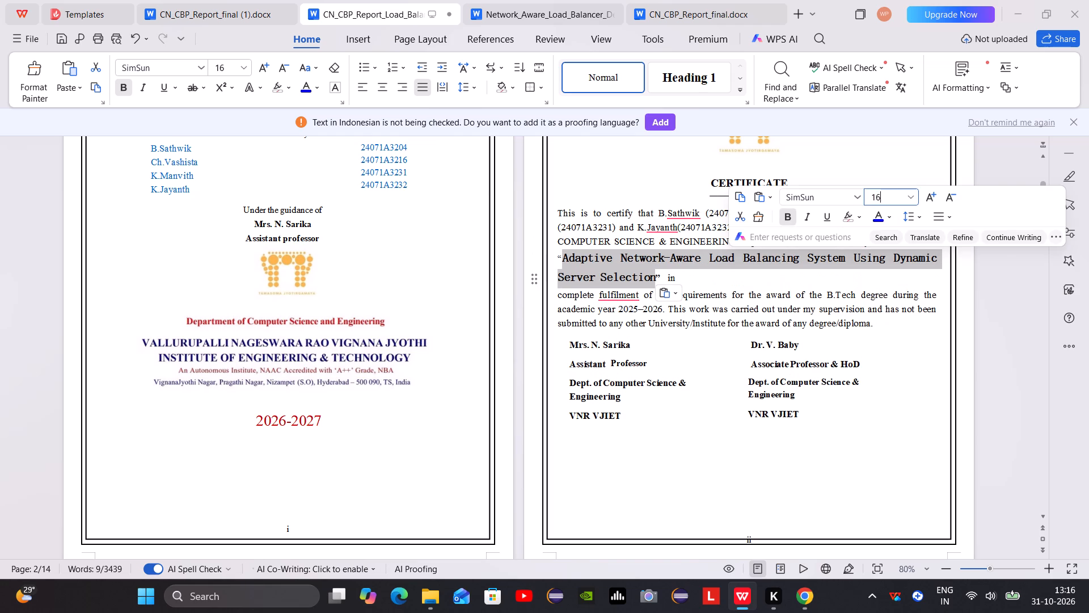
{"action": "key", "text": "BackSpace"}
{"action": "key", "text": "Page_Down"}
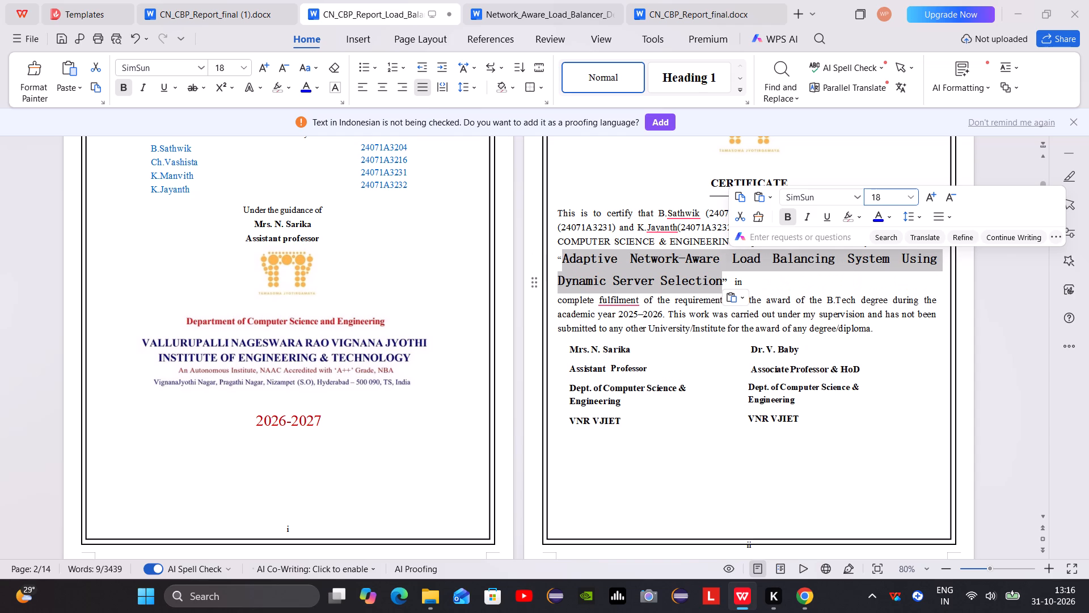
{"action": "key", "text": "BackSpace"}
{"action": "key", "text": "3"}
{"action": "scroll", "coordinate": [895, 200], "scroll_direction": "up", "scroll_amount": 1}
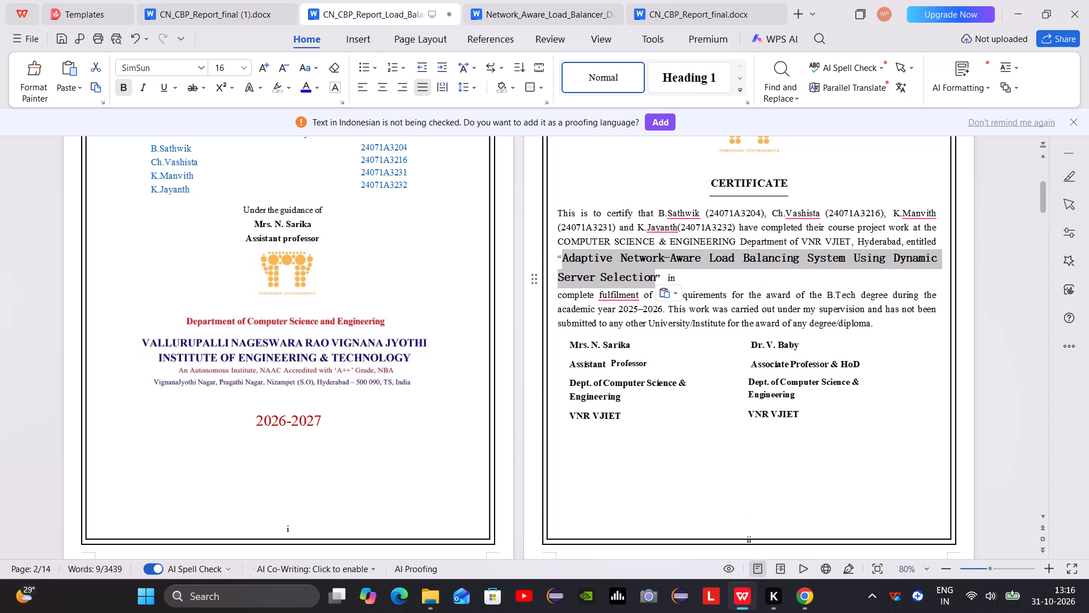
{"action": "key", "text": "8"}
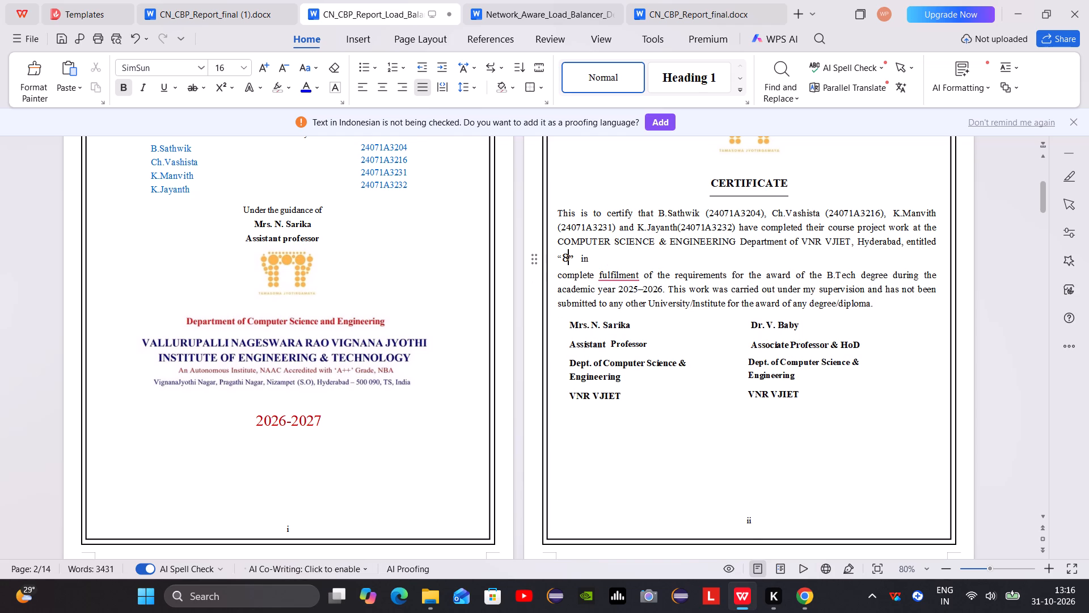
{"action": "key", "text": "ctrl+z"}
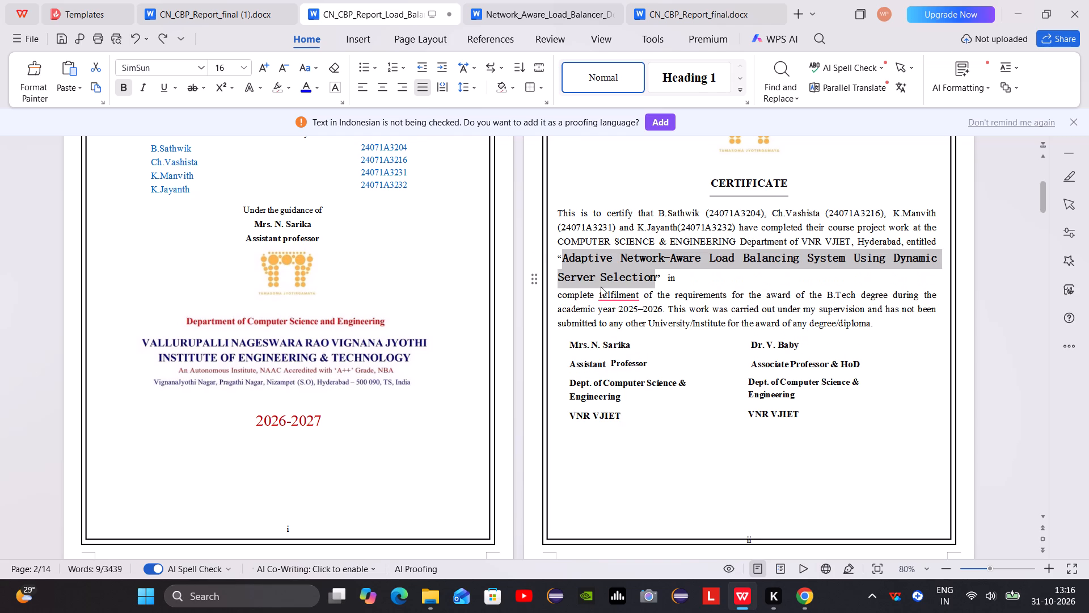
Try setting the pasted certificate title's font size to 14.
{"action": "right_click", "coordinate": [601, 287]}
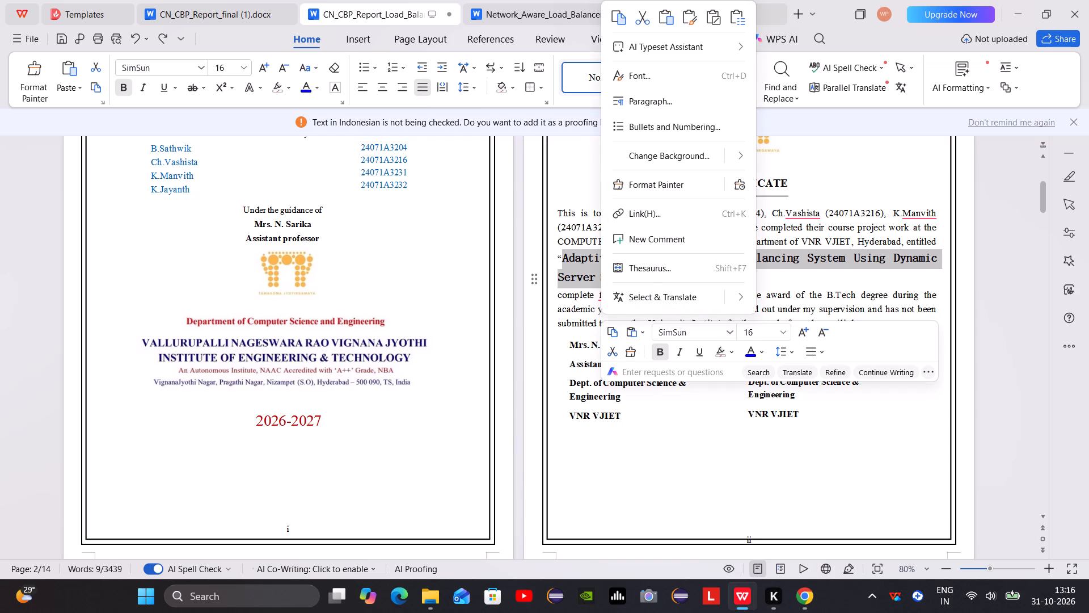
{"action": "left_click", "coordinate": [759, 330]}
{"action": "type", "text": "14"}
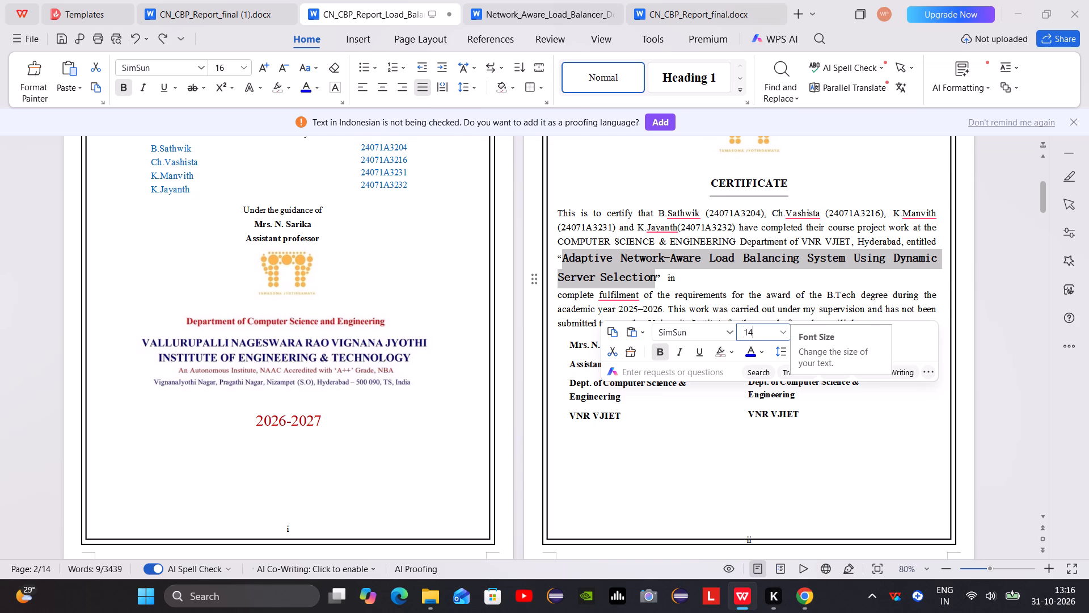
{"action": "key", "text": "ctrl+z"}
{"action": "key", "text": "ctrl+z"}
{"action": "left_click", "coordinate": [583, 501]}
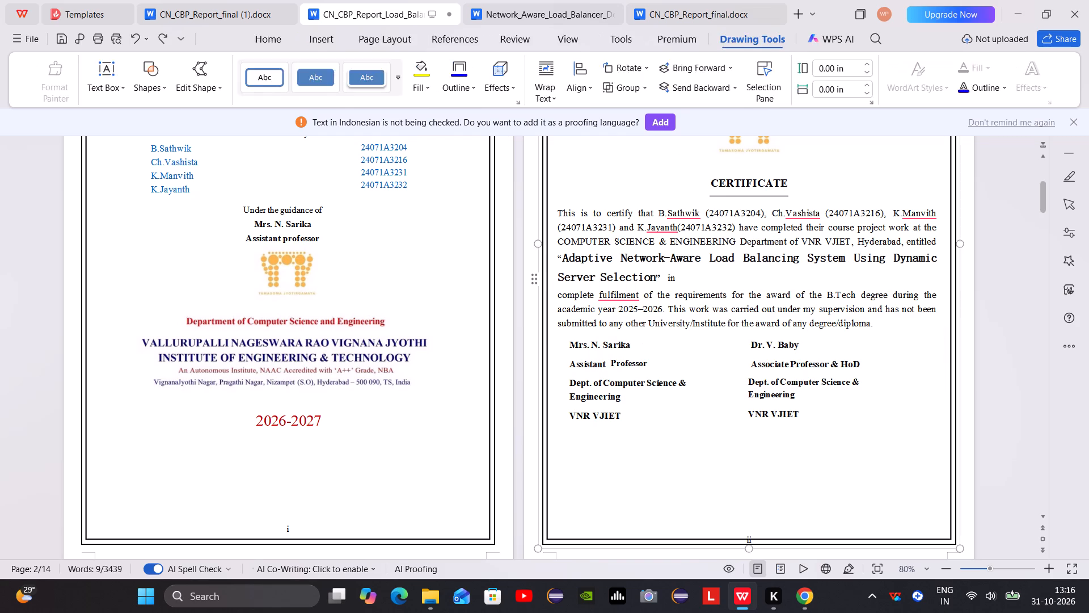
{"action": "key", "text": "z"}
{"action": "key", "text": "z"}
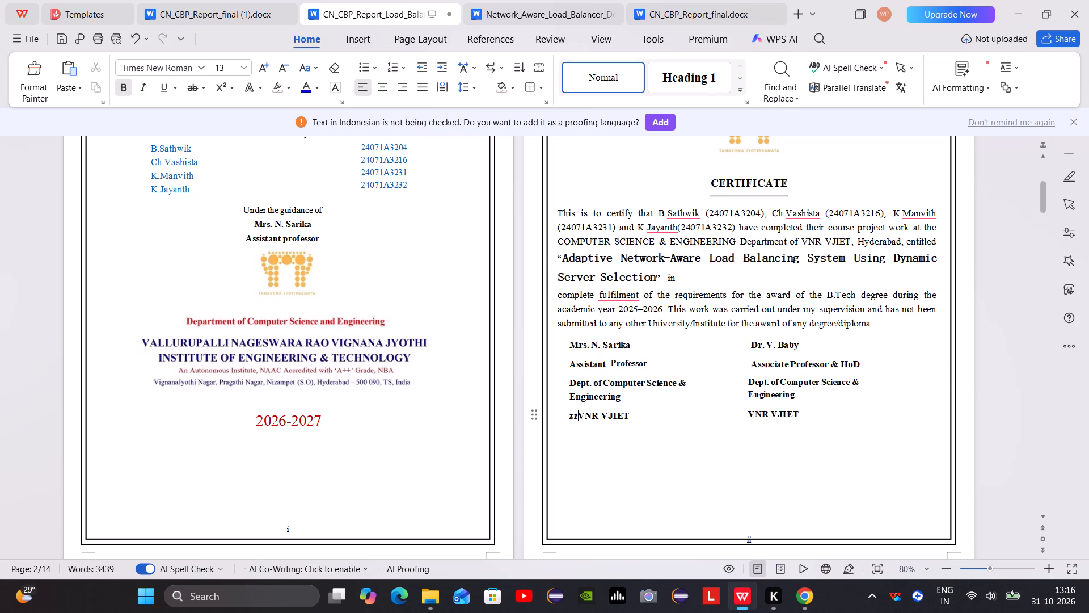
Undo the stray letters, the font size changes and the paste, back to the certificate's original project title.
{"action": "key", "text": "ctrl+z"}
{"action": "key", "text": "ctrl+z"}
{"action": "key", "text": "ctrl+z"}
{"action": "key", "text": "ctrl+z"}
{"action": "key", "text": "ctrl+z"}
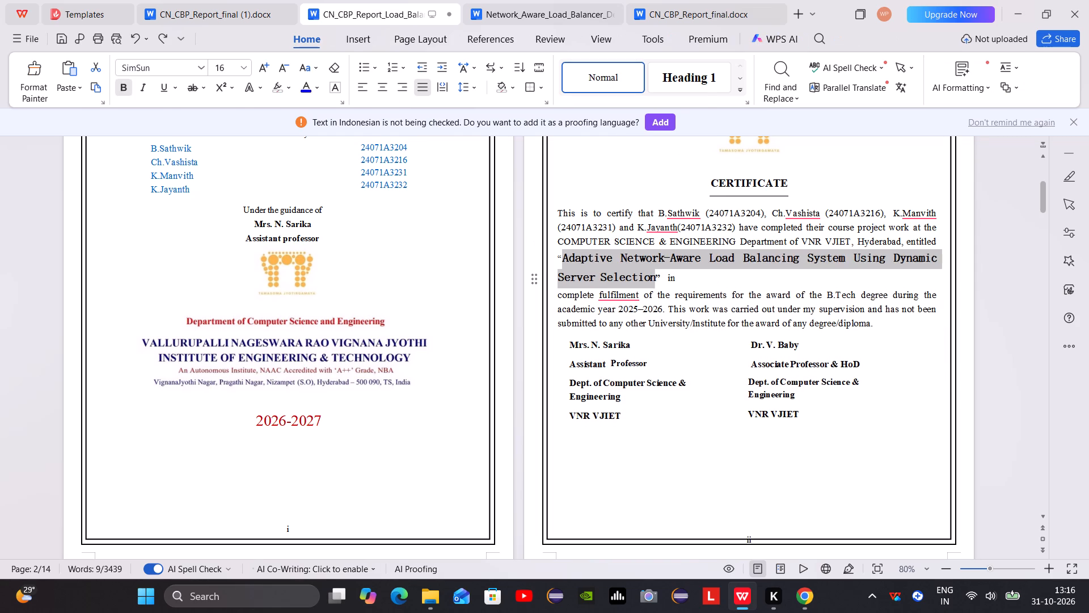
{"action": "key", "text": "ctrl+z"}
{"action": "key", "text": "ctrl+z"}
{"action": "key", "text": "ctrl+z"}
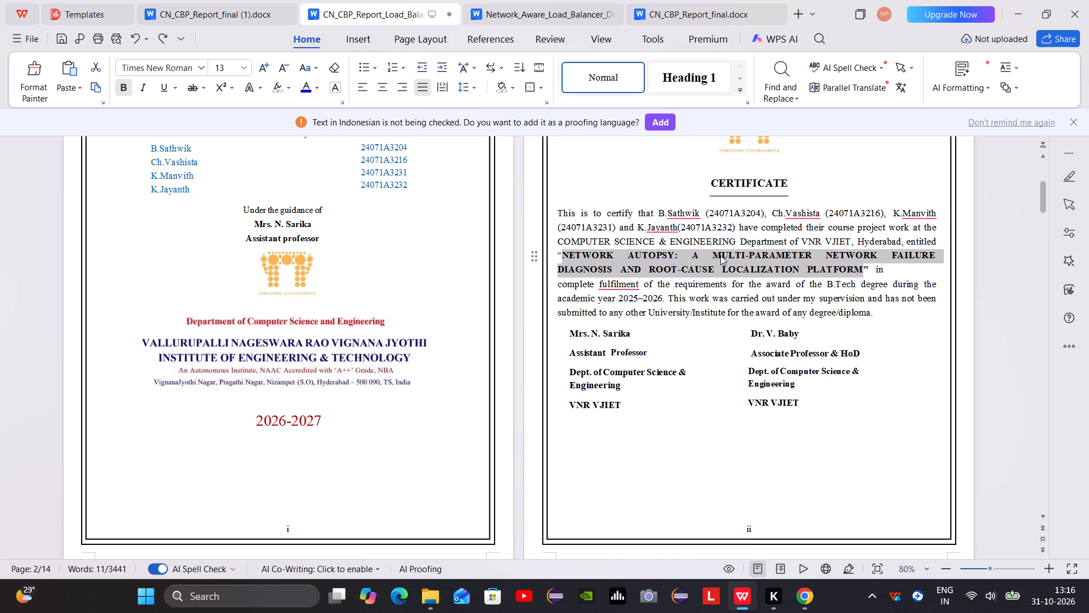
Replace the selected certificate title with the copied text "Adaptive Network-Aware Load Balancing System Using Dynamic Server Selection".
{"action": "key", "text": "ctrl+v"}
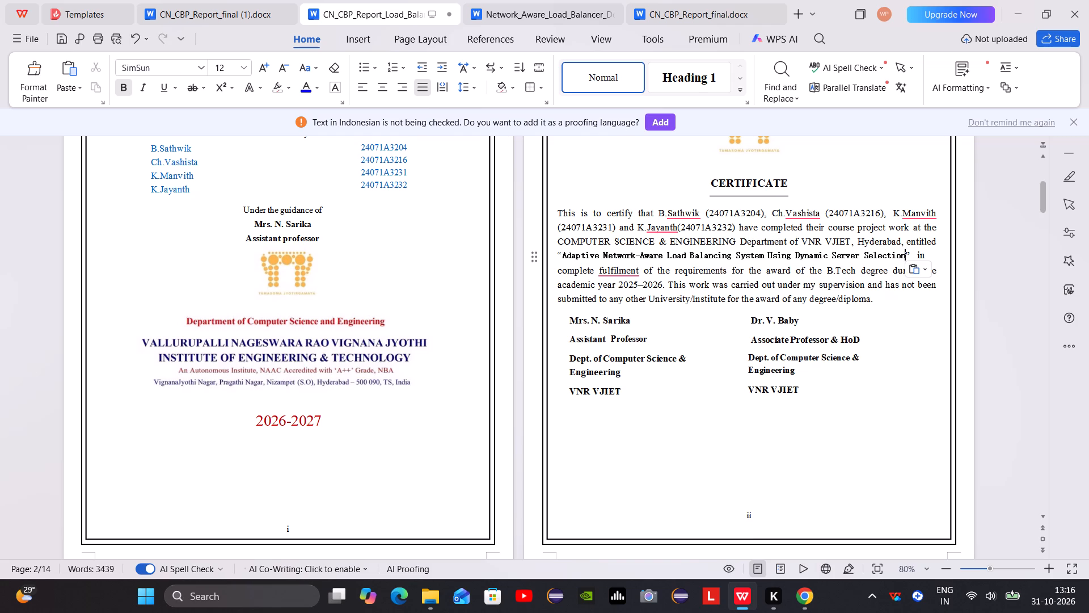
Format the certificate's new project title, including its quotation marks, in bold Times New Roman.
{"action": "left_click_drag", "start_coordinate": [563, 255], "coordinate": [915, 255]}
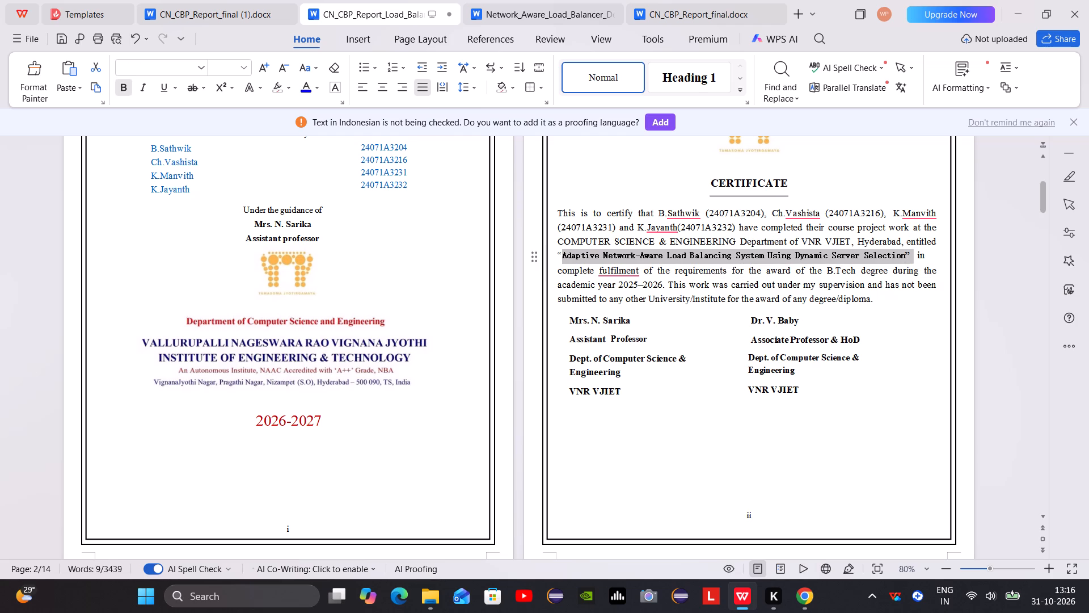
{"action": "left_click_drag", "start_coordinate": [915, 255], "coordinate": [906, 255]}
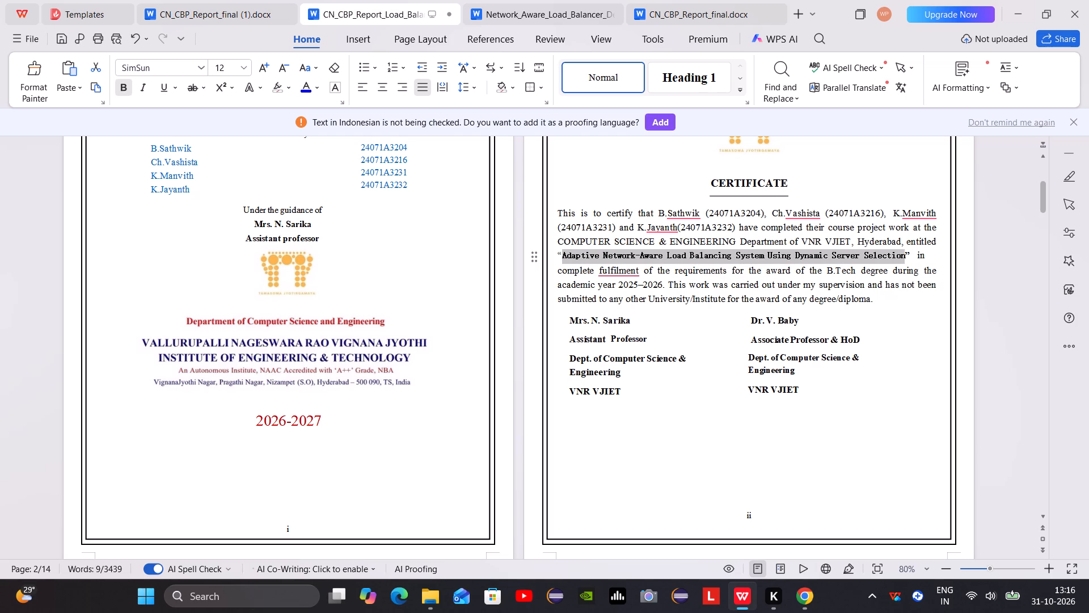
{"action": "left_click_drag", "start_coordinate": [906, 255], "coordinate": [909, 254]}
{"action": "left_click", "coordinate": [909, 254]}
{"action": "left_click_drag", "start_coordinate": [909, 254], "coordinate": [562, 251]}
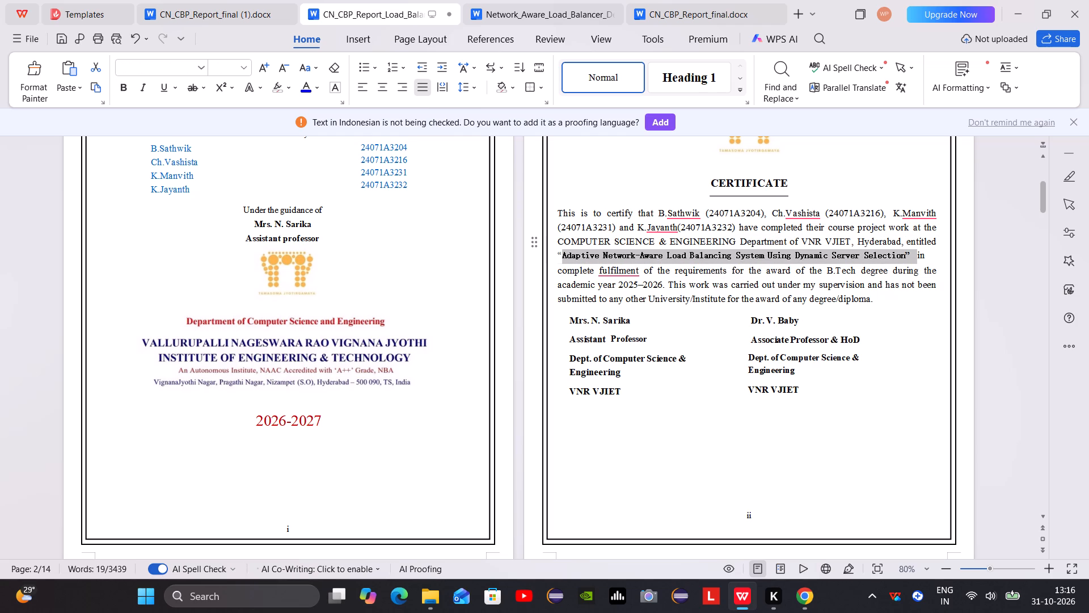
{"action": "left_click_drag", "start_coordinate": [562, 251], "coordinate": [558, 253]}
{"action": "left_click", "coordinate": [560, 191]}
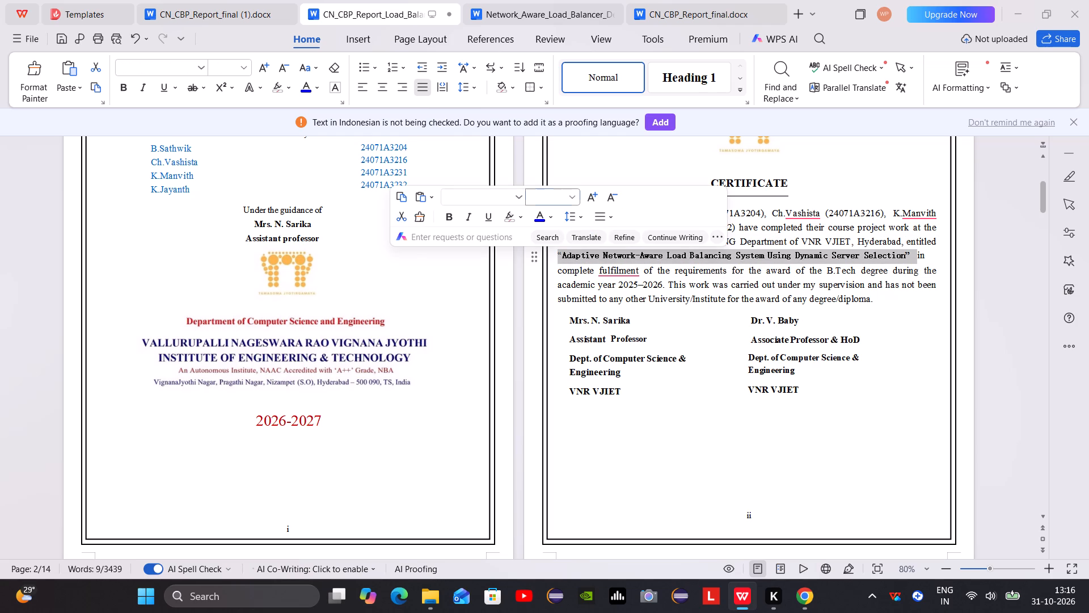
{"action": "type", "text": "13"}
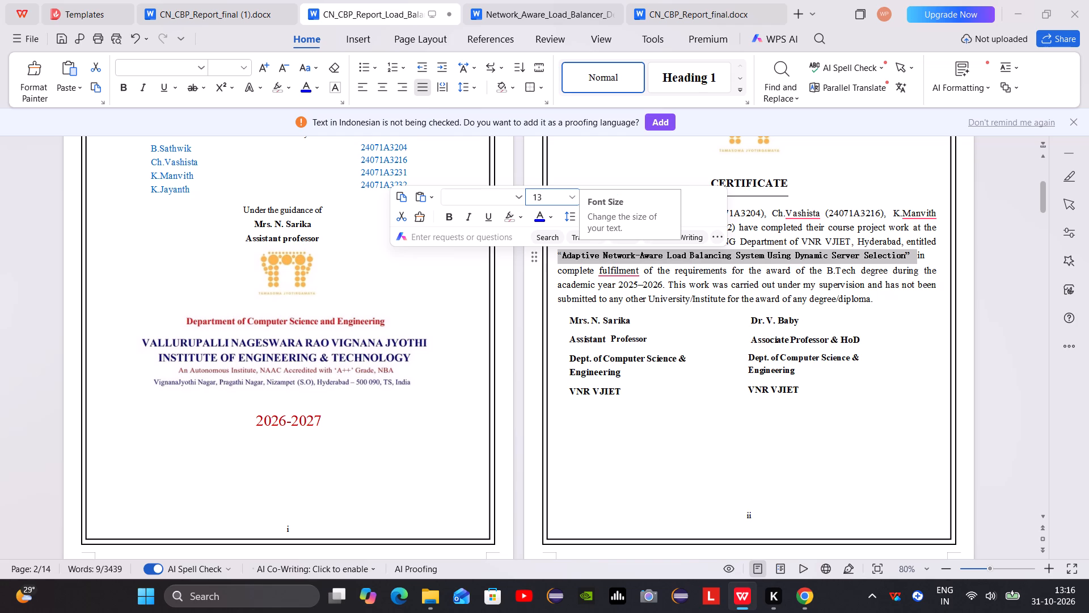
{"action": "left_click", "coordinate": [458, 191]}
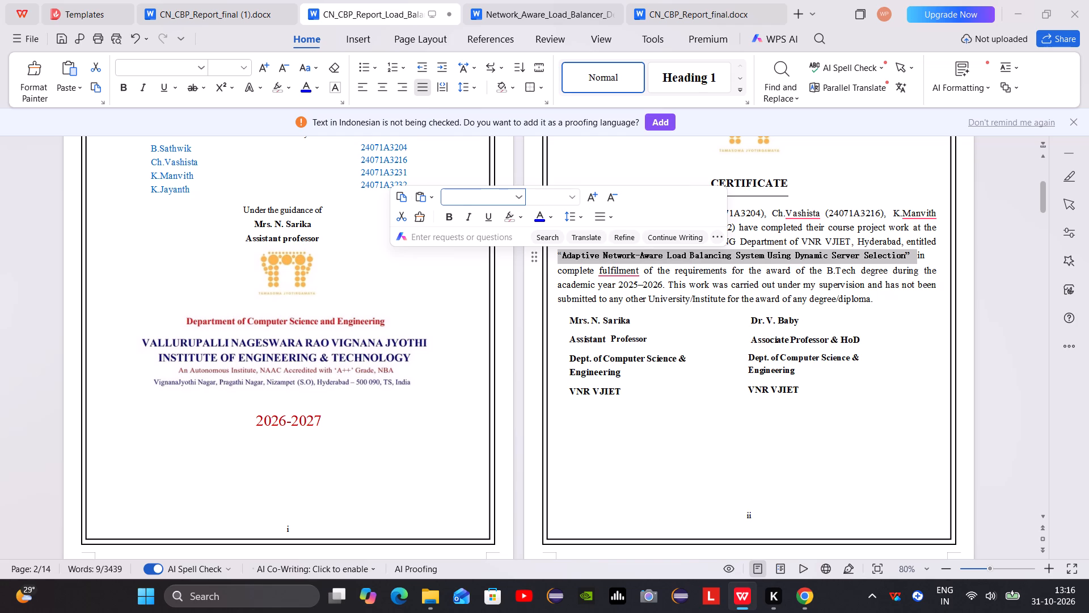
{"action": "type", "text": "ti"}
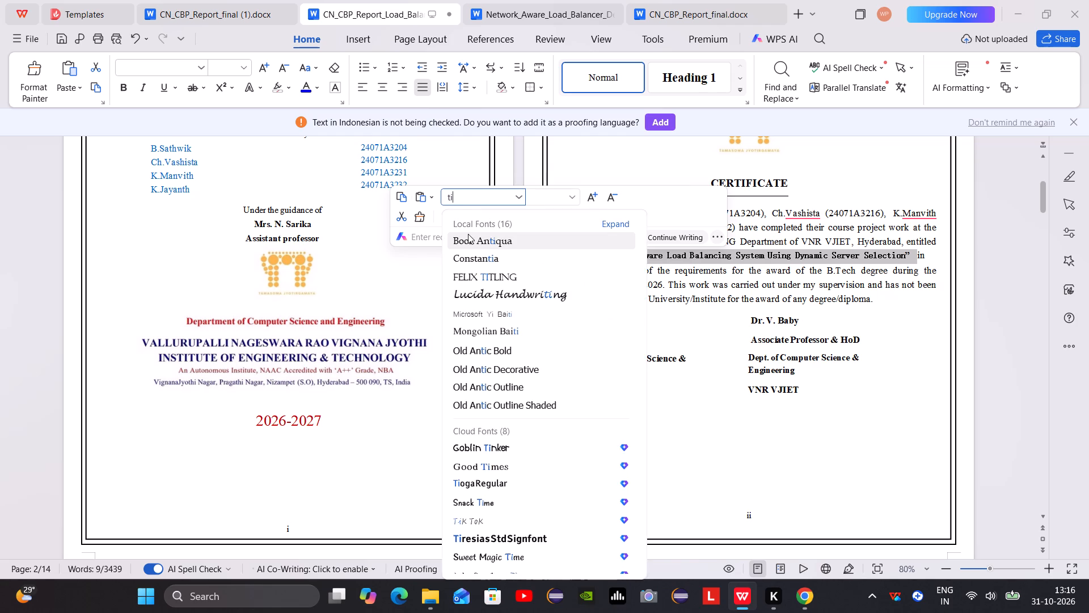
{"action": "key", "text": "m"}
{"action": "left_click", "coordinate": [468, 235]}
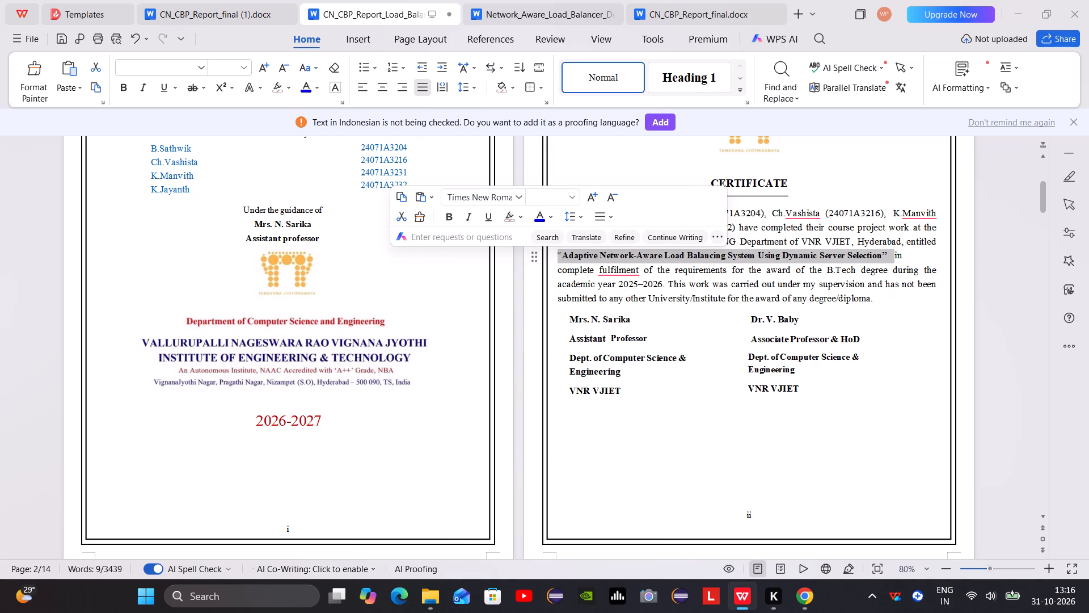
{"action": "left_click", "coordinate": [449, 215]}
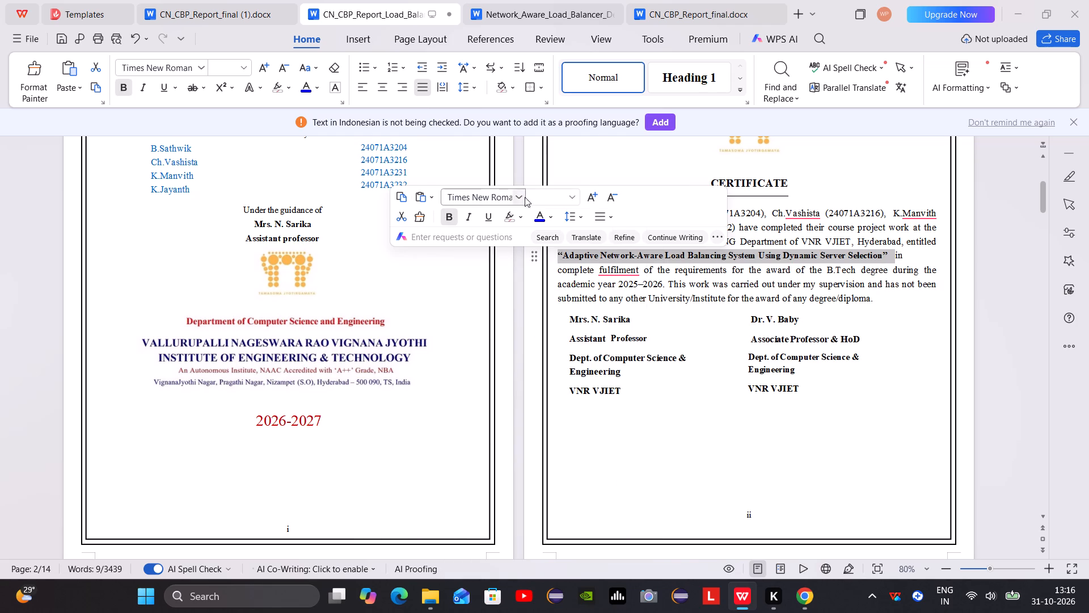
Set the font size of the certificate's quoted project title to 13.
{"action": "left_click", "coordinate": [530, 197]}
{"action": "left_click", "coordinate": [544, 191]}
{"action": "key", "text": "1"}
{"action": "key", "text": "3"}
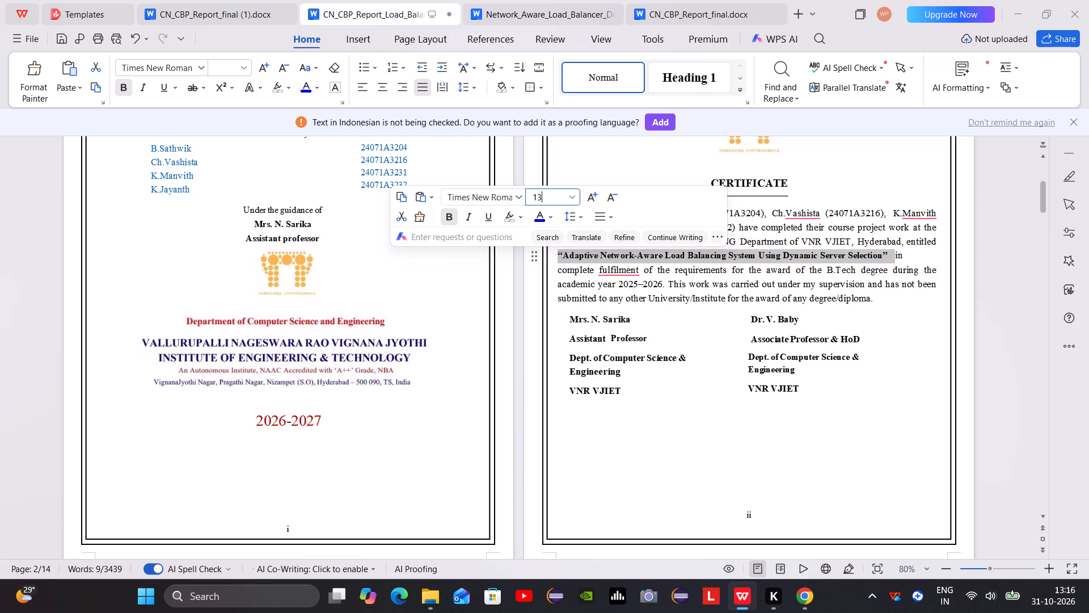
{"action": "key", "text": "Return"}
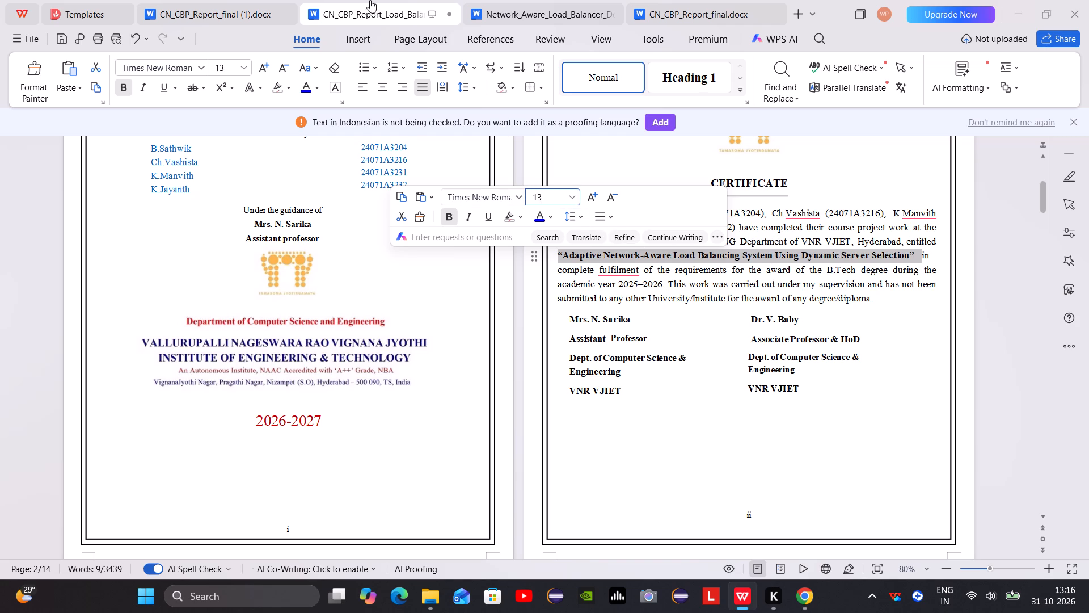
In CN_CBP_Report_final (1).docx, check the font and size of the project title on the certificate page.
{"action": "left_click", "coordinate": [267, 0]}
{"action": "scroll", "coordinate": [358, 258], "scroll_direction": "up", "scroll_amount": 7}
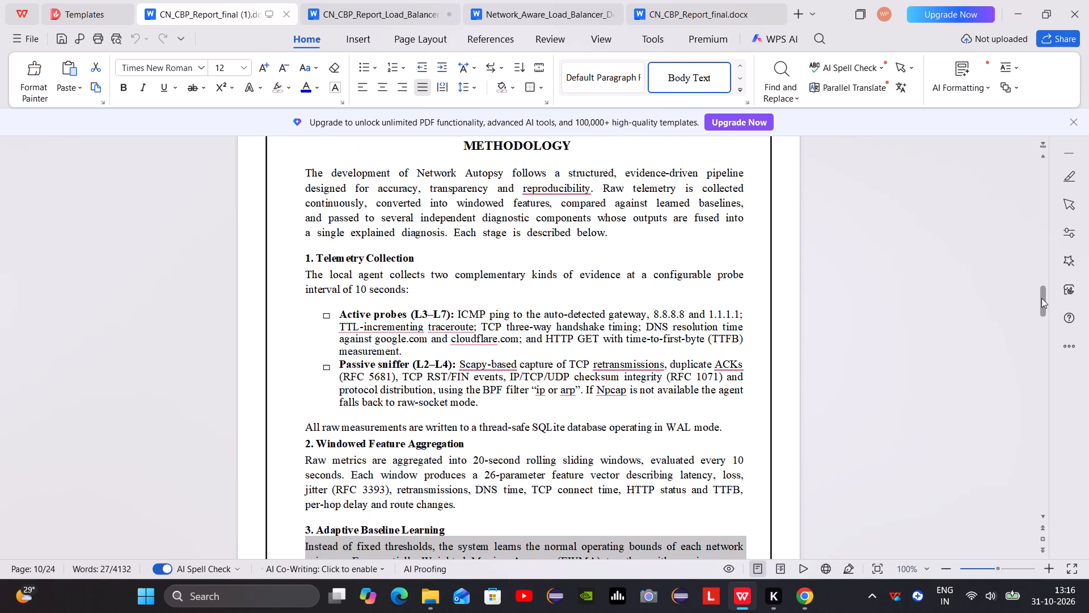
{"action": "left_click_drag", "start_coordinate": [1041, 299], "coordinate": [993, 51]}
{"action": "scroll", "coordinate": [560, 324], "scroll_direction": "down", "scroll_amount": 20}
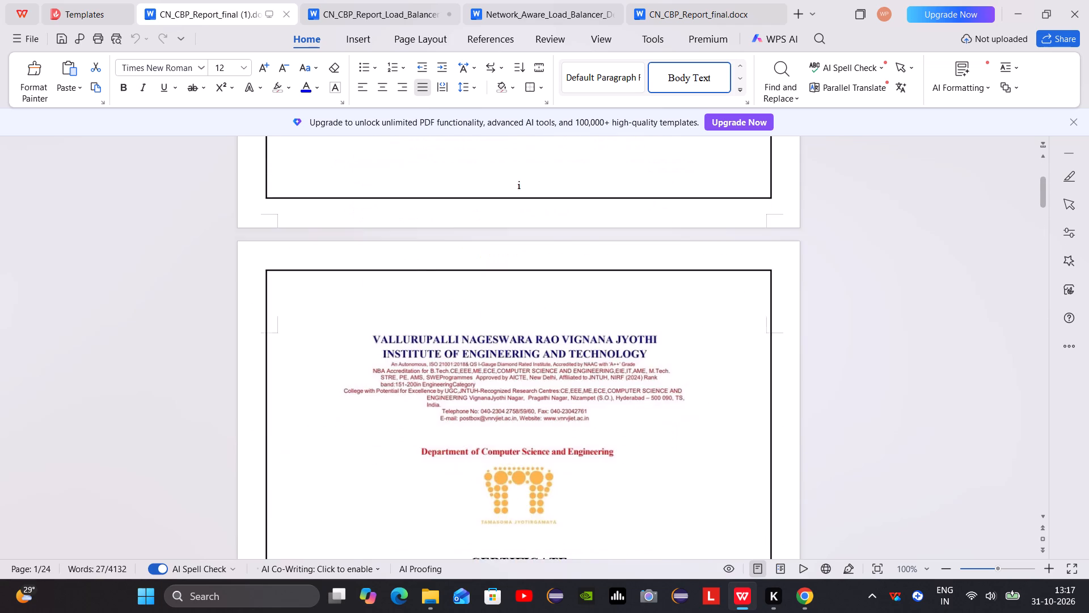
{"action": "scroll", "coordinate": [475, 387], "scroll_direction": "down", "scroll_amount": 7}
{"action": "left_click_drag", "start_coordinate": [462, 392], "coordinate": [503, 402]}
{"action": "left_click", "coordinate": [505, 403]}
{"action": "left_click_drag", "start_coordinate": [505, 403], "coordinate": [536, 403]}
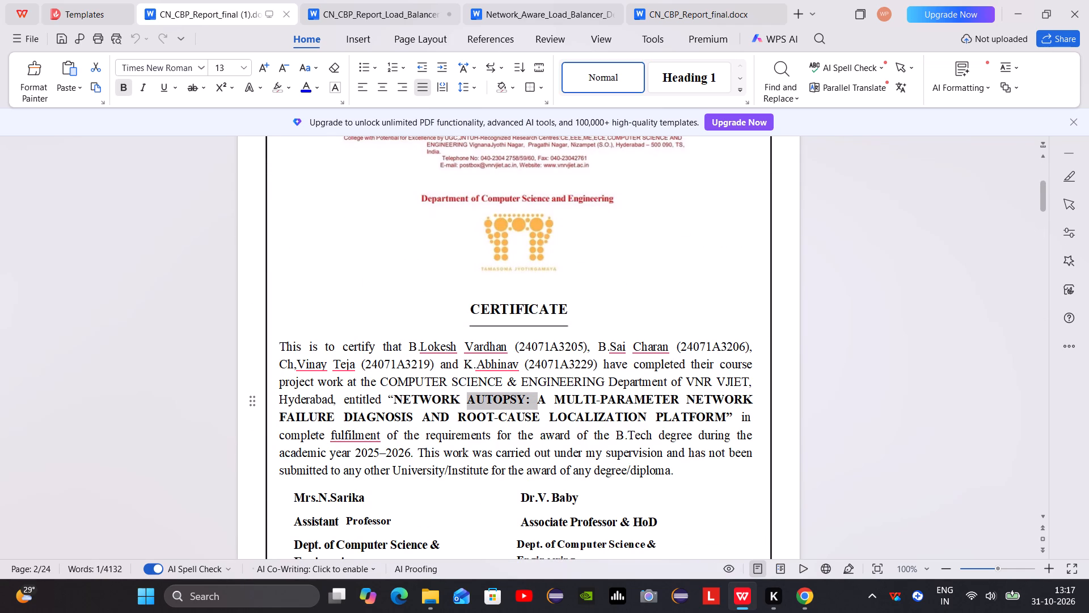
{"action": "left_click", "coordinate": [478, 421]}
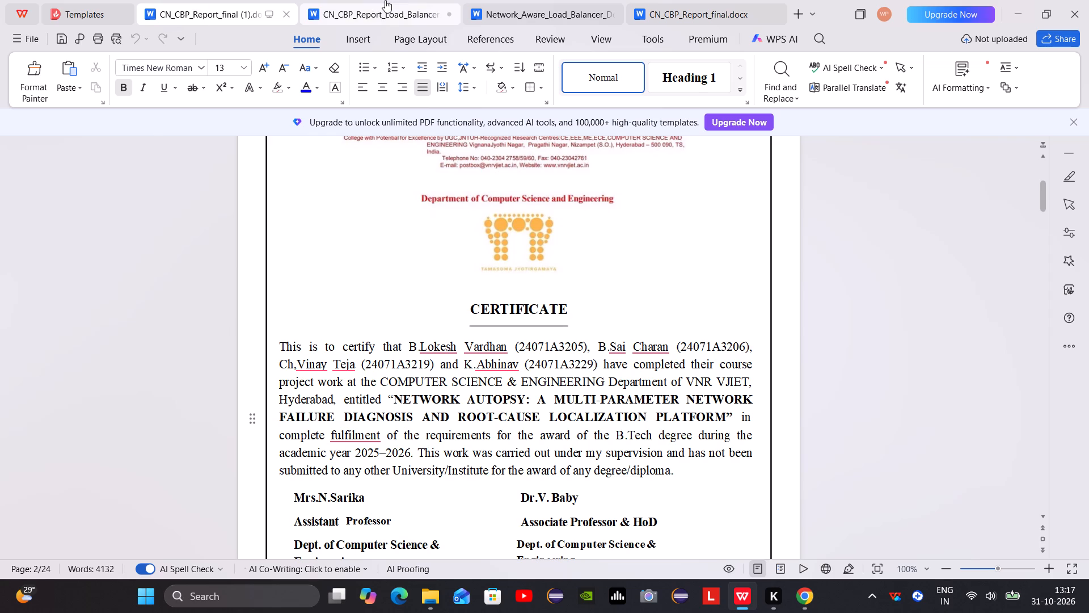
In the load balancer report, check the font and size of the quoted project title on the certificate page.
{"action": "left_click", "coordinate": [385, 0]}
{"action": "scroll", "coordinate": [562, 321], "scroll_direction": "up", "scroll_amount": 4}
{"action": "scroll", "coordinate": [557, 321], "scroll_direction": "down", "scroll_amount": 5}
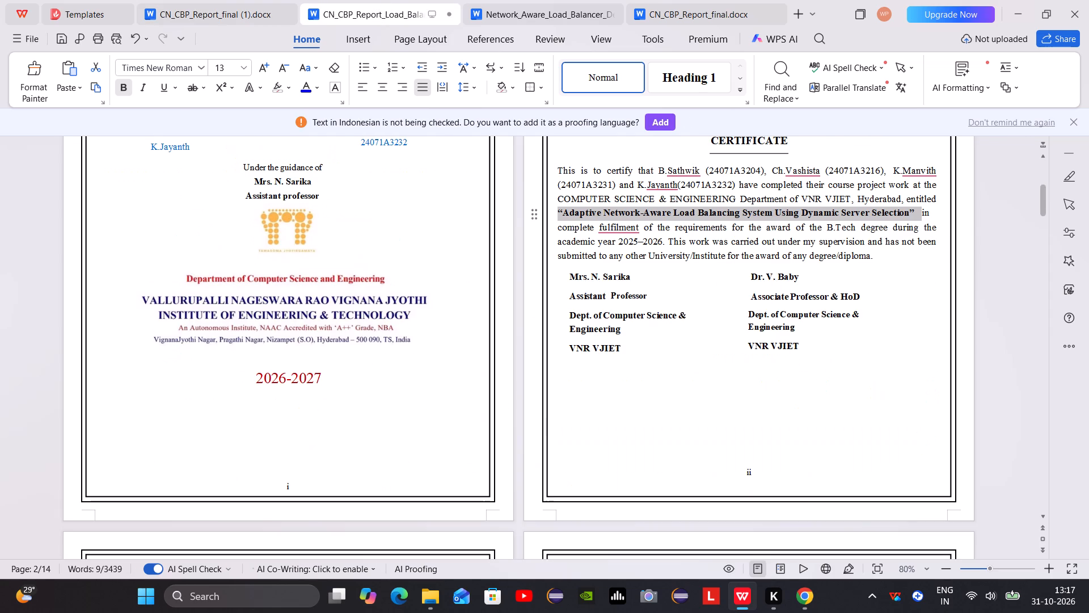
{"action": "scroll", "coordinate": [504, 305], "scroll_direction": "right", "scroll_amount": 1}
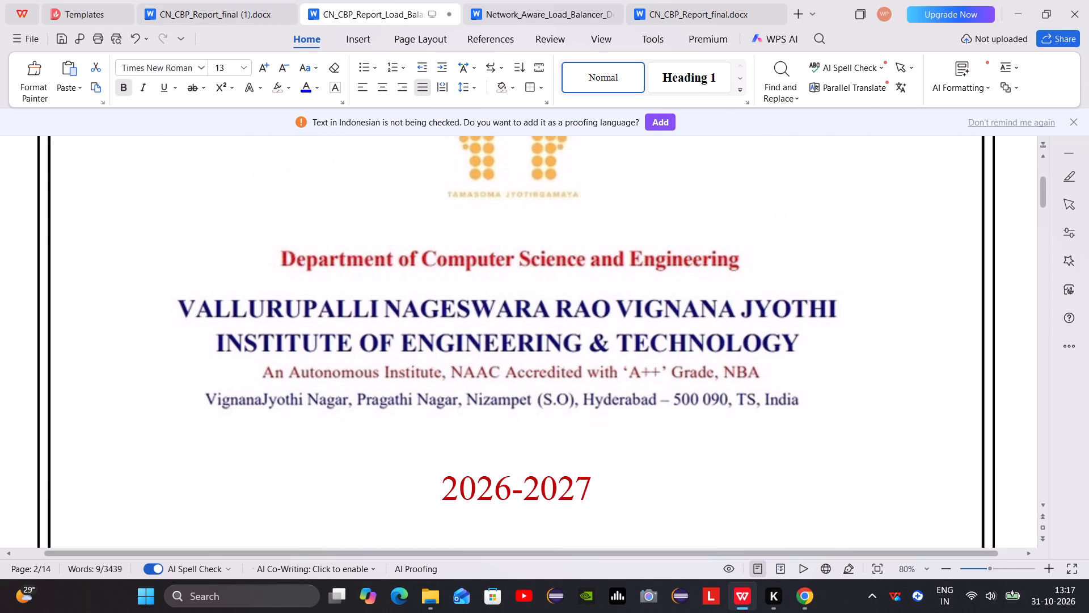
{"action": "scroll", "coordinate": [546, 285], "scroll_direction": "down", "scroll_amount": 7}
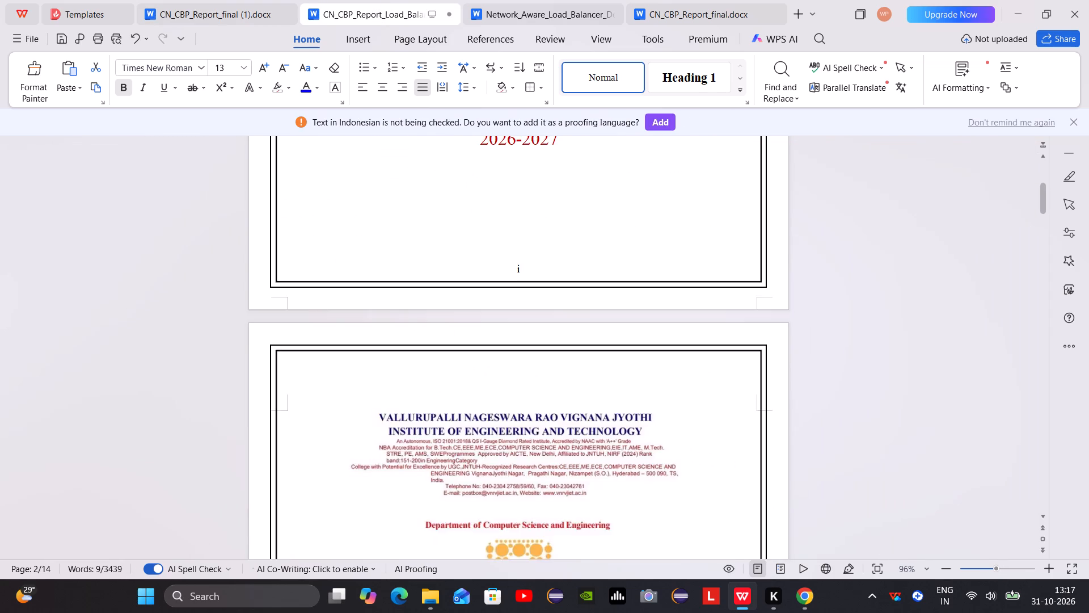
{"action": "scroll", "coordinate": [531, 295], "scroll_direction": "down", "scroll_amount": 10}
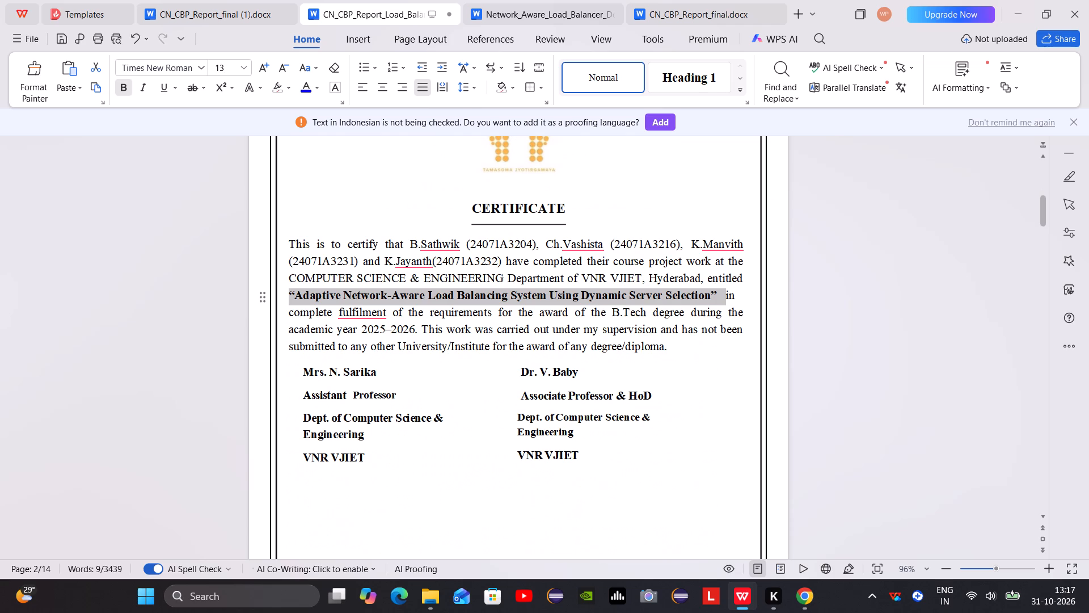
{"action": "left_click", "coordinate": [614, 279]}
{"action": "left_click_drag", "start_coordinate": [710, 295], "coordinate": [294, 295]}
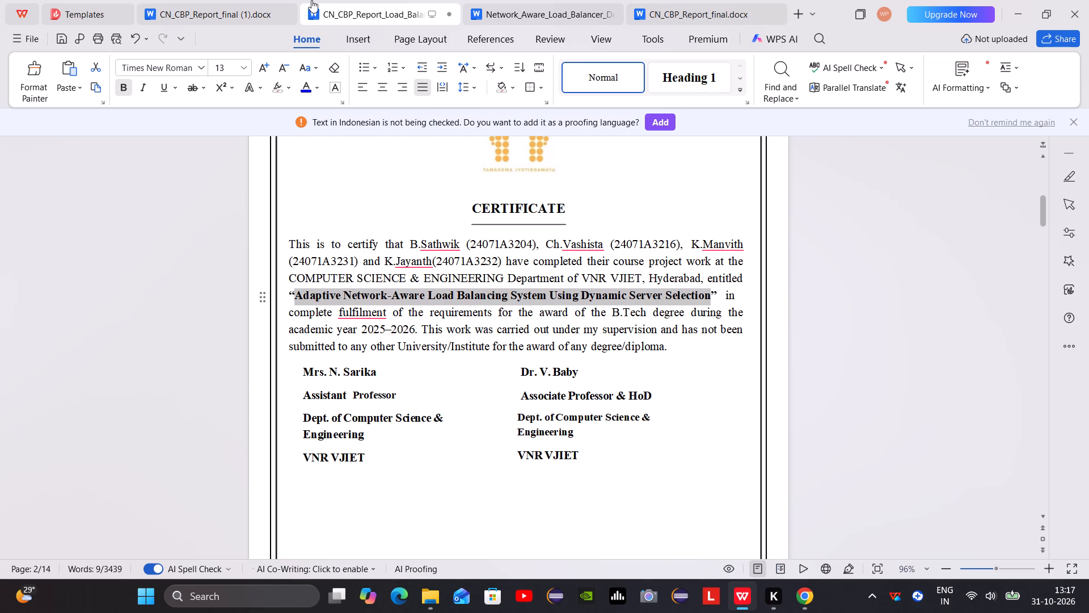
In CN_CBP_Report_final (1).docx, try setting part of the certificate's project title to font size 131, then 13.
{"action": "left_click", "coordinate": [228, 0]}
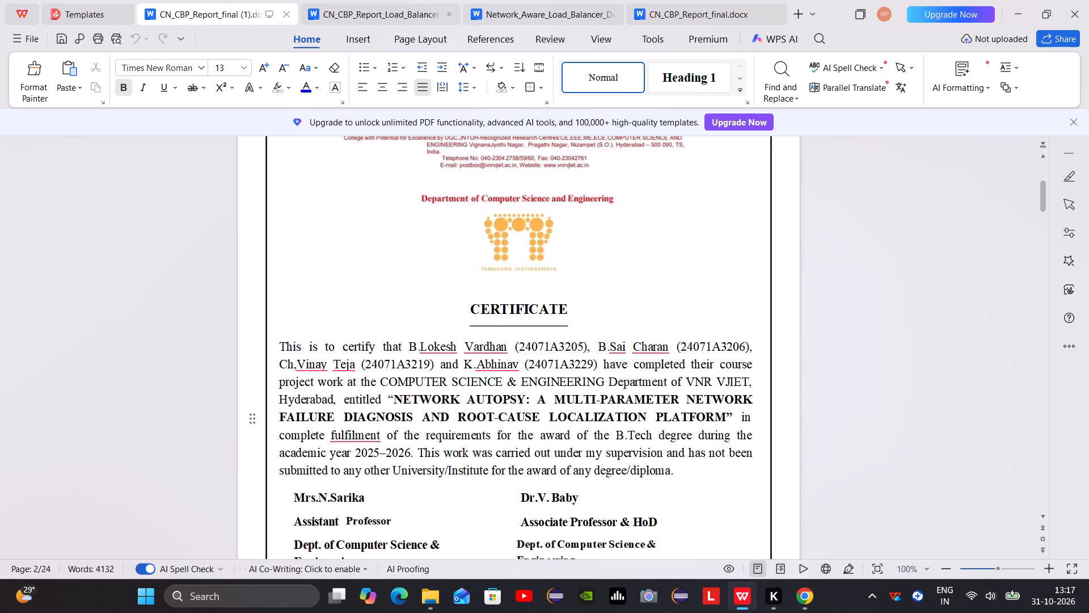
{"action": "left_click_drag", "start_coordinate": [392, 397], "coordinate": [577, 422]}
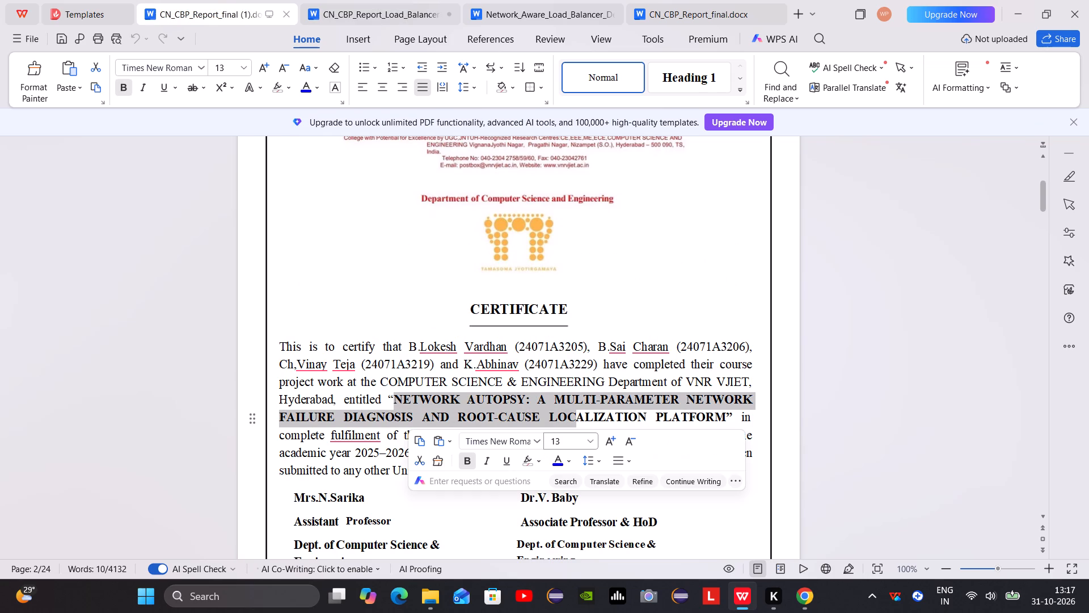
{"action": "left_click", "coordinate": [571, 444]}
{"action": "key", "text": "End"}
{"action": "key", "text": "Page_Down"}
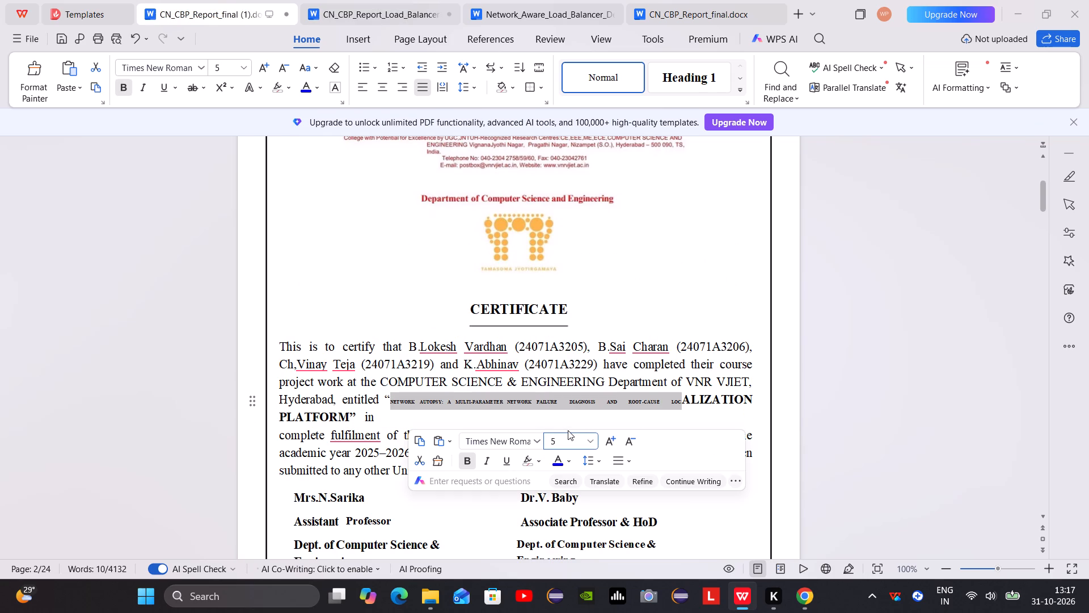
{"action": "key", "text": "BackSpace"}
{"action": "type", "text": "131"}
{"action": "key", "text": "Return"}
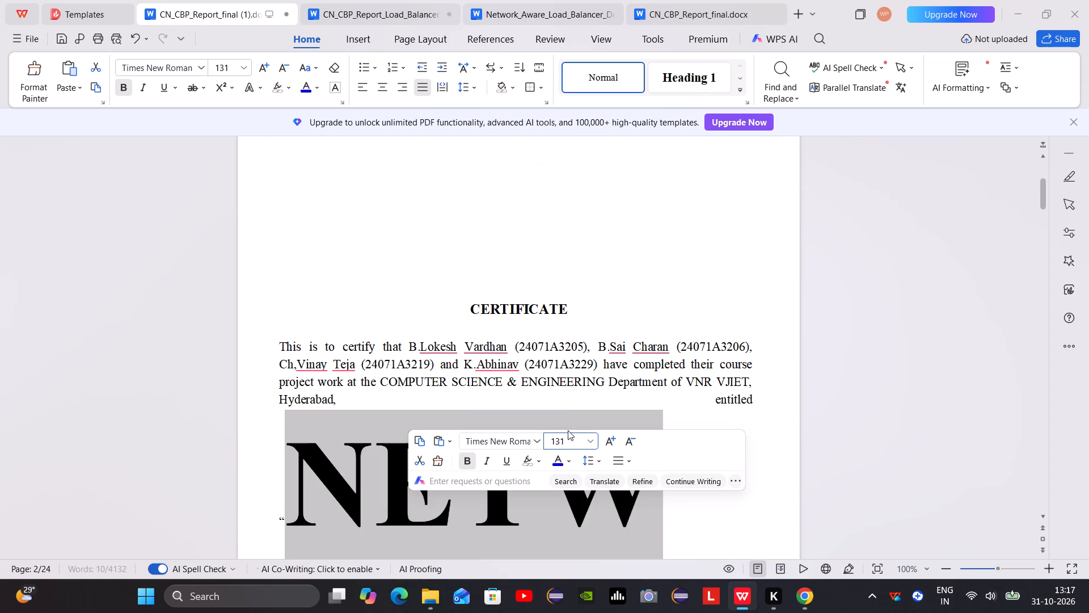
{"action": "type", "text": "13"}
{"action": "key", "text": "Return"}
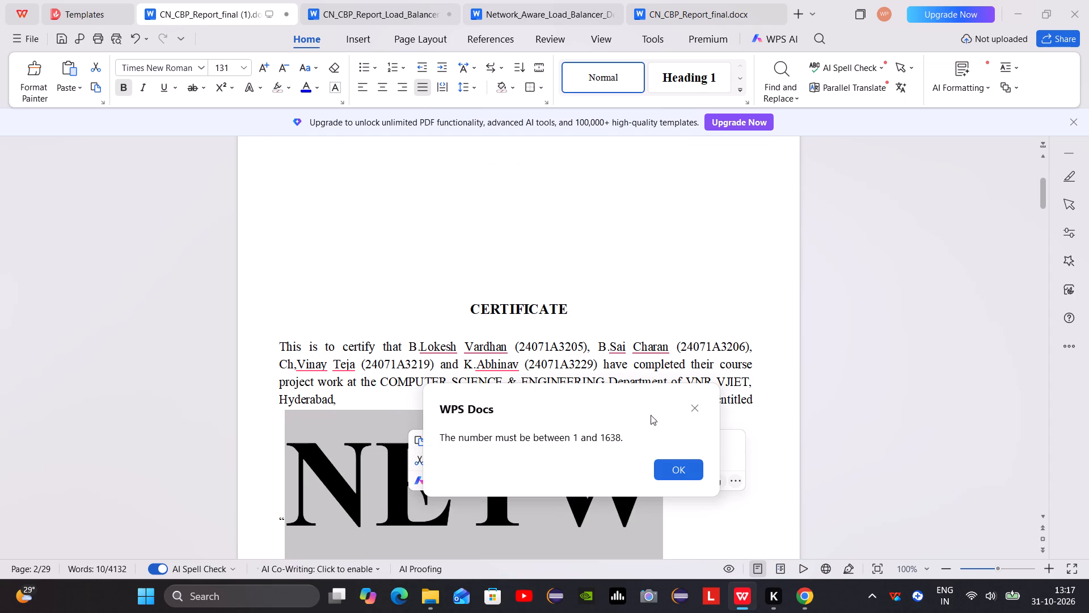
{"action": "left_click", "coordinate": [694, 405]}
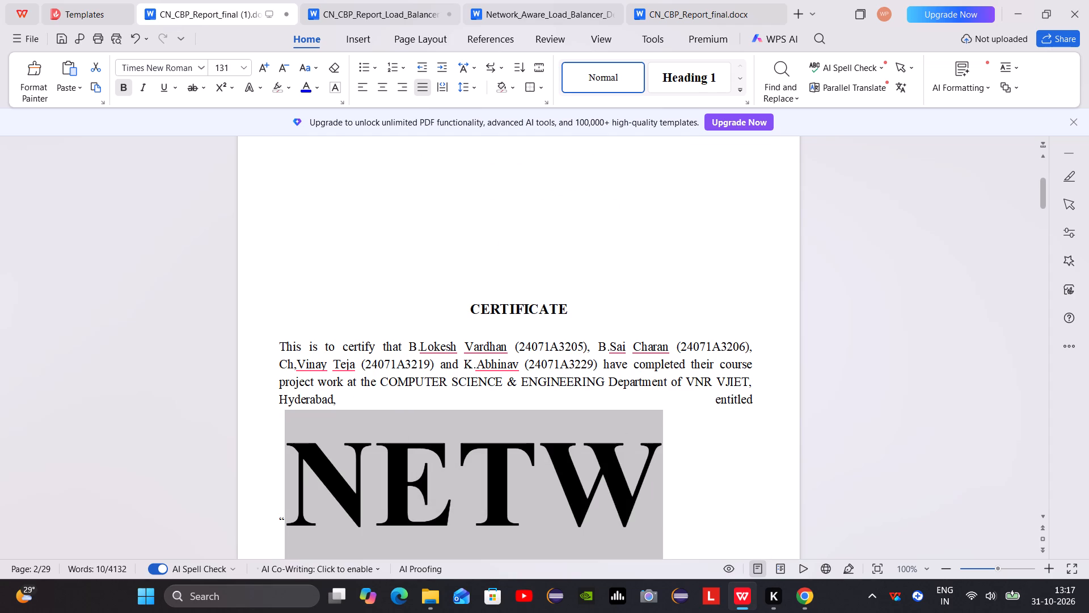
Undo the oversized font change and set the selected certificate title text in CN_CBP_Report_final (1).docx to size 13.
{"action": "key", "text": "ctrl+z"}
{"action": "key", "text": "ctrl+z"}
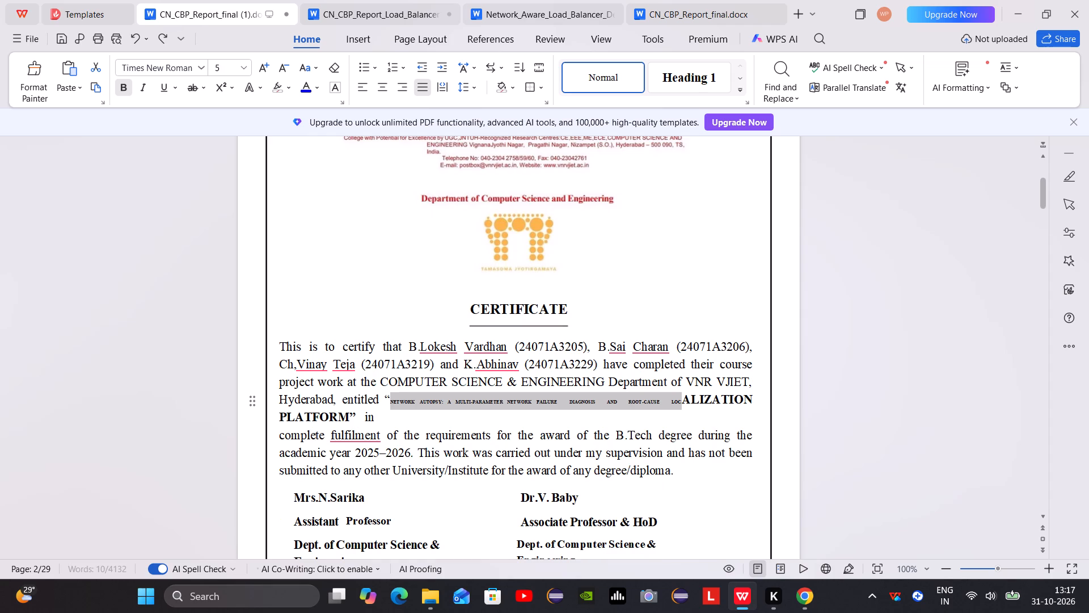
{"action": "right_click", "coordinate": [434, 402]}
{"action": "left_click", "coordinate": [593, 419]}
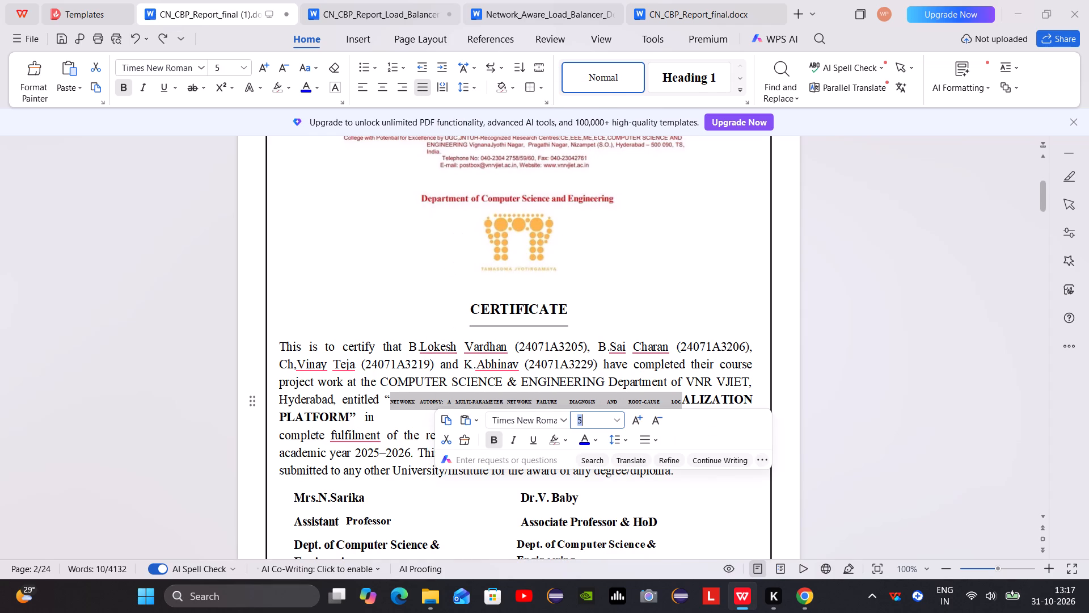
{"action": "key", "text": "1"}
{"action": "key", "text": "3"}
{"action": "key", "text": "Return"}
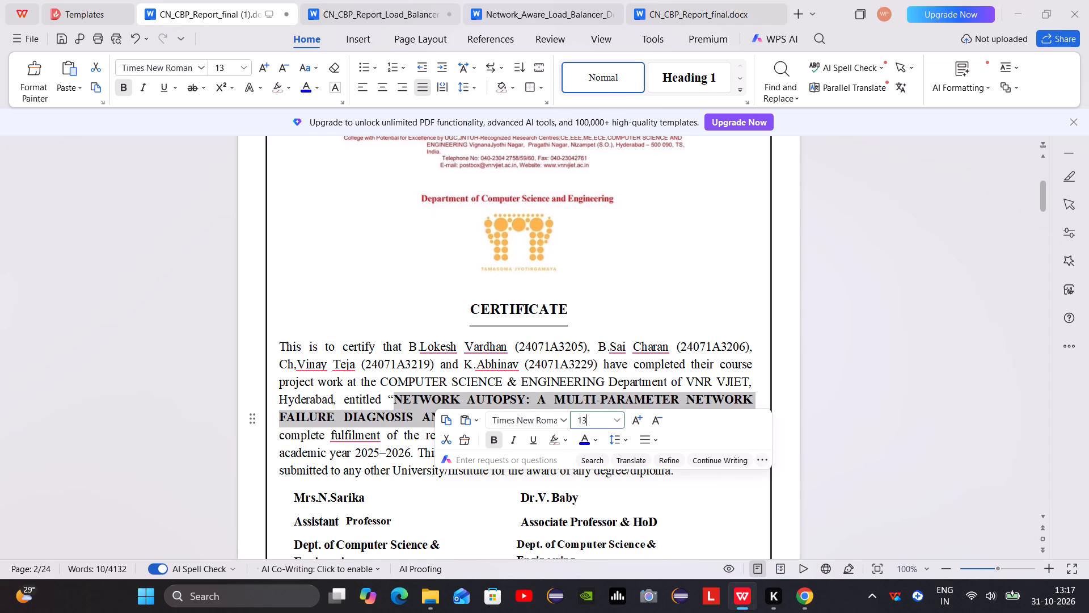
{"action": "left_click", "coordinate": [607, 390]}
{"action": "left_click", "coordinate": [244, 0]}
Return to the load balancer report and review the certificate page's wording, project title and signatory details.
{"action": "left_click", "coordinate": [339, 0]}
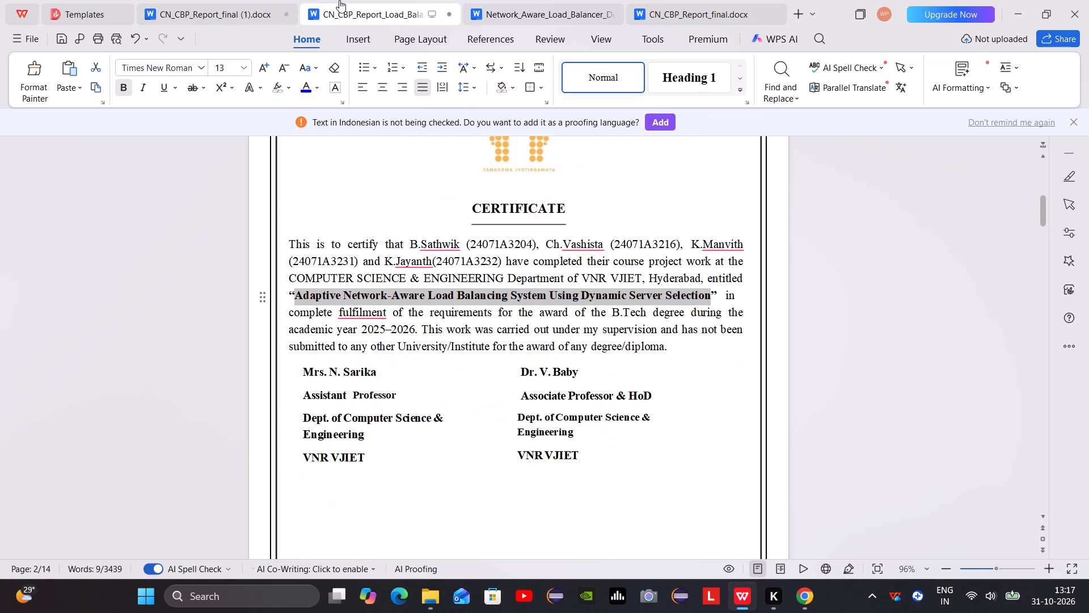
{"action": "left_click", "coordinate": [656, 299]}
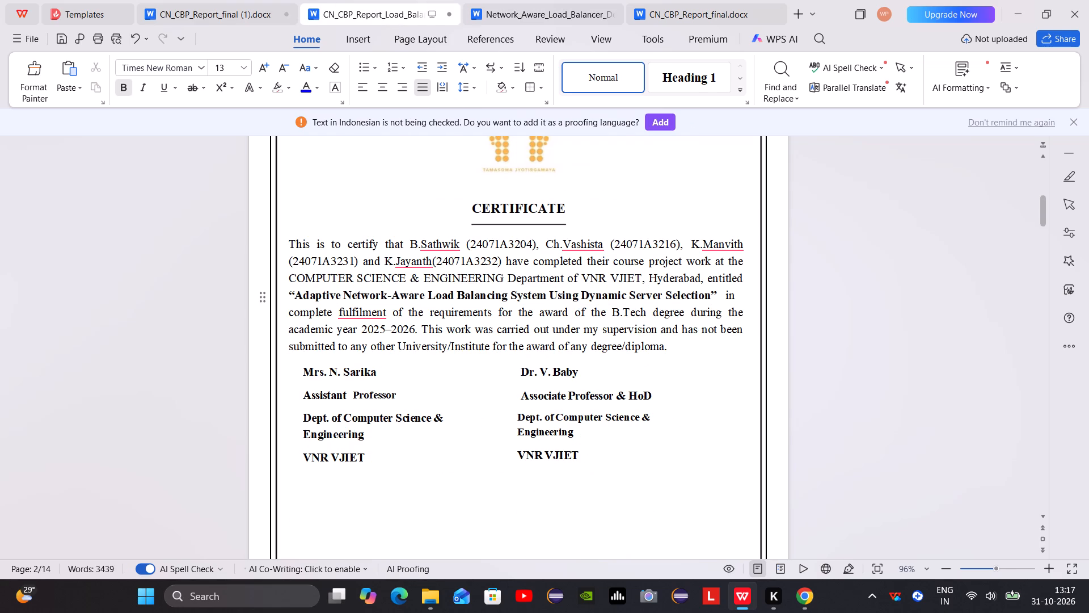
{"action": "scroll", "coordinate": [501, 282], "scroll_direction": "down", "scroll_amount": 2}
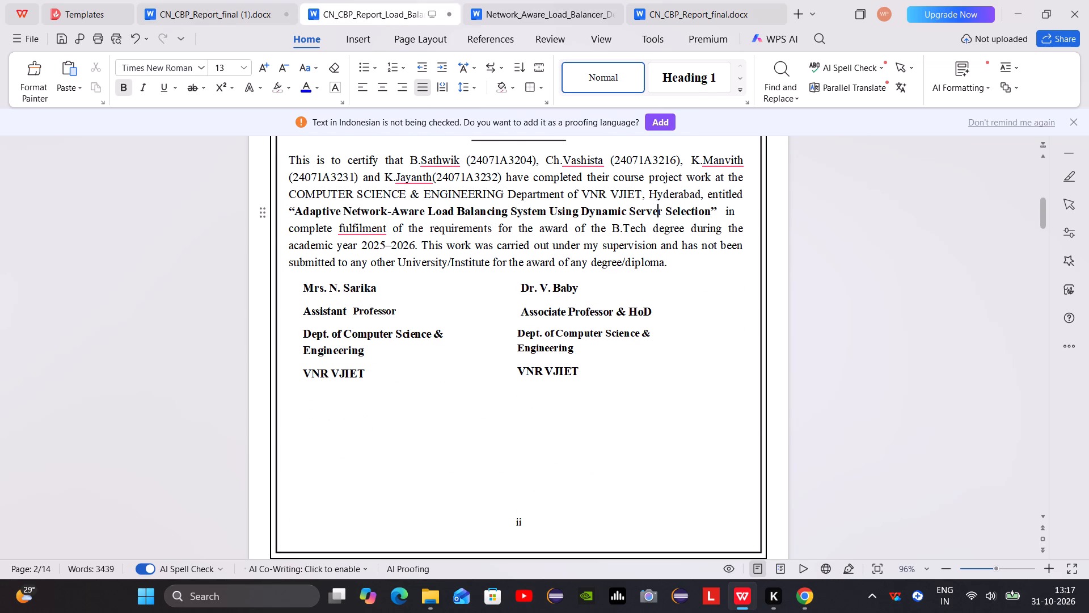
{"action": "scroll", "coordinate": [488, 255], "scroll_direction": "up", "scroll_amount": 2}
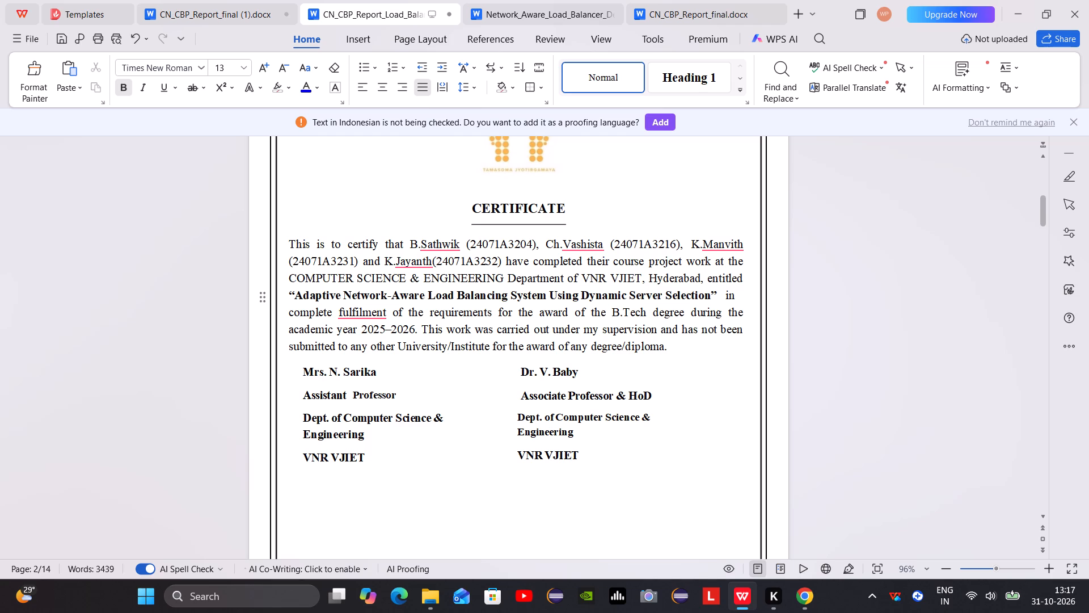
{"action": "scroll", "coordinate": [383, 282], "scroll_direction": "down", "scroll_amount": 1}
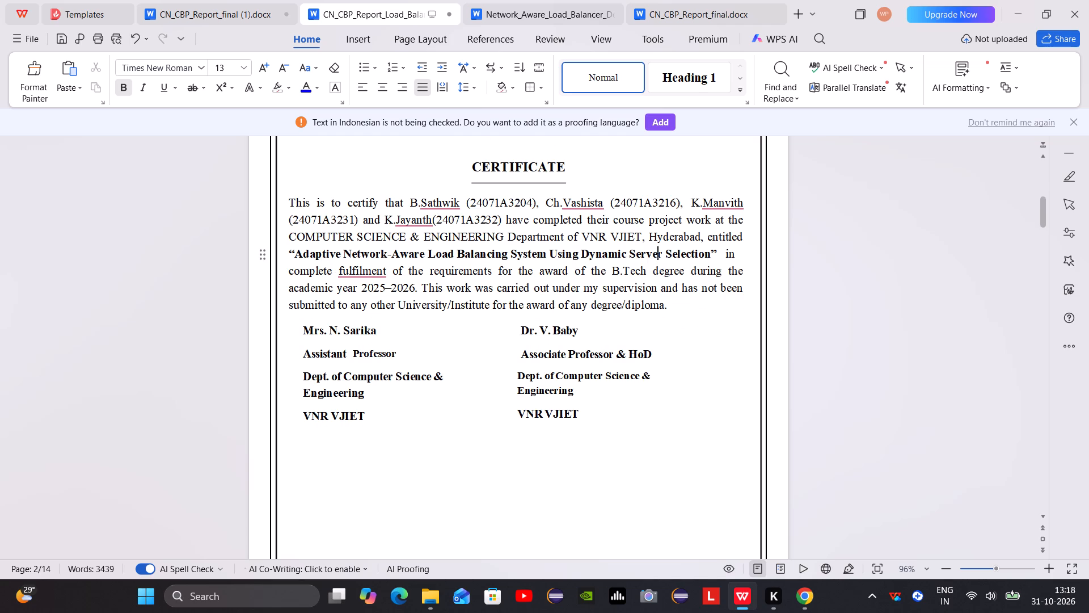
{"action": "scroll", "coordinate": [373, 261], "scroll_direction": "down", "scroll_amount": 2}
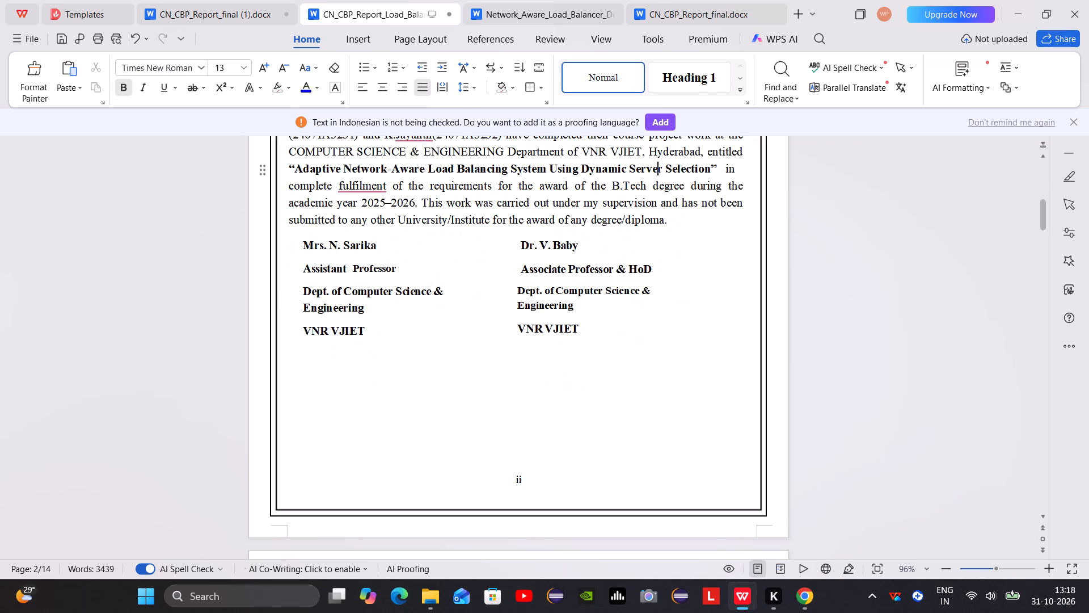
Replace the project title inside the declaration's quotation marks with the copied text "Adaptive Network-Aware Load Balancing System Using Dynamic Server Selection".
{"action": "scroll", "coordinate": [373, 260], "scroll_direction": "down", "scroll_amount": 15}
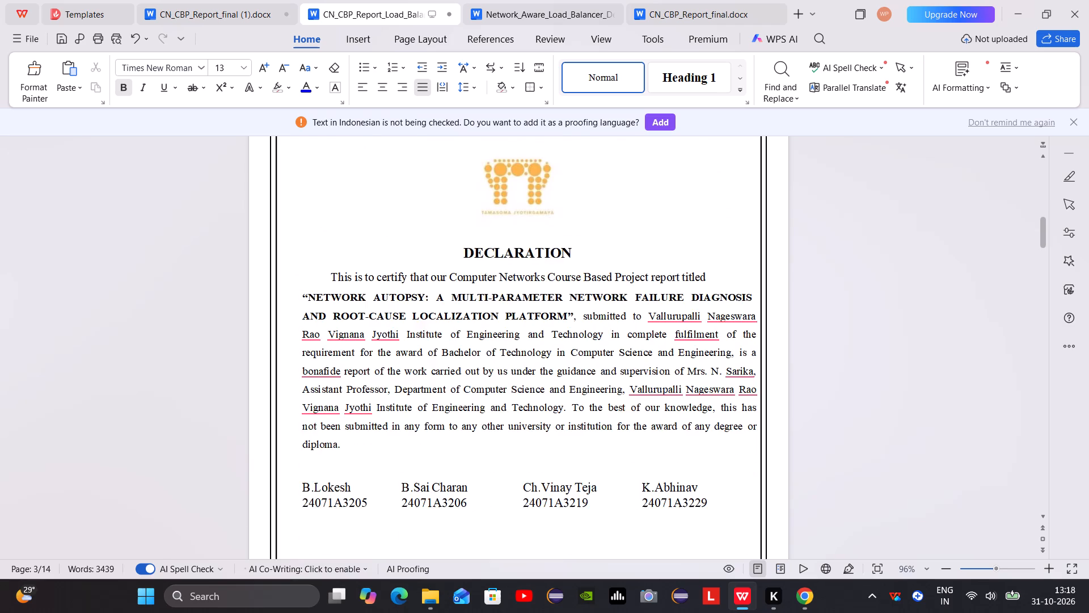
{"action": "scroll", "coordinate": [374, 257], "scroll_direction": "down", "scroll_amount": 4}
{"action": "scroll", "coordinate": [374, 248], "scroll_direction": "up", "scroll_amount": 2}
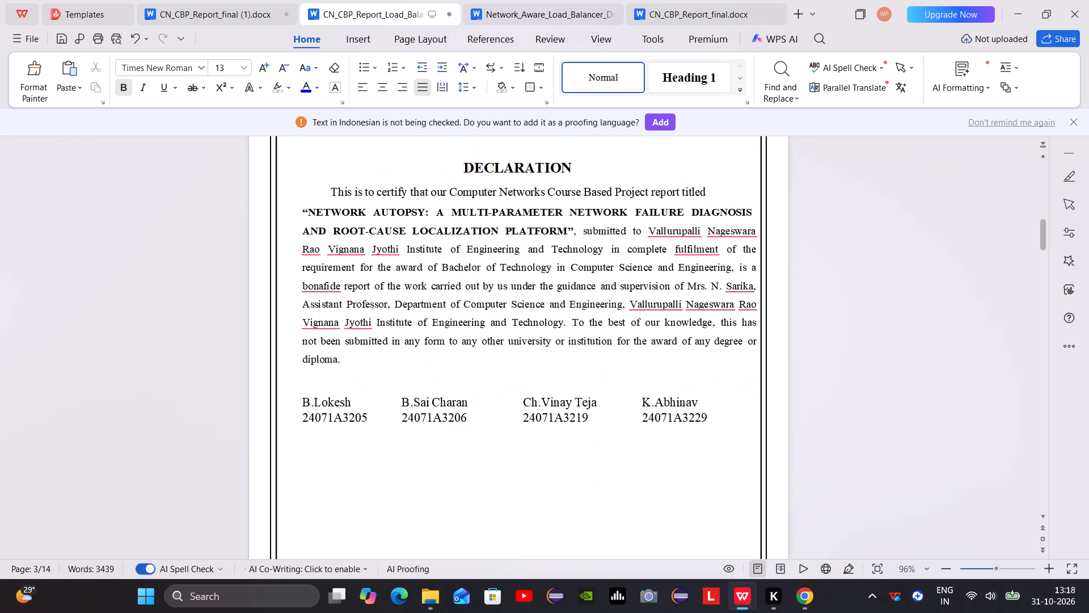
{"action": "left_click_drag", "start_coordinate": [567, 229], "coordinate": [539, 226]}
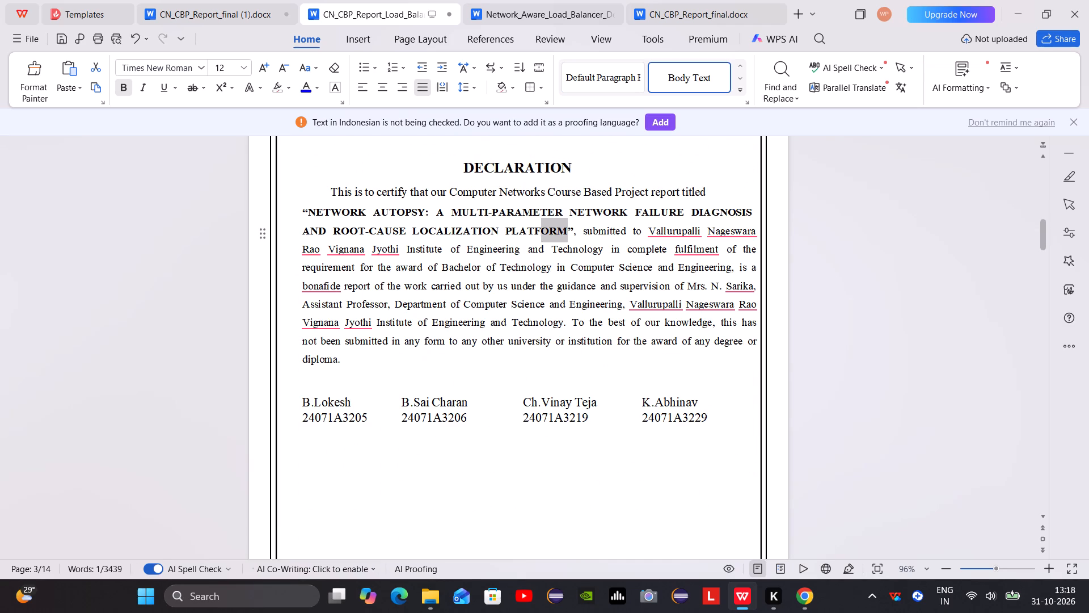
{"action": "left_click_drag", "start_coordinate": [539, 226], "coordinate": [308, 218]}
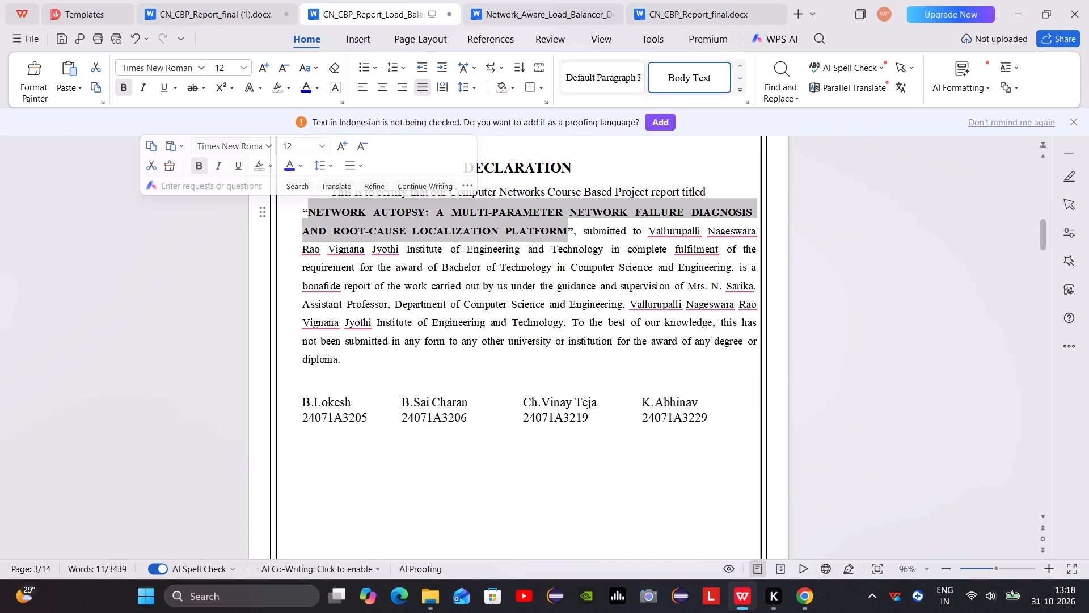
{"action": "key", "text": "ctrl+v"}
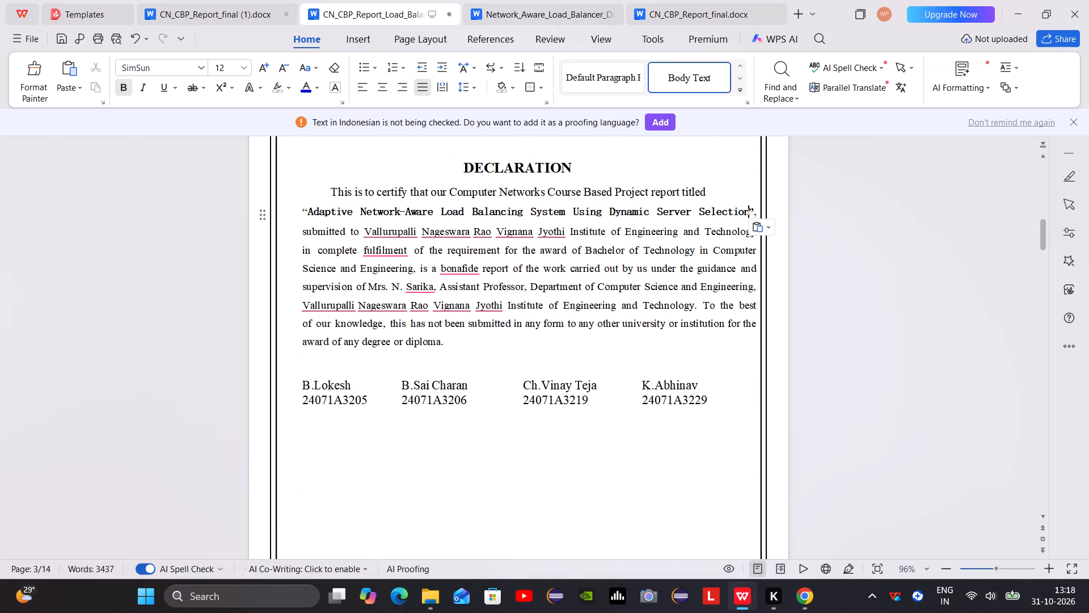
Format the declaration's new project title in Times New Roman, size 13.
{"action": "left_click_drag", "start_coordinate": [308, 208], "coordinate": [750, 209]}
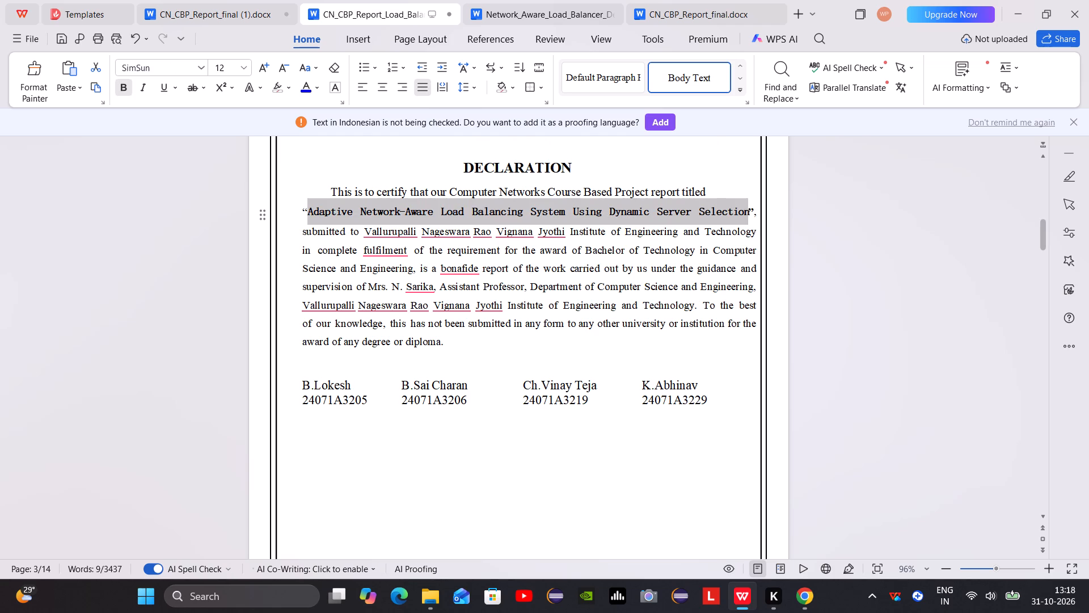
{"action": "left_click_drag", "start_coordinate": [750, 209], "coordinate": [750, 211]}
{"action": "left_click", "coordinate": [745, 144]}
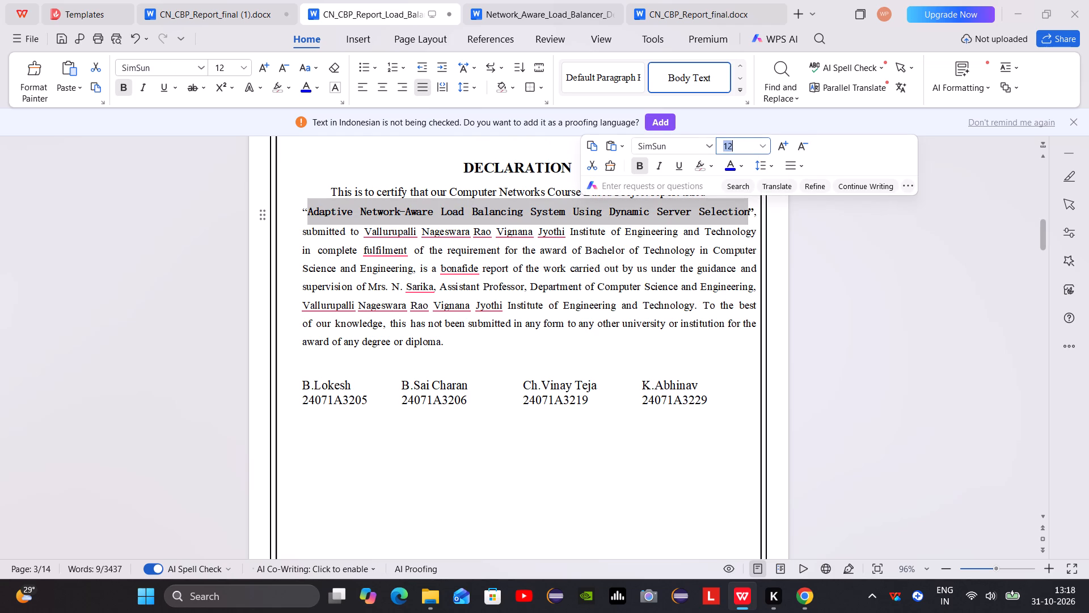
{"action": "key", "text": "1"}
{"action": "key", "text": "3"}
{"action": "key", "text": "Return"}
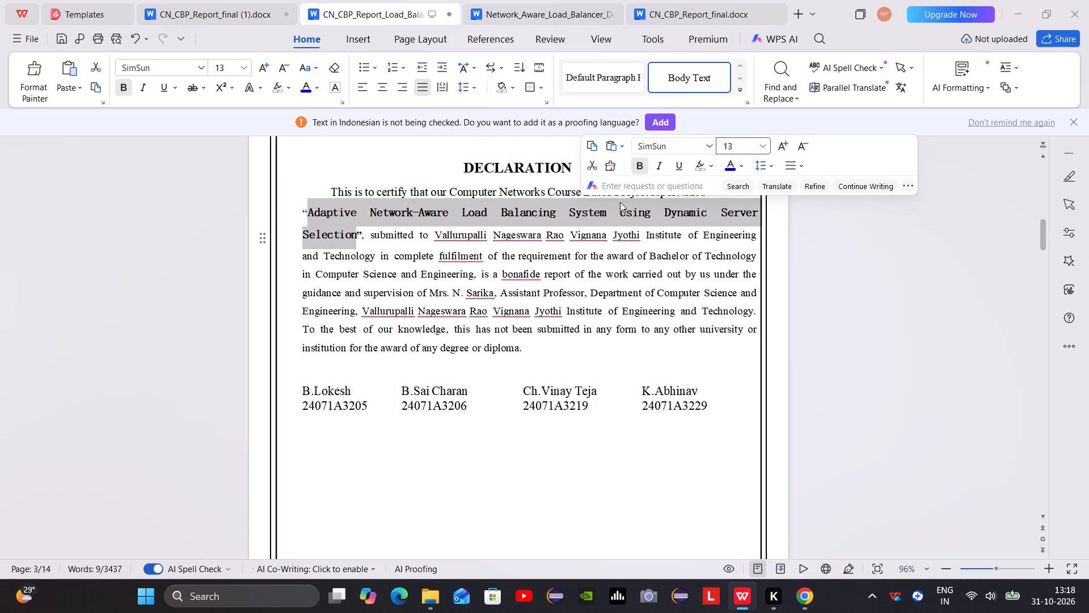
{"action": "left_click", "coordinate": [661, 146]}
{"action": "key", "text": "t"}
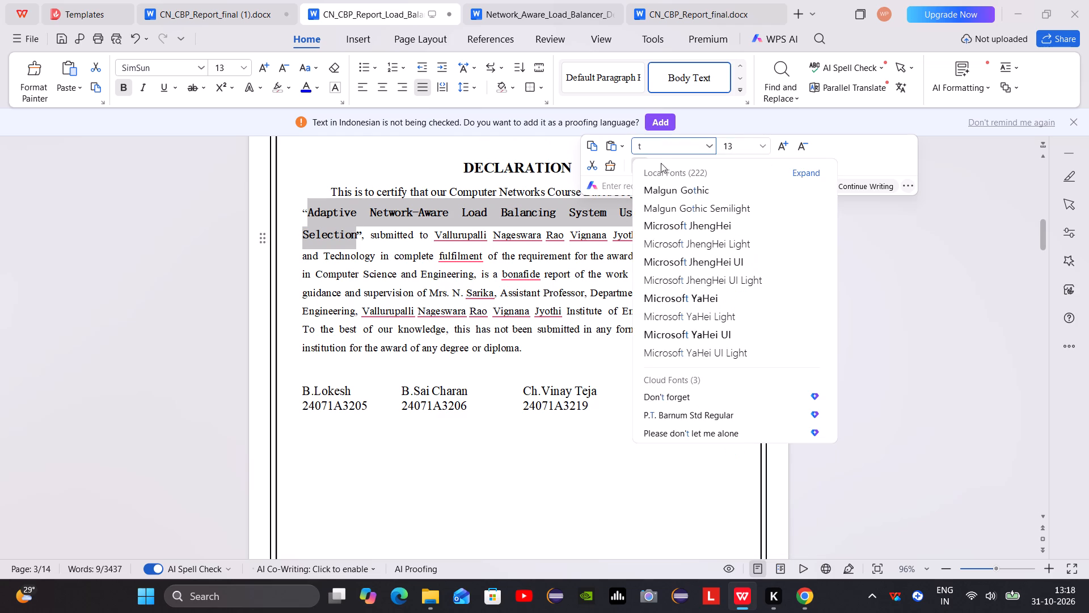
{"action": "key", "text": "i"}
{"action": "key", "text": "m"}
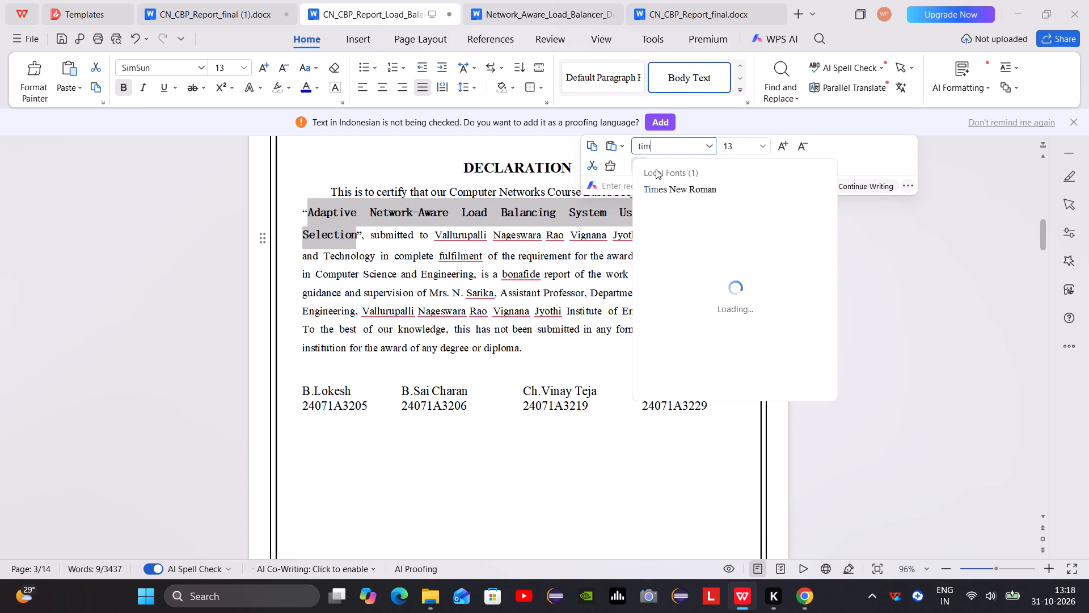
{"action": "left_click", "coordinate": [655, 187]}
{"action": "left_click", "coordinate": [813, 288]}
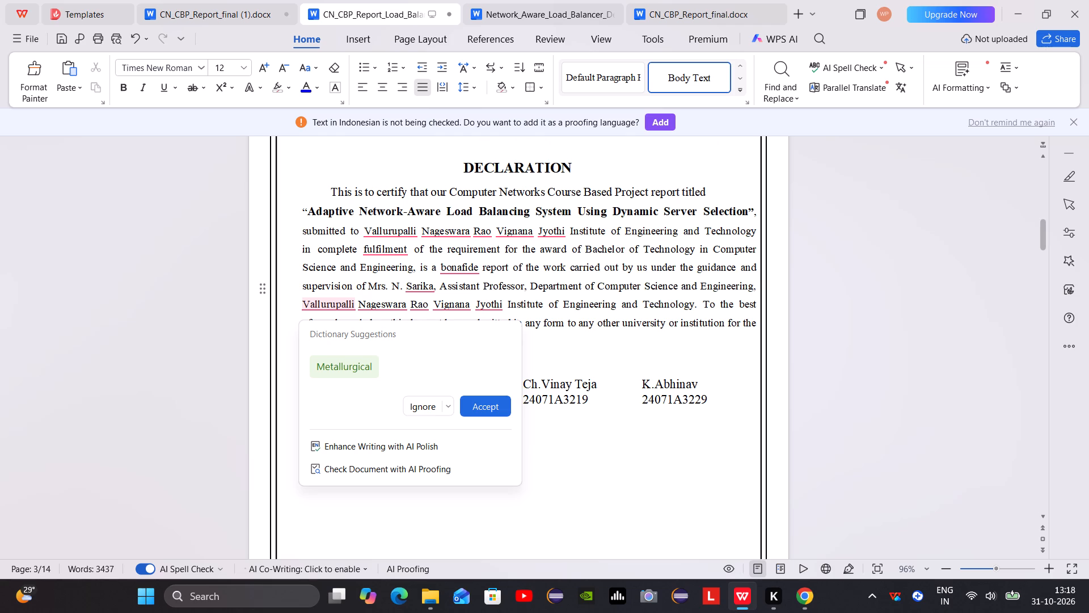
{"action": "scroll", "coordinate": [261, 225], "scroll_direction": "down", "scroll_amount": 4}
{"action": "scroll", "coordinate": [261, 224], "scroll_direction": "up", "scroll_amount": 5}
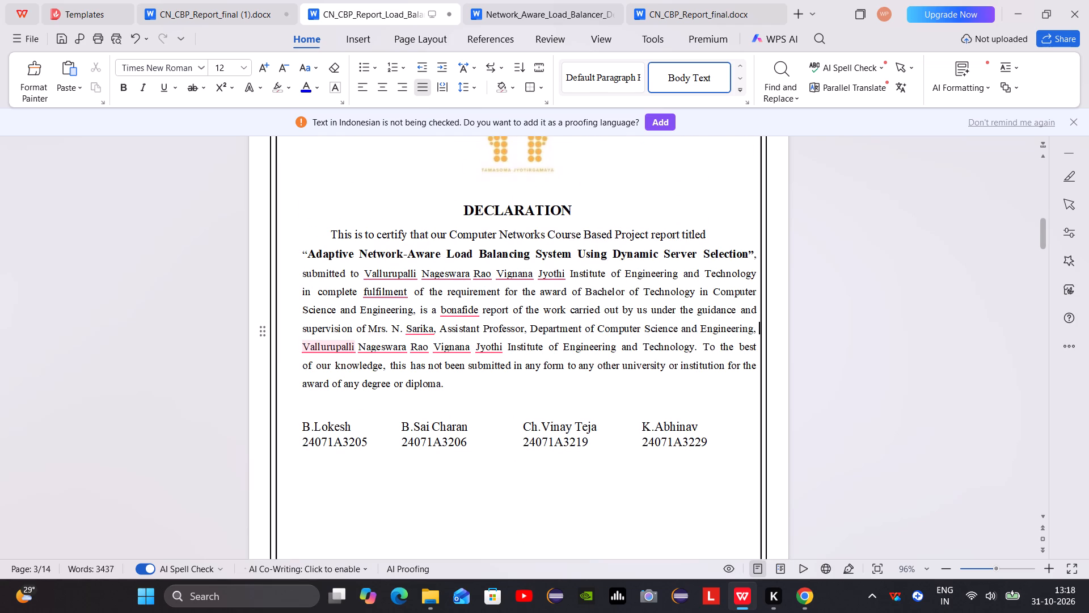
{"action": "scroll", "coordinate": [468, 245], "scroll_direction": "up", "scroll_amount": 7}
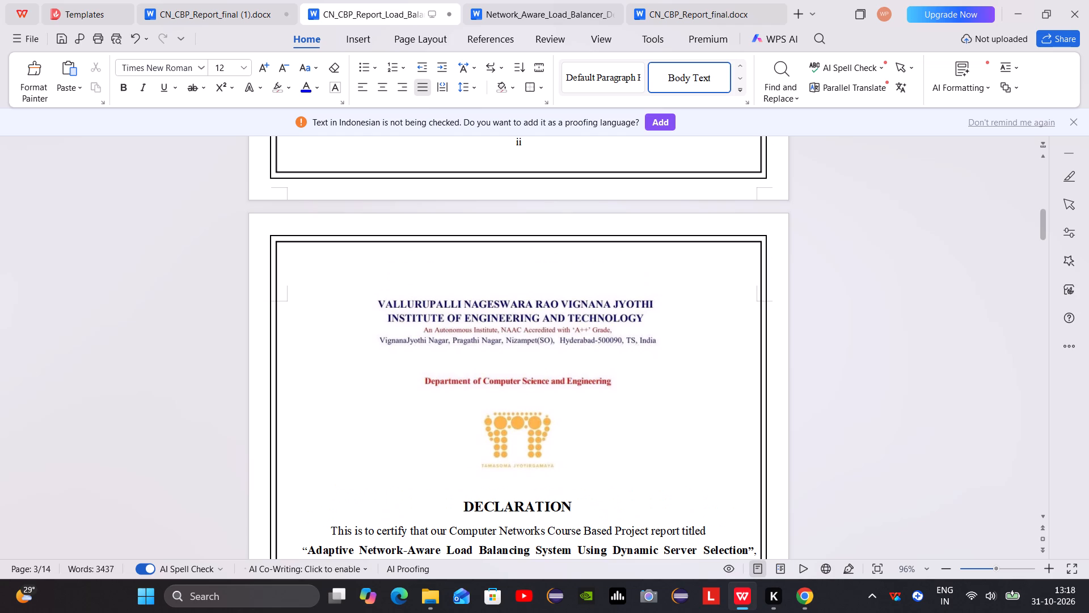
Replace the first student's given name below the declaration text with the new team member's given name, keeping the initial.
{"action": "scroll", "coordinate": [419, 204], "scroll_direction": "down", "scroll_amount": 2}
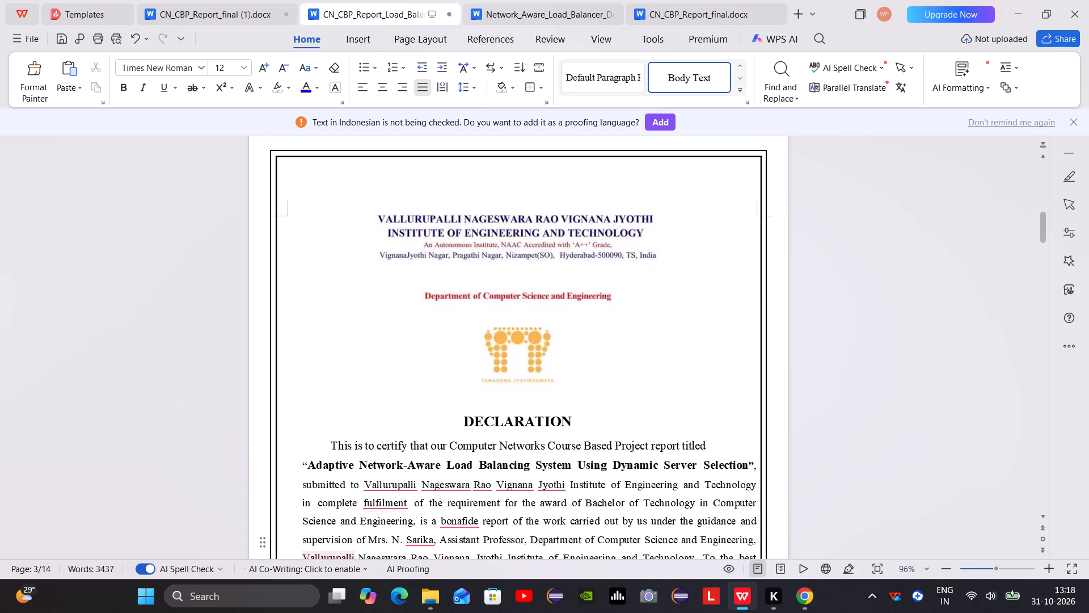
{"action": "scroll", "coordinate": [385, 199], "scroll_direction": "down", "scroll_amount": 12}
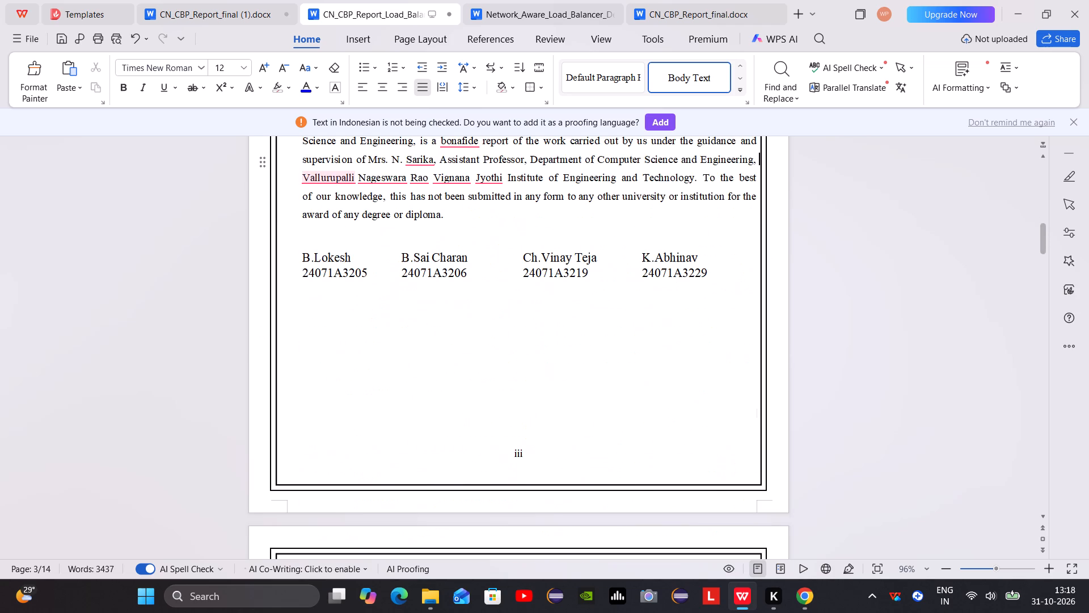
{"action": "scroll", "coordinate": [383, 198], "scroll_direction": "down", "scroll_amount": 1}
{"action": "scroll", "coordinate": [383, 198], "scroll_direction": "up", "scroll_amount": 4}
{"action": "left_click", "coordinate": [352, 258]}
{"action": "key", "text": "BackSpace"}
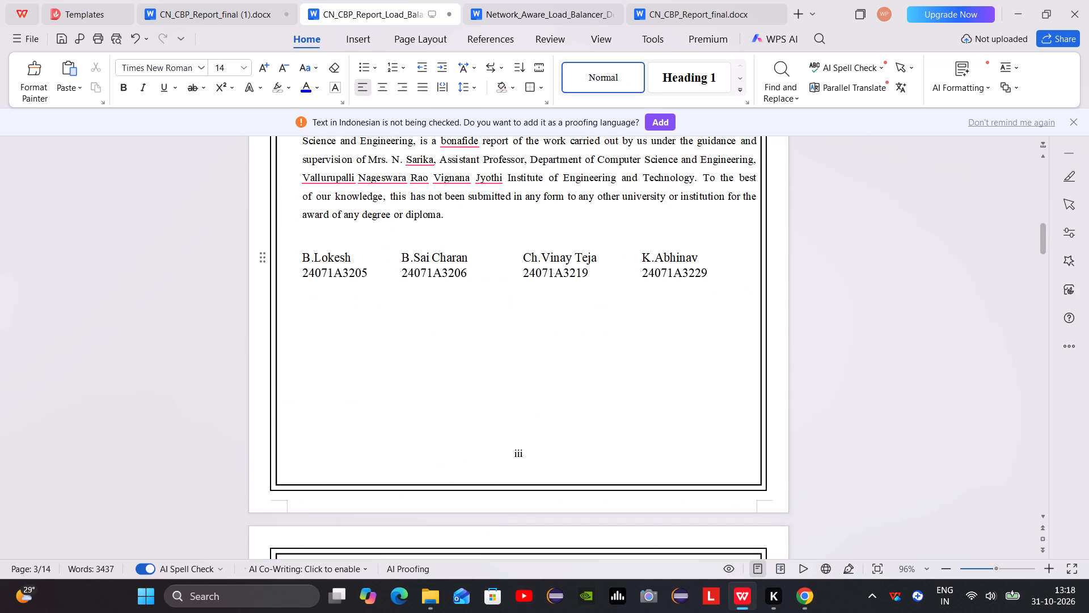
{"action": "key", "text": "BackSpace"}
{"action": "key", "text": "BackSpace"}
{"action": "key", "text": "BackSpace"}
{"action": "key", "text": "BackSpace"}
{"action": "key", "text": "BackSpace"}
{"action": "type", "text": "Satg"}
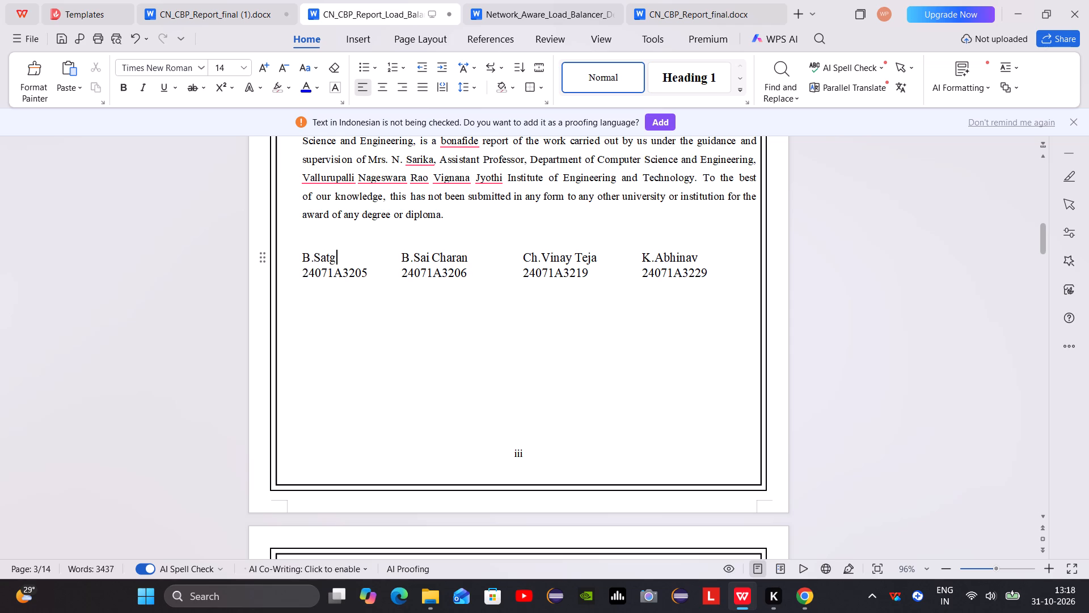
{"action": "key", "text": "BackSpace"}
{"action": "key", "text": "h"}
{"action": "type", "text": "wi"}
{"action": "key", "text": "k"}
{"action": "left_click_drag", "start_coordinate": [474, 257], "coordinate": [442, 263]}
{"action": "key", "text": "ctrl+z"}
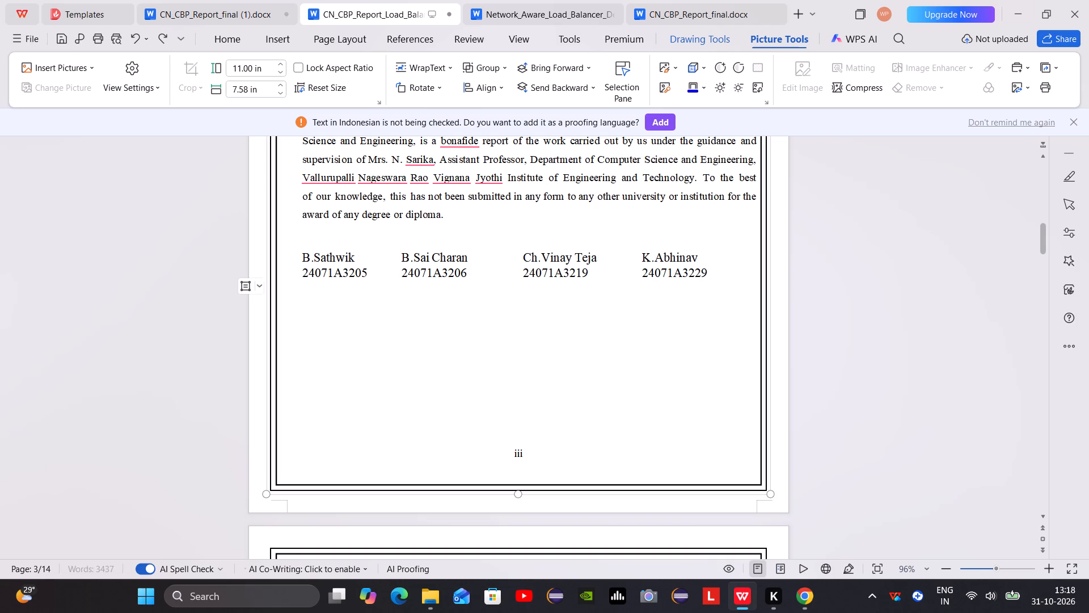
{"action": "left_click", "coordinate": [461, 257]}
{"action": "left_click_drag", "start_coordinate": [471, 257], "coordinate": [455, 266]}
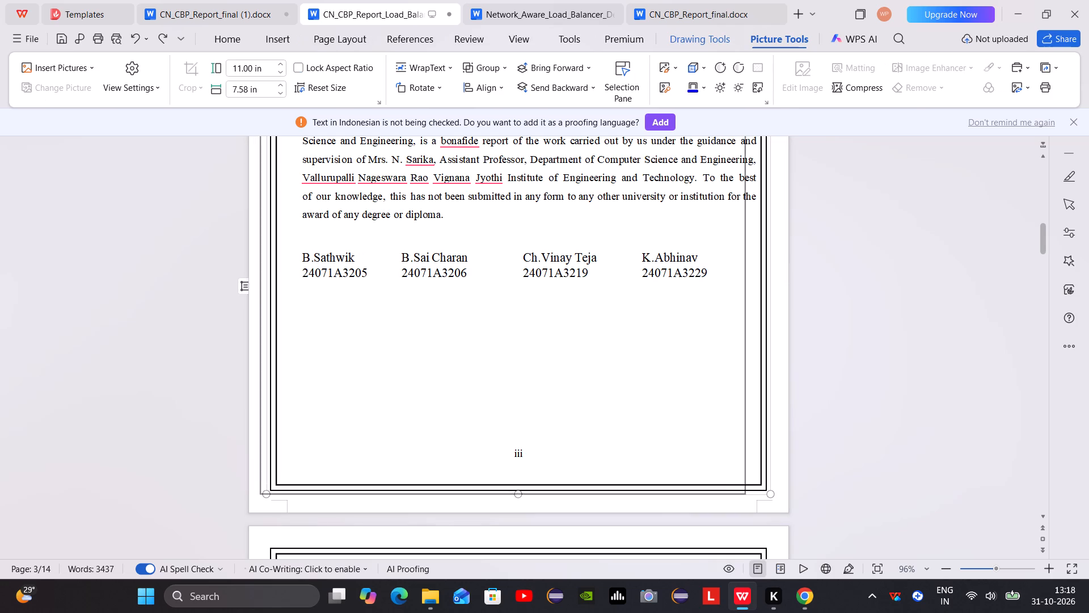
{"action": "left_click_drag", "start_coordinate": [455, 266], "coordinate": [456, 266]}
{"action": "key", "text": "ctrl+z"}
Delete the second student's given name below the declaration, keeping the initial "B.".
{"action": "left_click", "coordinate": [468, 257]}
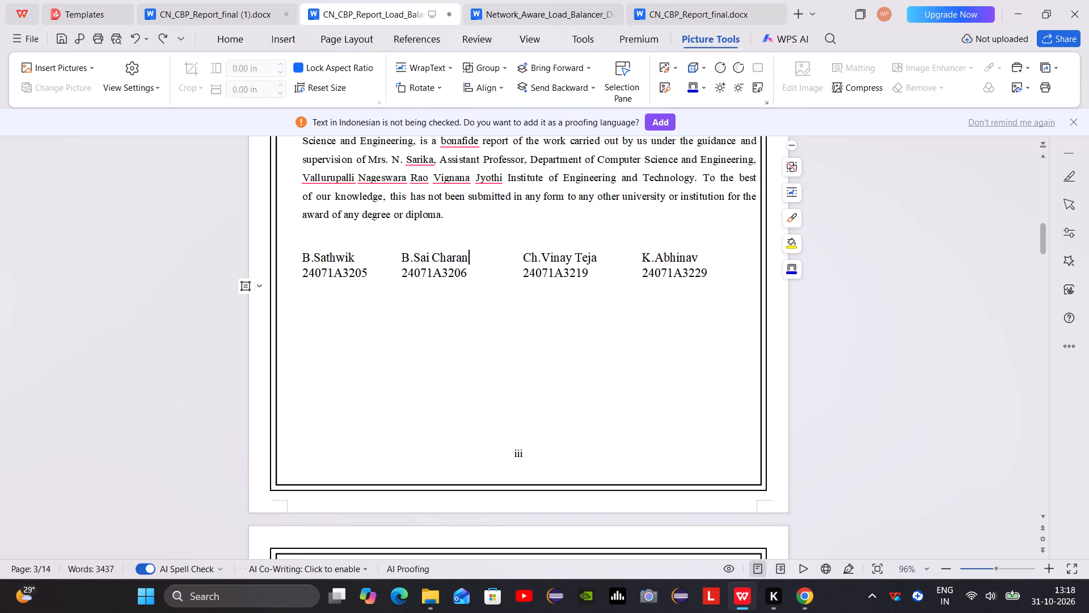
{"action": "left_click_drag", "start_coordinate": [468, 257], "coordinate": [425, 258]}
{"action": "key", "text": "BackSpace"}
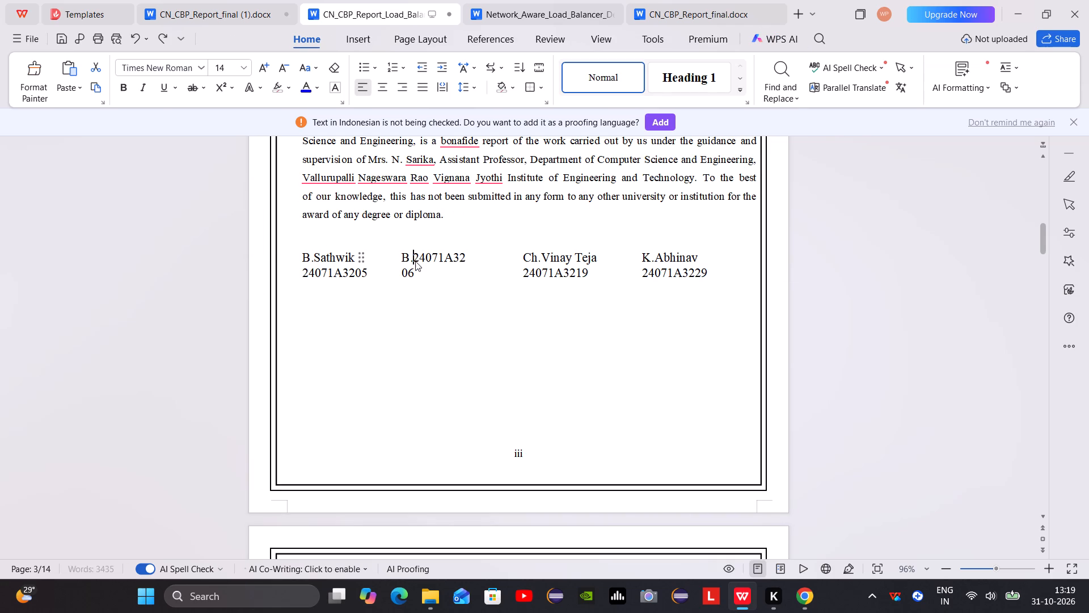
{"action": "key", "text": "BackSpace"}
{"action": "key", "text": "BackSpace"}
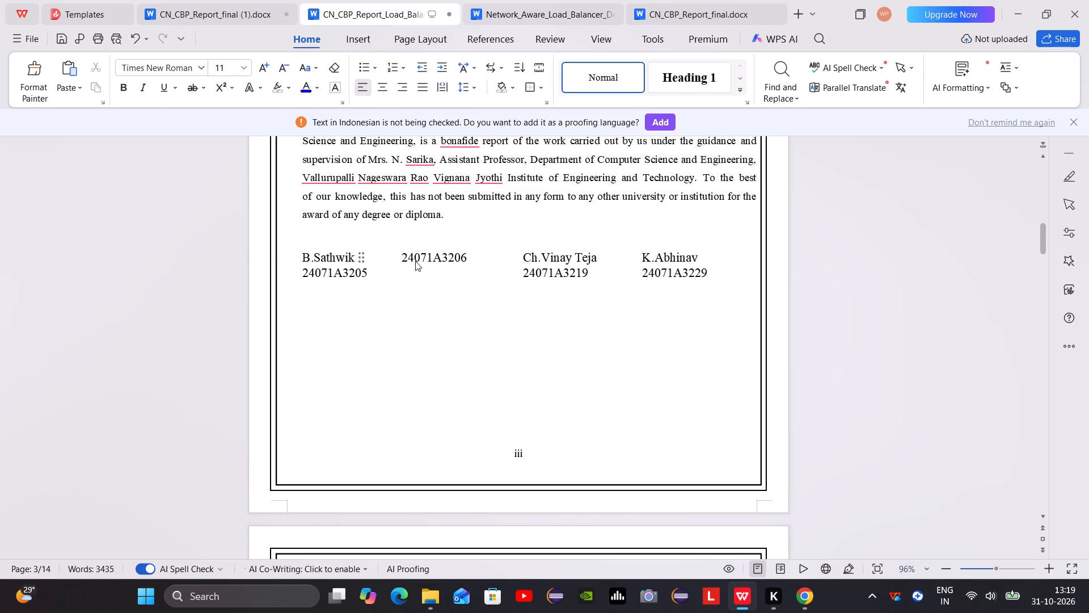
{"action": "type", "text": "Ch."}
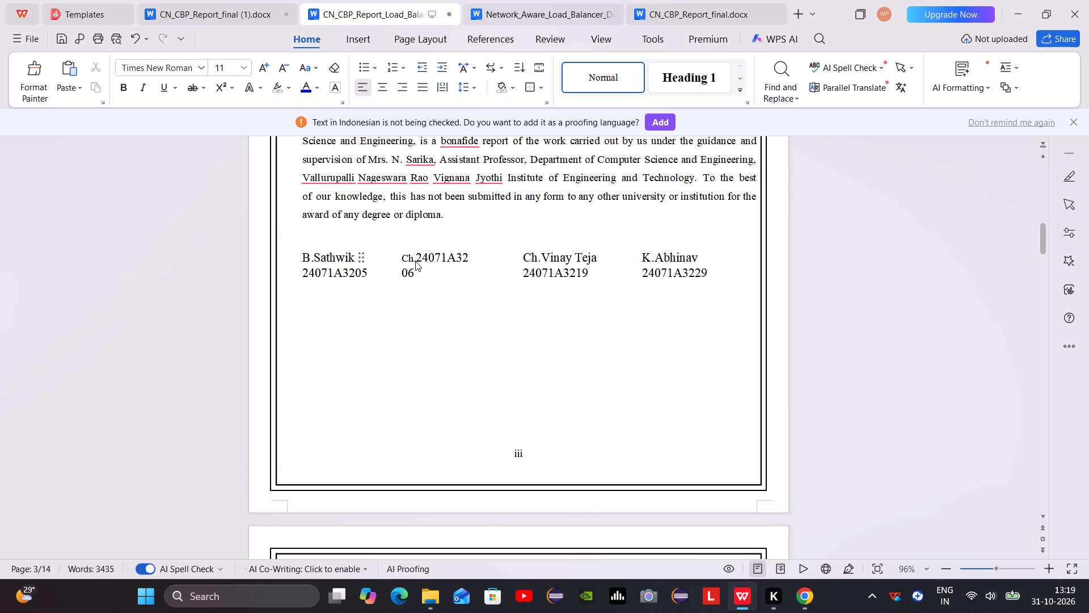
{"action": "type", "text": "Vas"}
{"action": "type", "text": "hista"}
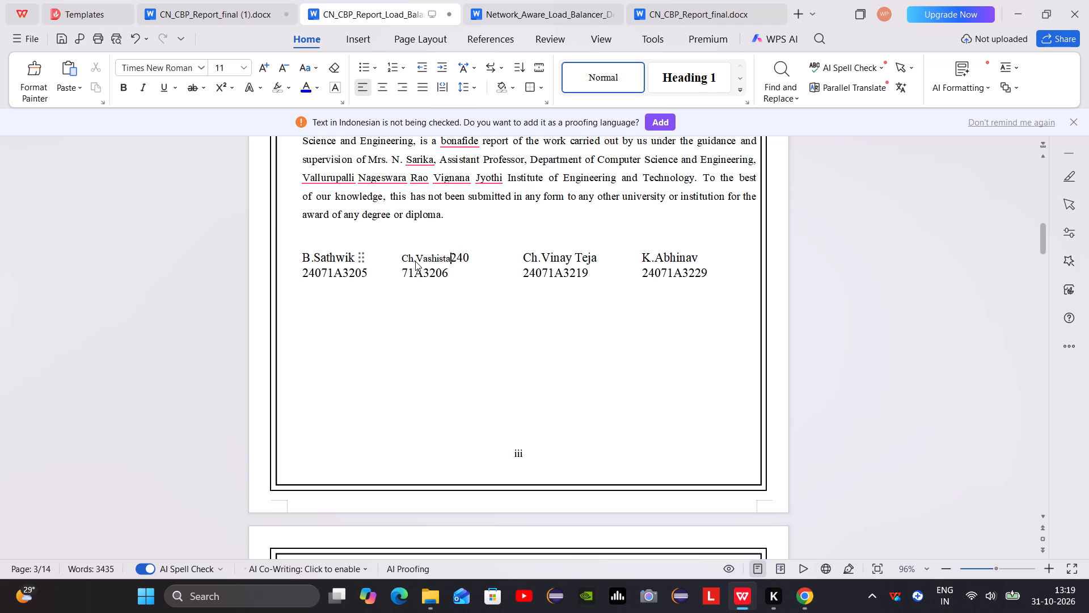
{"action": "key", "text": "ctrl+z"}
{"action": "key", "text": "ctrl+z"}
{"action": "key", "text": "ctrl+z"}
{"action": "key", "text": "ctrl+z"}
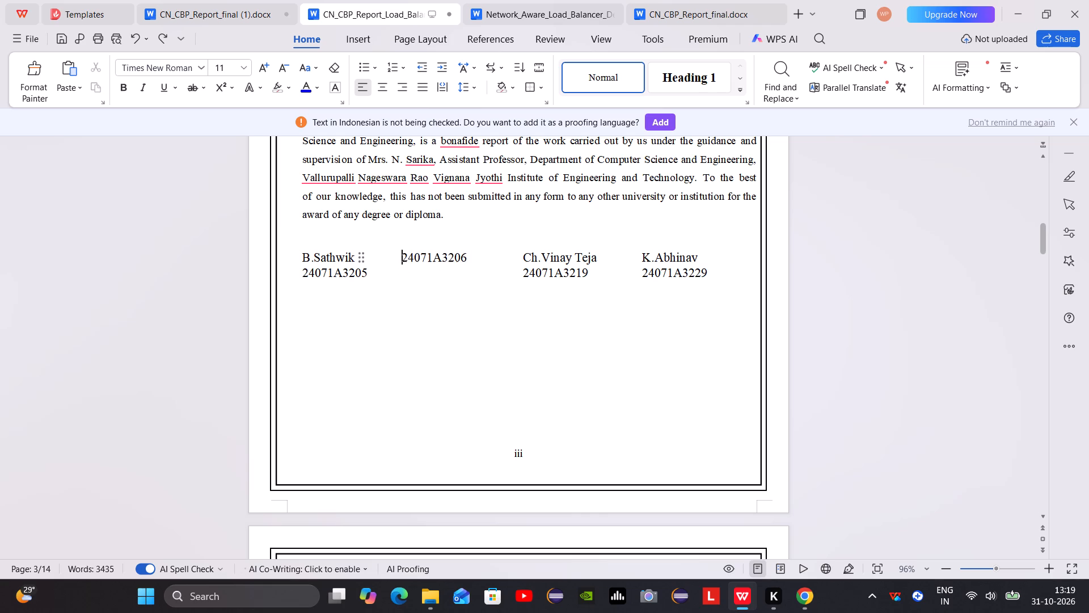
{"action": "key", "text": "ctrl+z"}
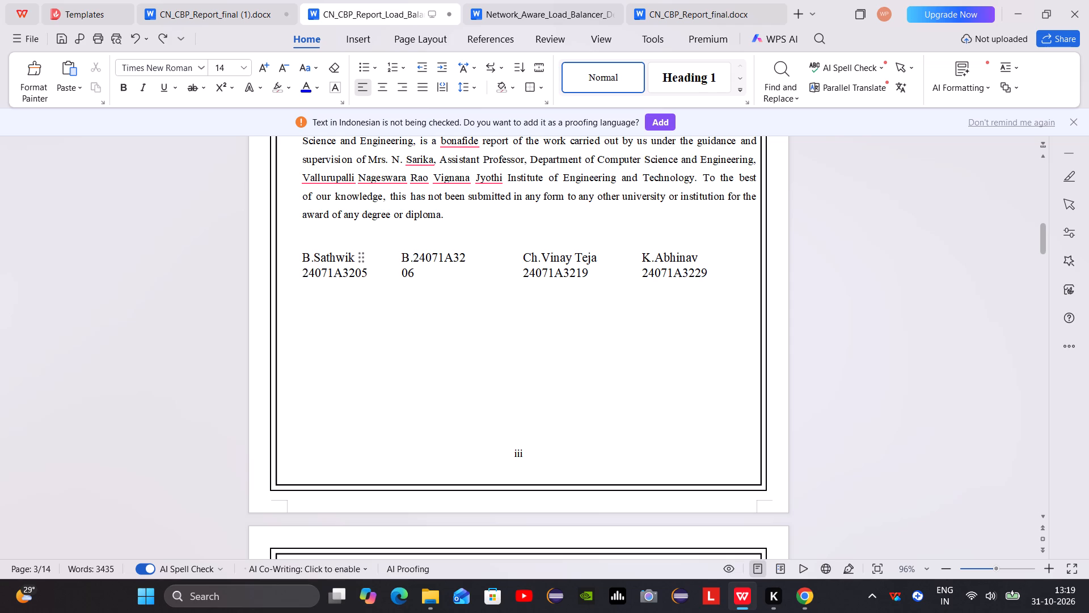
Enter the new second student's given name directly after the initial "B." below the declaration.
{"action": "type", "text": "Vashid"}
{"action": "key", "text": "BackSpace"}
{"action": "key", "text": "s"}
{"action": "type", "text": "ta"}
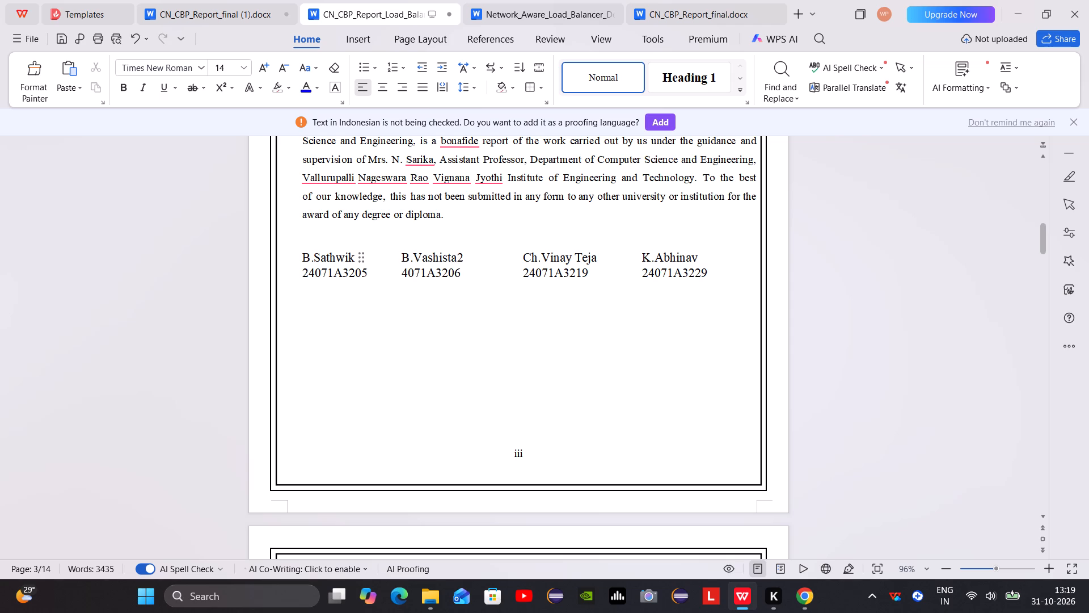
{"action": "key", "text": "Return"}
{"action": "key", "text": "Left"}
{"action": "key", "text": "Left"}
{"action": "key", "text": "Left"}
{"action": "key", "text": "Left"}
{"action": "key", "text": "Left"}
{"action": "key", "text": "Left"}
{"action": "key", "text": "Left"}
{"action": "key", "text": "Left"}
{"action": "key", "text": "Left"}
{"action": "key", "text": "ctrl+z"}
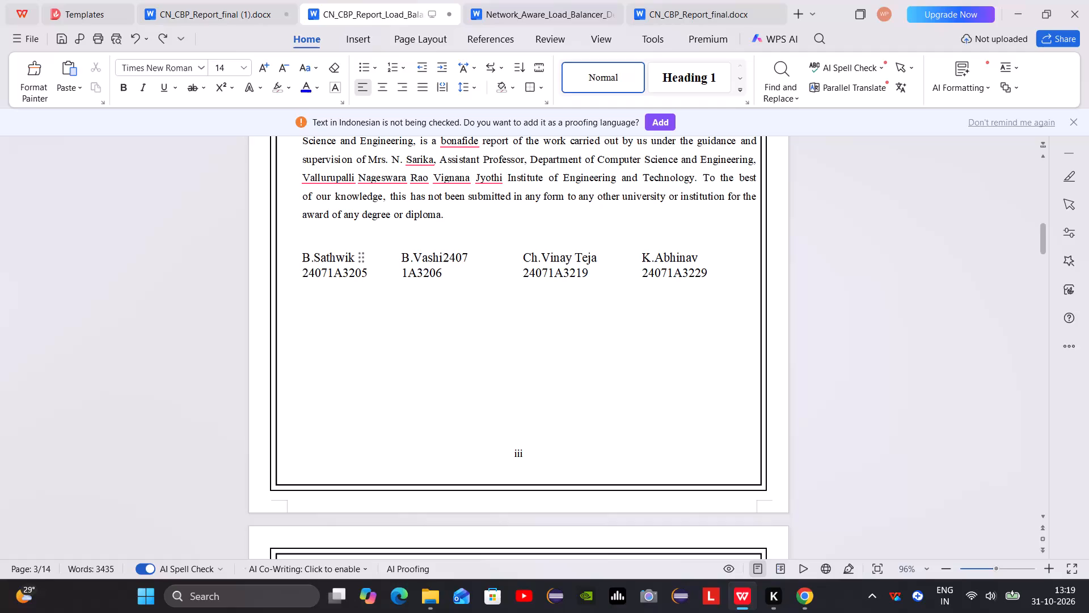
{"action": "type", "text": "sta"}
Replace the second student's initial with "Ch." in size 14, matching the rest of the name.
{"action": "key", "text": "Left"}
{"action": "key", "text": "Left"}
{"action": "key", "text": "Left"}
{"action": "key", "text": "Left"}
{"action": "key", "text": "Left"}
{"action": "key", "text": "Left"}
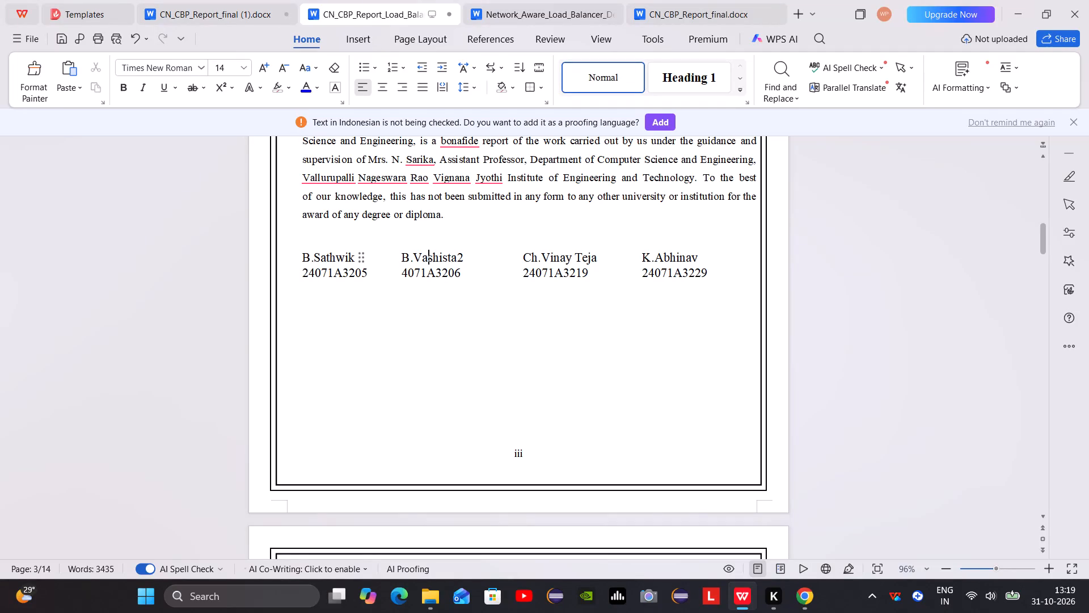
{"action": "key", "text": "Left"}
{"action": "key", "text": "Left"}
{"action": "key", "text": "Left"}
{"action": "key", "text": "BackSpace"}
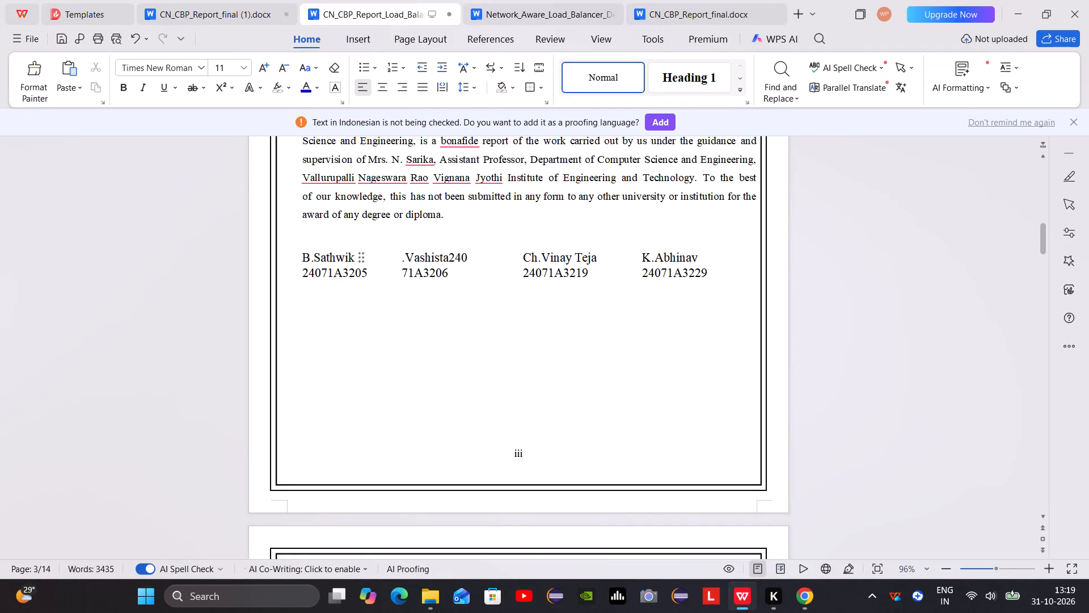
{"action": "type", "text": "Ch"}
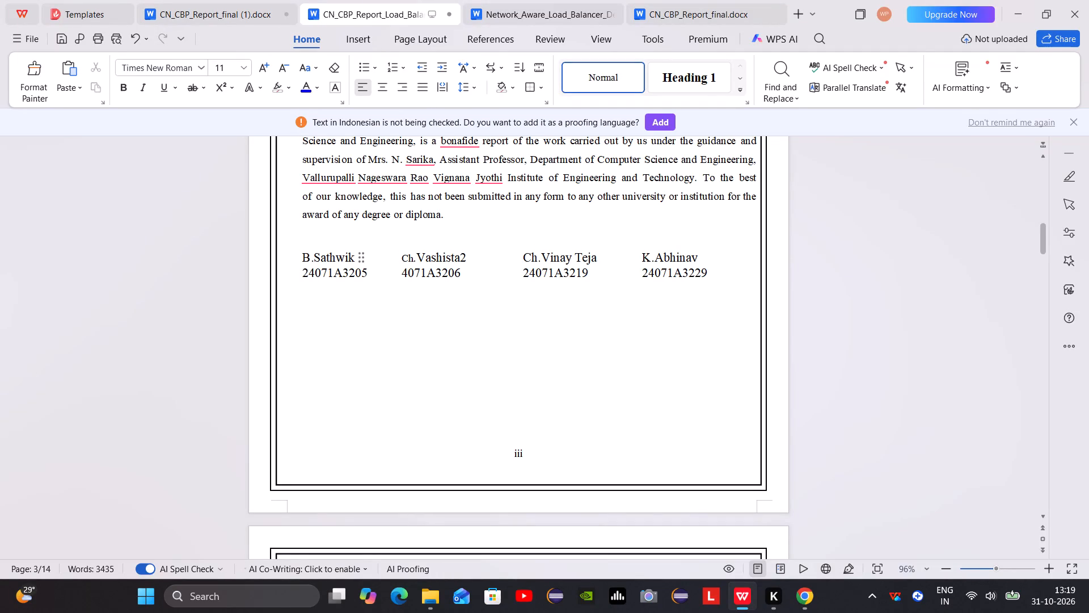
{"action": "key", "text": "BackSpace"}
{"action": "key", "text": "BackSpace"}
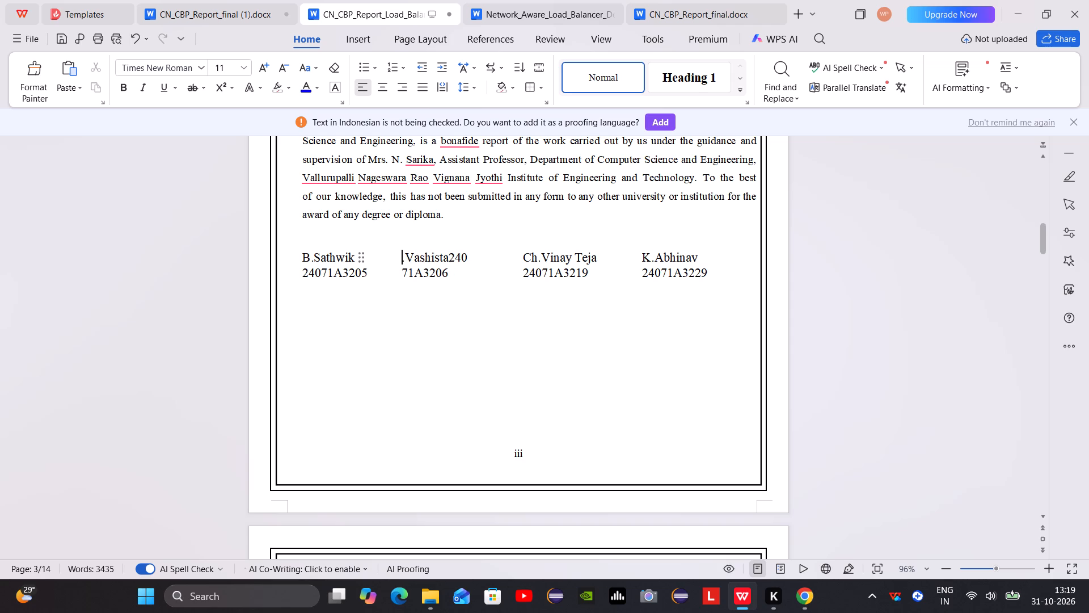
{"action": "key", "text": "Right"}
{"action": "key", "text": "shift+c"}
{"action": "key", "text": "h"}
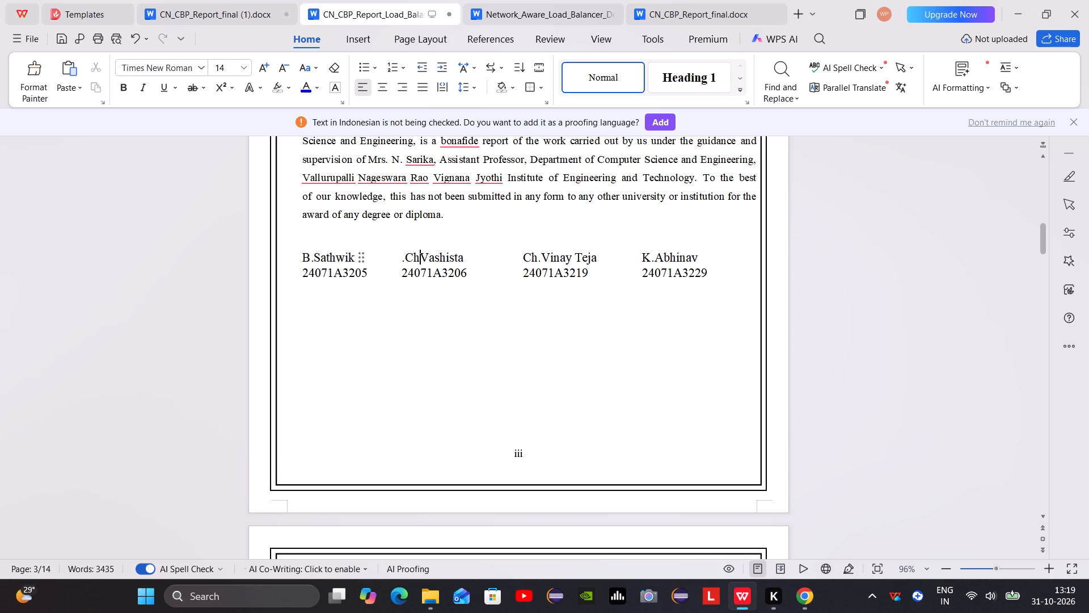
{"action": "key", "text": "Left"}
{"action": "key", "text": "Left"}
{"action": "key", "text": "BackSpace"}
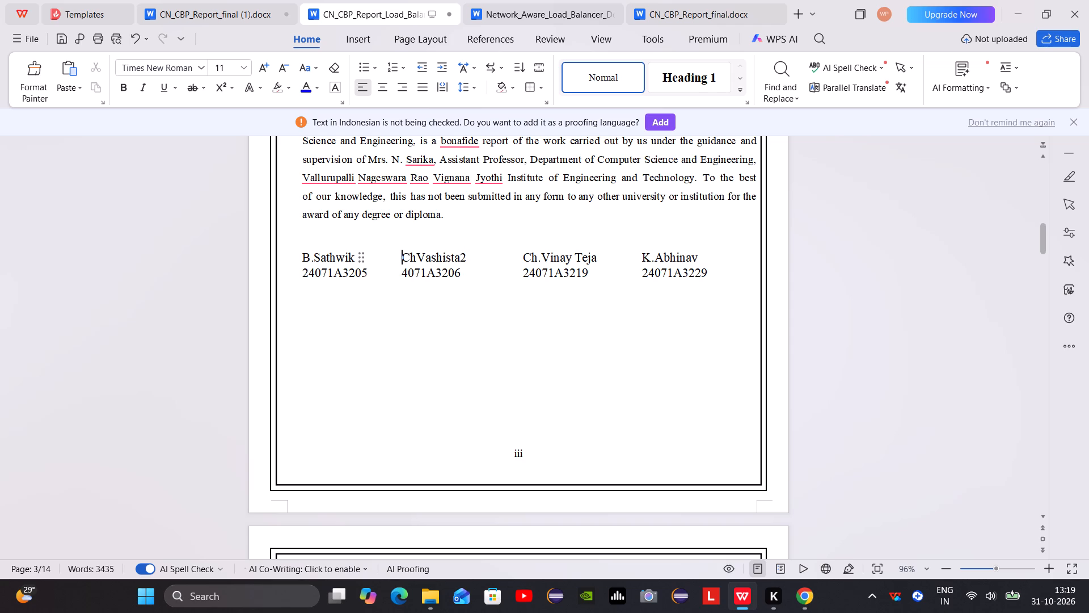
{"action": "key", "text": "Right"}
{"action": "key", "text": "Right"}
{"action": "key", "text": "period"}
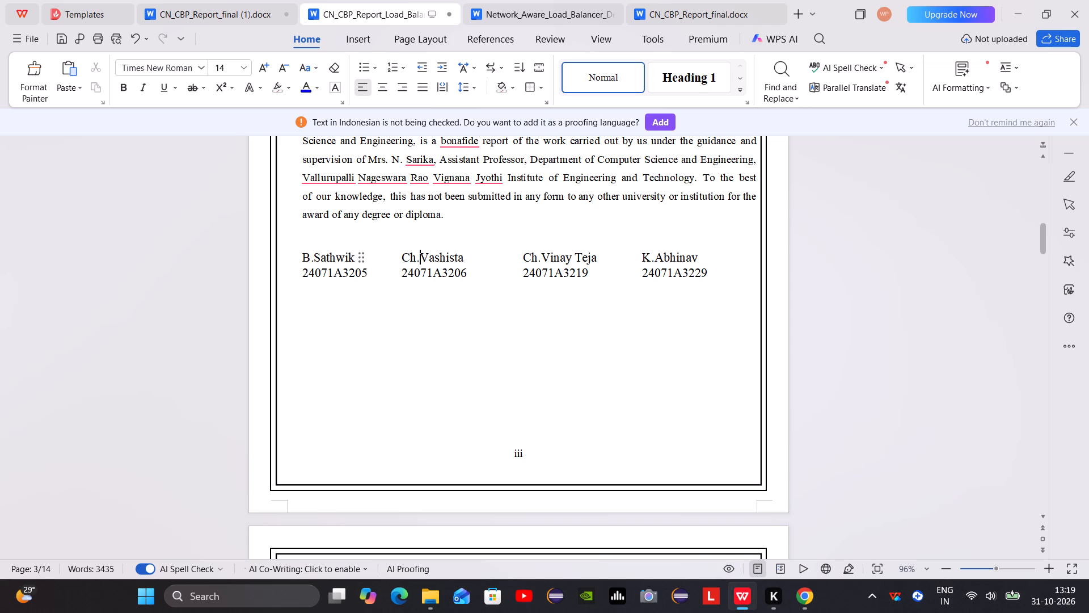
Change the second-to-last digit of the second student's roll number to 1.
{"action": "left_click", "coordinate": [457, 272]}
{"action": "key", "text": "Right"}
{"action": "key", "text": "BackSpace"}
{"action": "key", "text": "1"}
{"action": "key", "text": "Right"}
{"action": "key", "text": "Right"}
Delete the third student's given name below the declaration, keeping the initial "Ch.".
{"action": "left_click", "coordinate": [602, 259]}
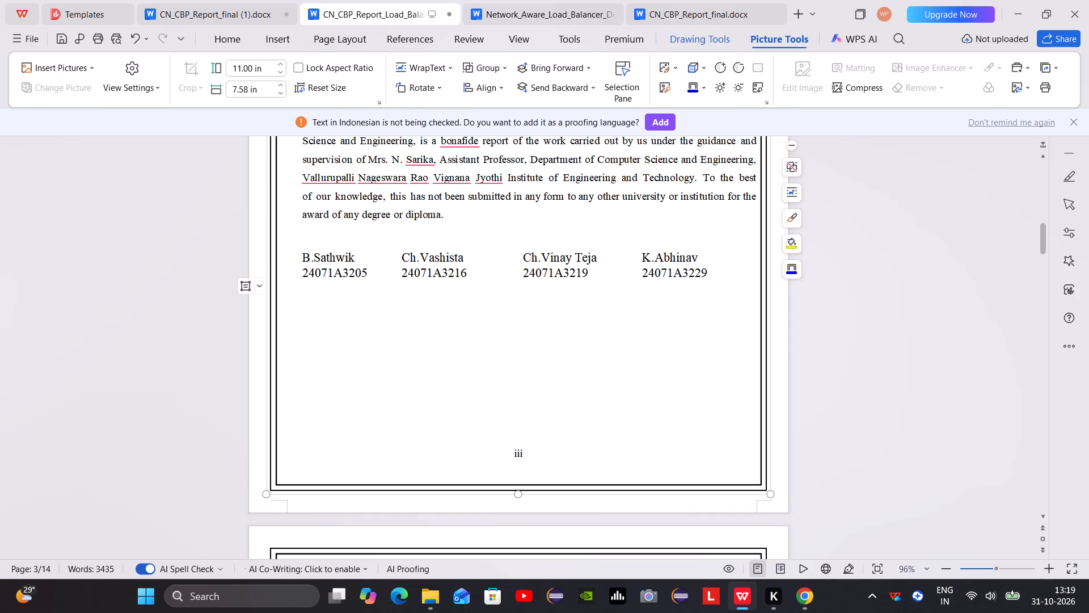
{"action": "left_click", "coordinate": [598, 254]}
{"action": "left_click_drag", "start_coordinate": [598, 254], "coordinate": [541, 259]}
{"action": "key", "text": "BackSpace"}
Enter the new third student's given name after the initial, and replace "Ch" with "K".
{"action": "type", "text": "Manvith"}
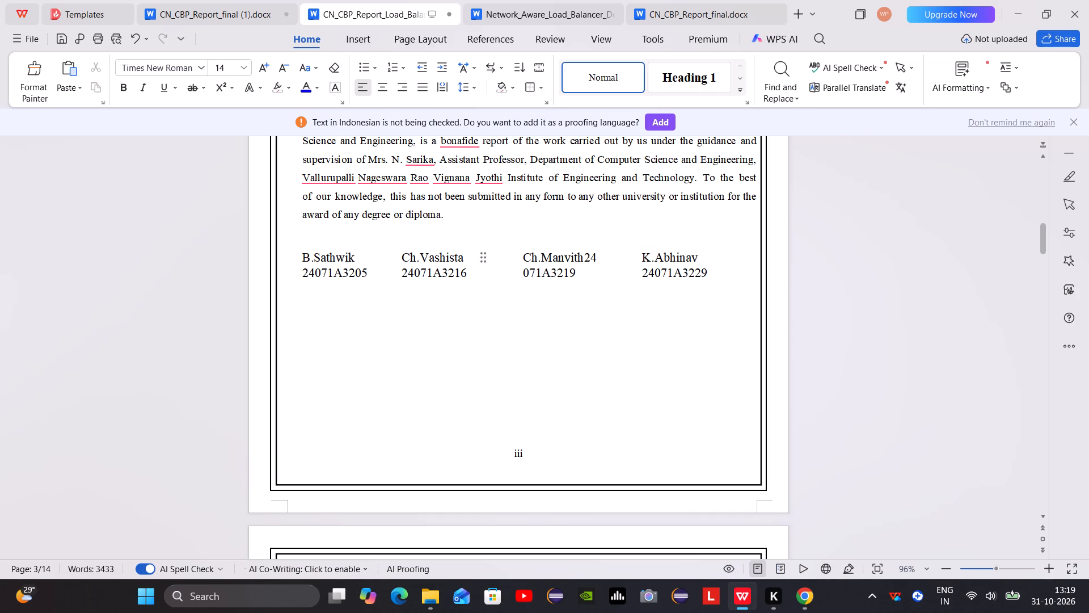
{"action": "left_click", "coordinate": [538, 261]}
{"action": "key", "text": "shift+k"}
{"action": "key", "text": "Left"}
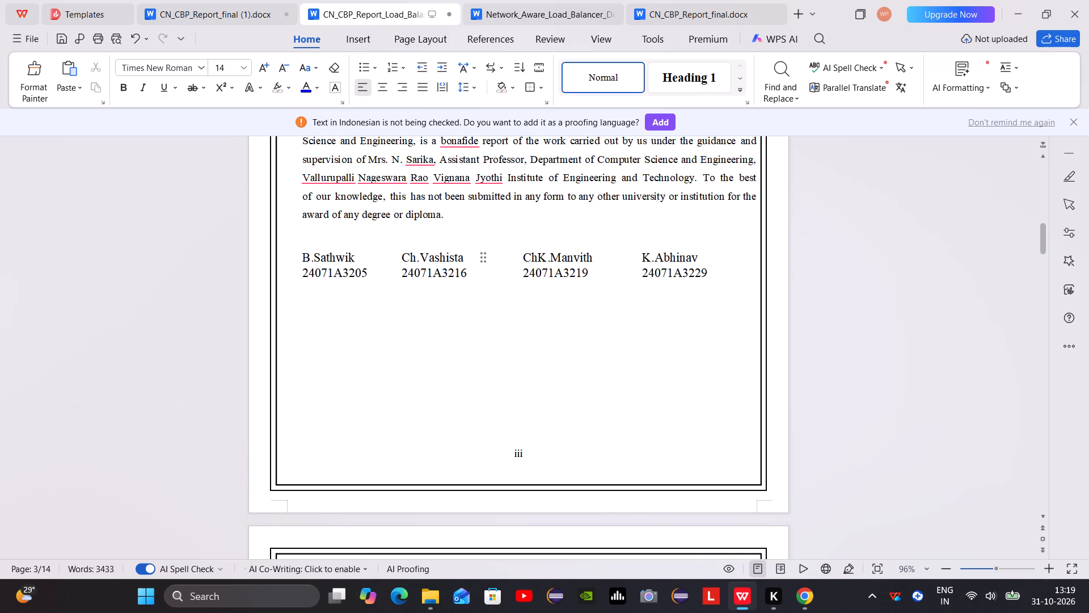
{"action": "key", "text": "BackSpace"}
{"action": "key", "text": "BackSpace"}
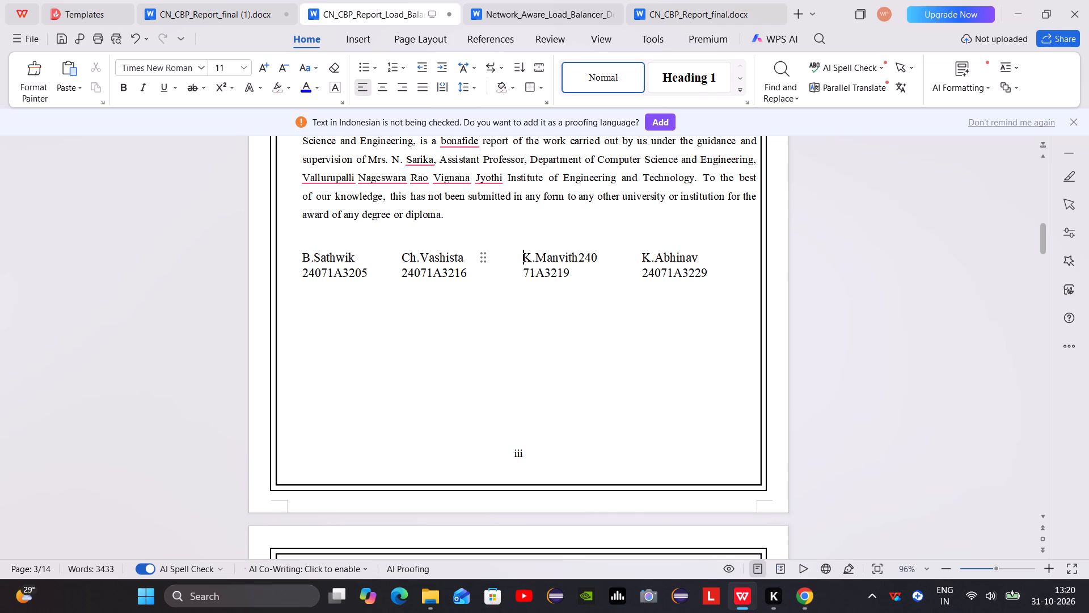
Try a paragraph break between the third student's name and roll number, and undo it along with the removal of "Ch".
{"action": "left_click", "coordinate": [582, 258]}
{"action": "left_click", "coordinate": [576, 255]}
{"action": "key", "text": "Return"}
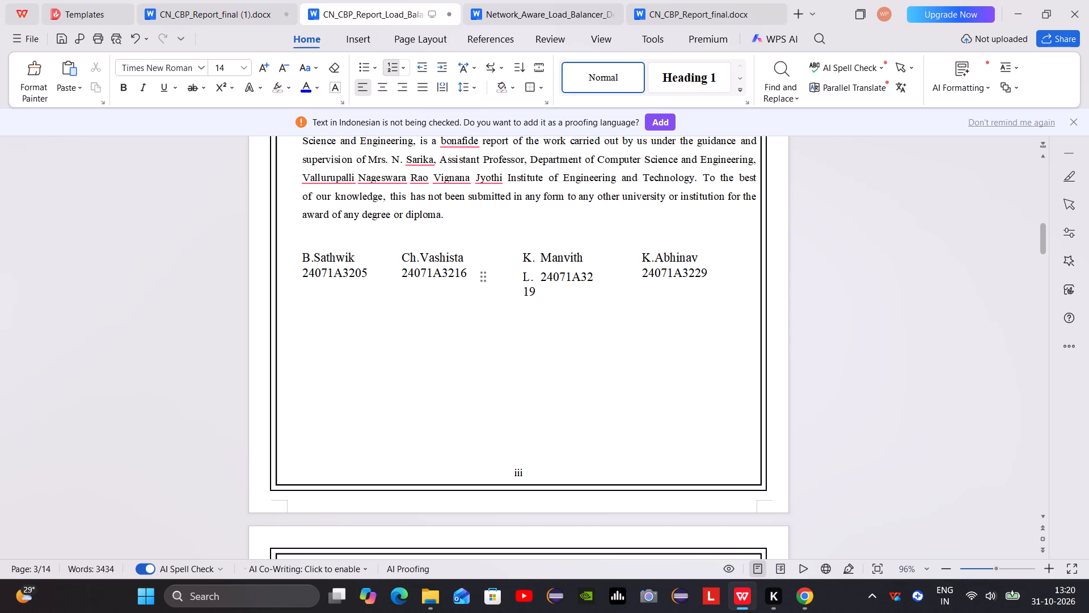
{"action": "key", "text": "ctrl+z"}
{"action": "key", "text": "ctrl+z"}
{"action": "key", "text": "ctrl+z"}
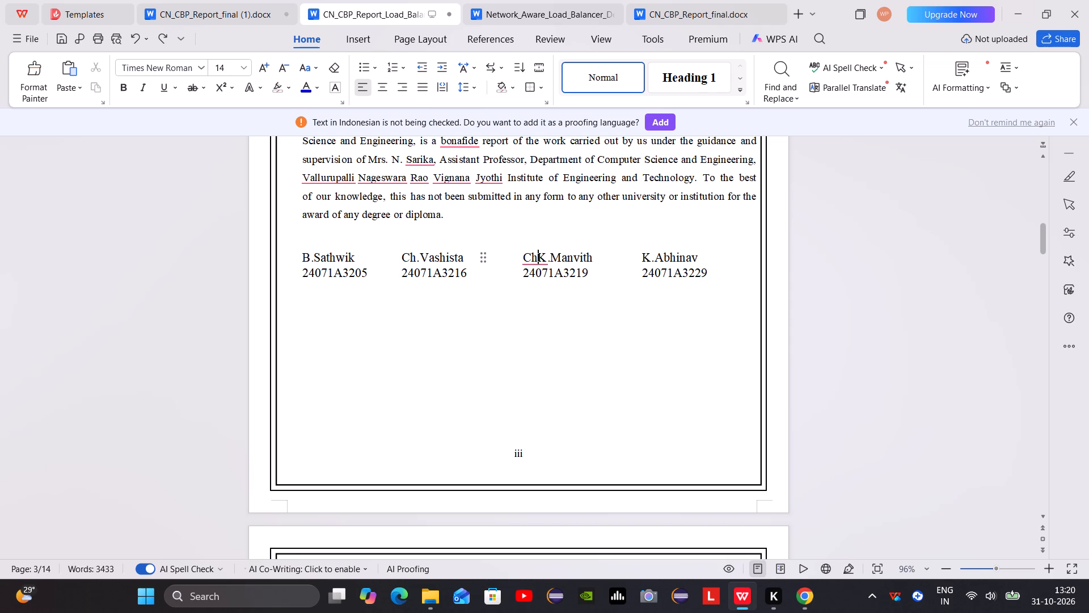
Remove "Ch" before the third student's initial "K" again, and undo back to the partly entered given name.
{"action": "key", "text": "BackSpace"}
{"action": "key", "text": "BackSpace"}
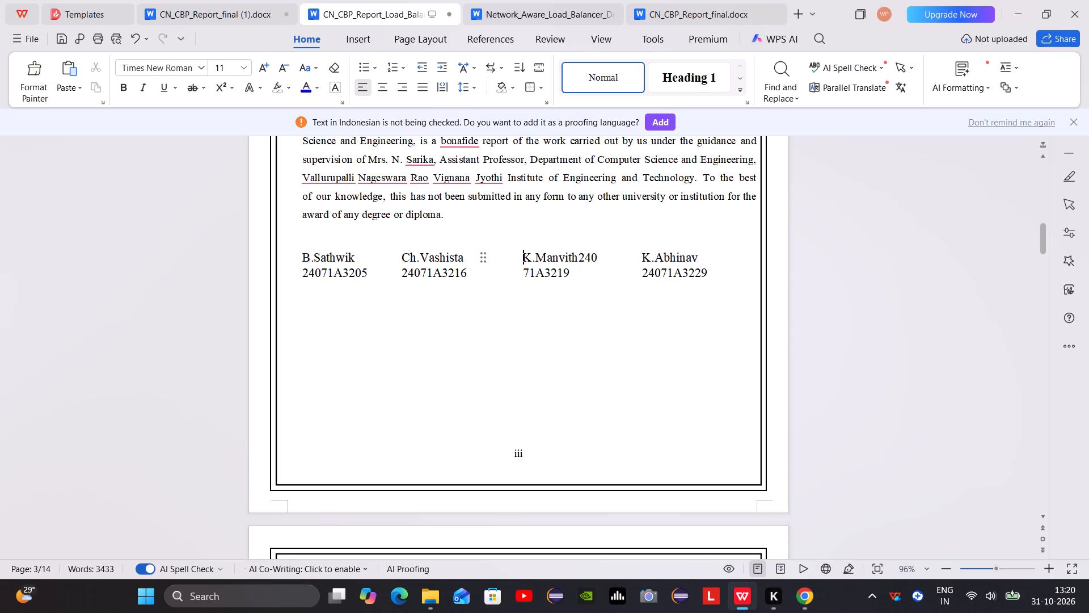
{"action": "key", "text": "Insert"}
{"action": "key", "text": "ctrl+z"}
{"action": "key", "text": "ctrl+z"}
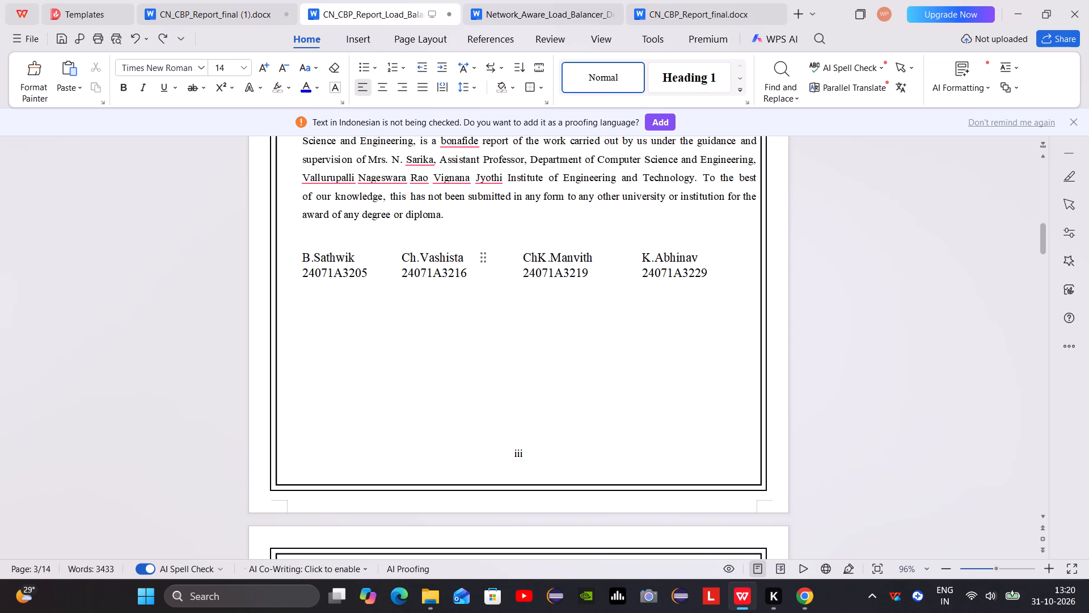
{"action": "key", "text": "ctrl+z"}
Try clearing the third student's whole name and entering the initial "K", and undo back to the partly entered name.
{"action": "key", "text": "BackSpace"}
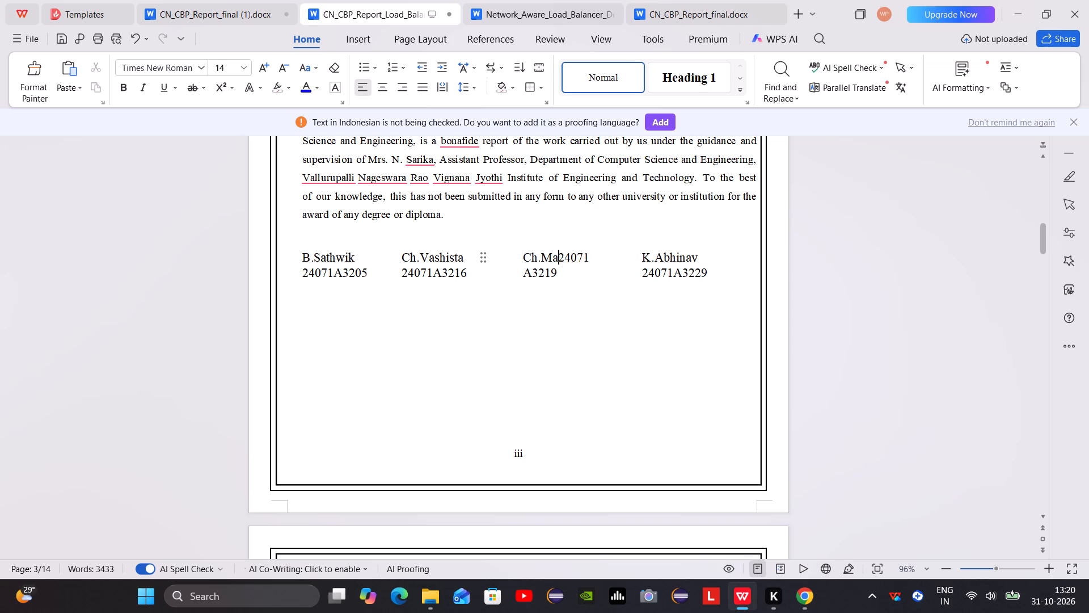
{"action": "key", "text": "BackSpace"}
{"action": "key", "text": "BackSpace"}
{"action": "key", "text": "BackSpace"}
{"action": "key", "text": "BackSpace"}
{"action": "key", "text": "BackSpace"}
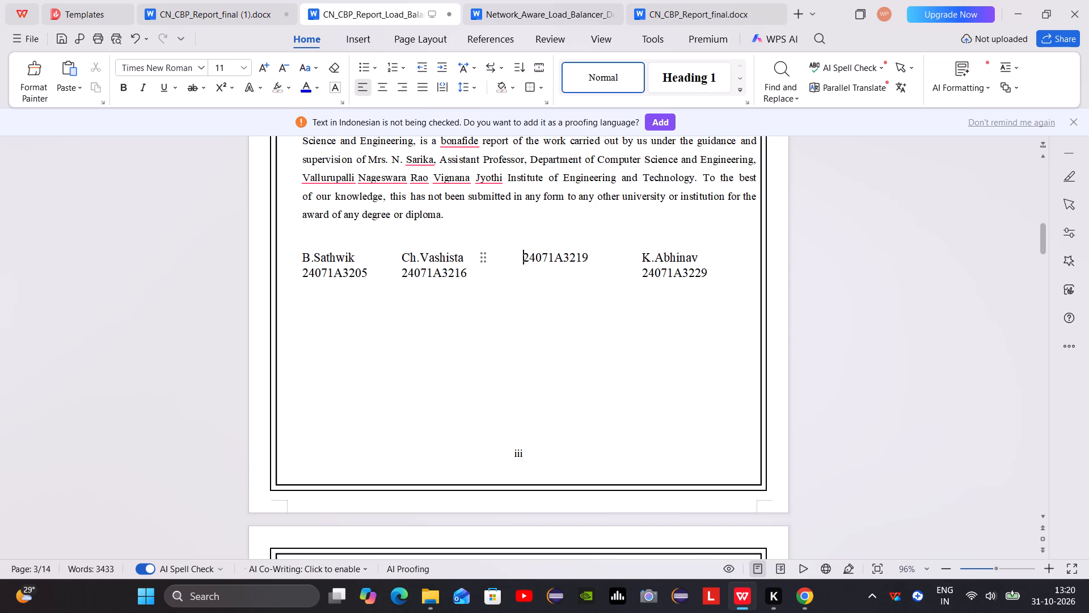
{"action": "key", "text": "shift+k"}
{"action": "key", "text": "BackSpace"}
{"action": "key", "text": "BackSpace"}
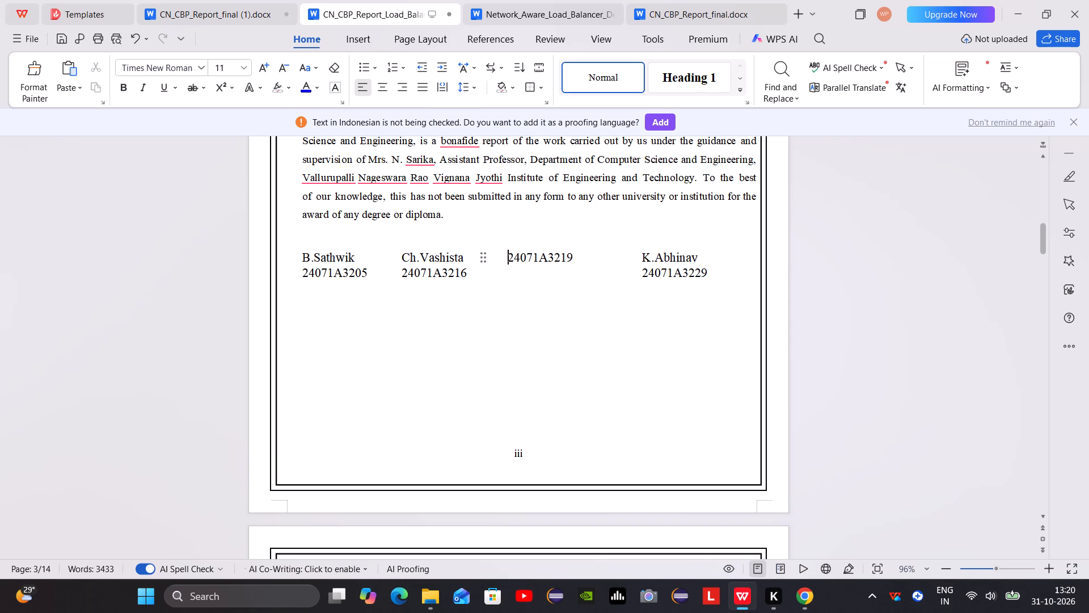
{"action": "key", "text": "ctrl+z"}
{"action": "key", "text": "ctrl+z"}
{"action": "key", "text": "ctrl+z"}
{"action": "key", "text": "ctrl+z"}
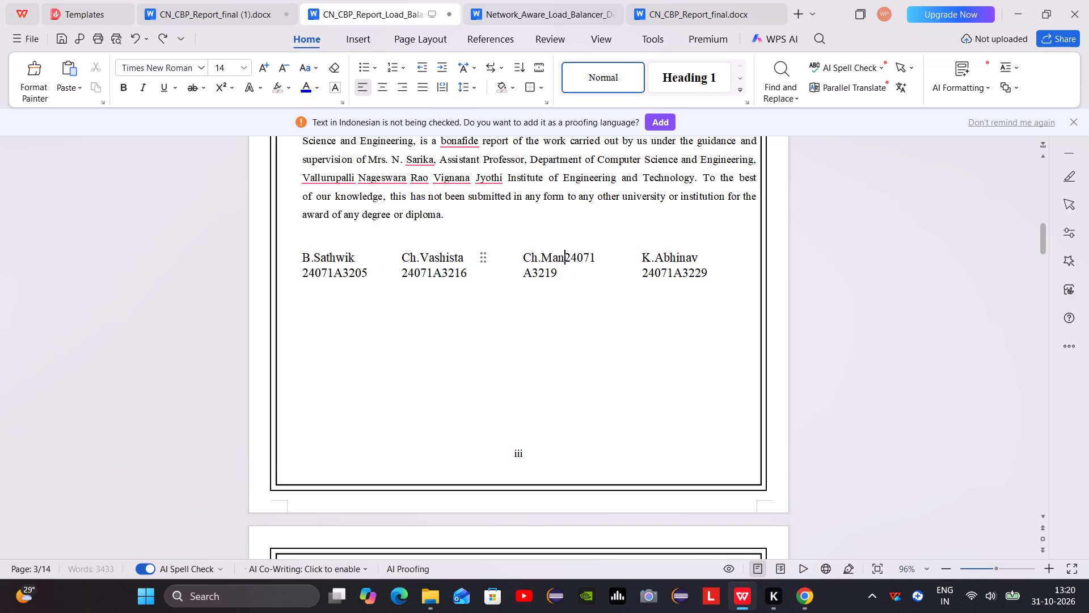
Replace the third student's remaining name text with the initial "K." and the new given name, keeping the roll number on the line below.
{"action": "key", "text": "BackSpace"}
{"action": "key", "text": "BackSpace"}
{"action": "key", "text": "BackSpace"}
{"action": "key", "text": "BackSpace"}
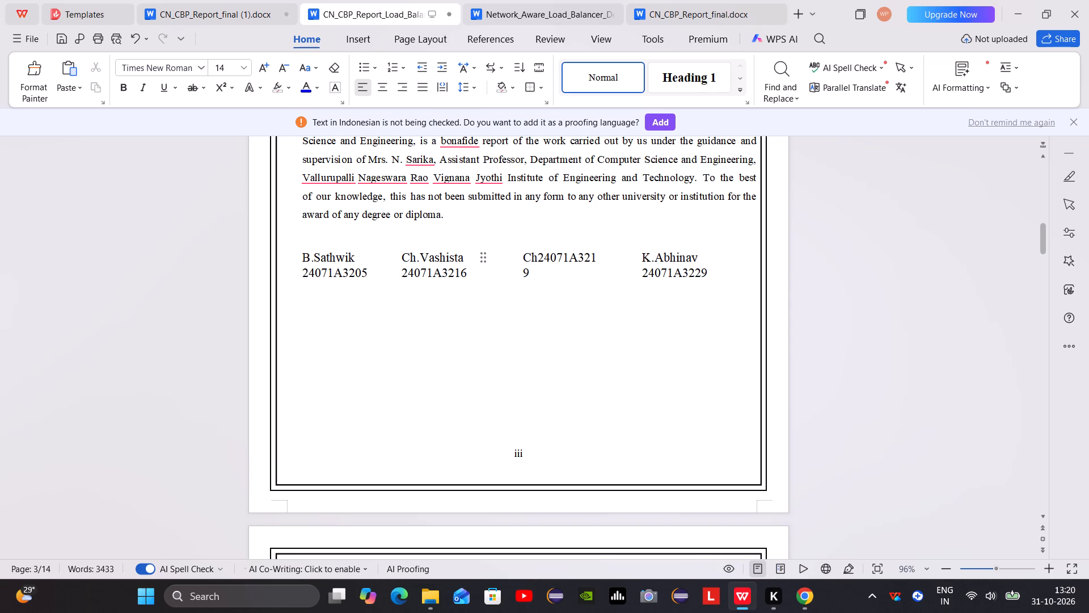
{"action": "key", "text": "shift+k"}
{"action": "key", "text": "Left"}
{"action": "key", "text": "BackSpace"}
{"action": "key", "text": "BackSpace"}
{"action": "key", "text": "Right"}
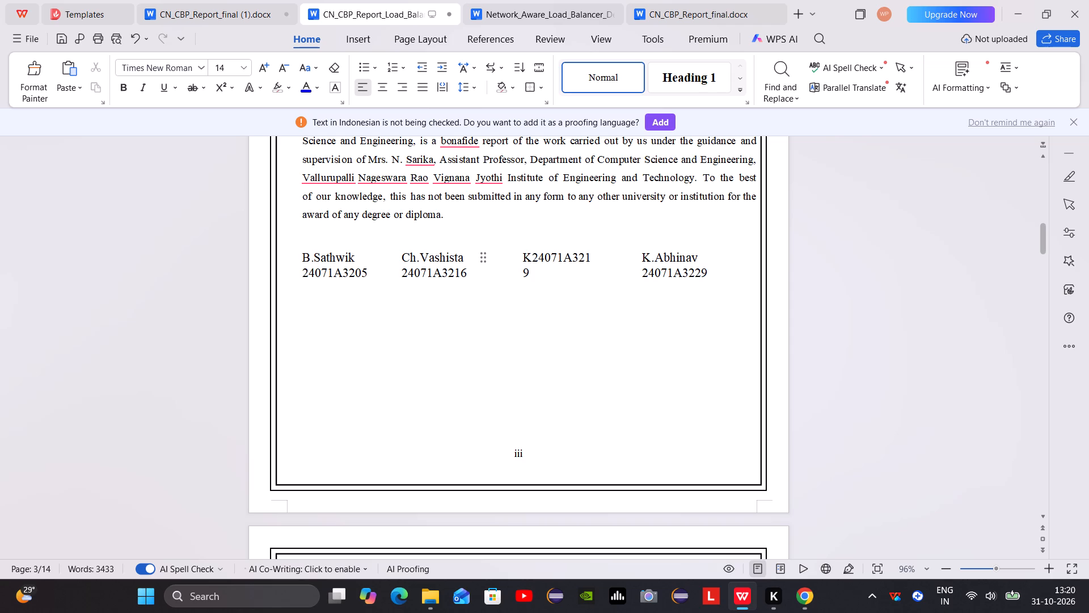
{"action": "key", "text": "period"}
{"action": "type", "text": "Manvith"}
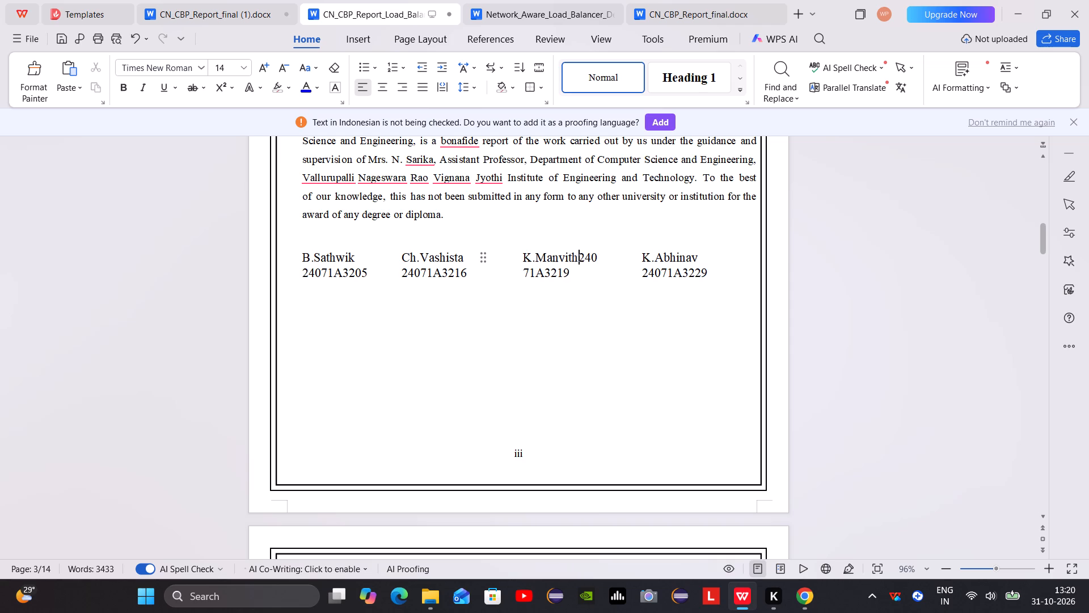
{"action": "key", "text": "space"}
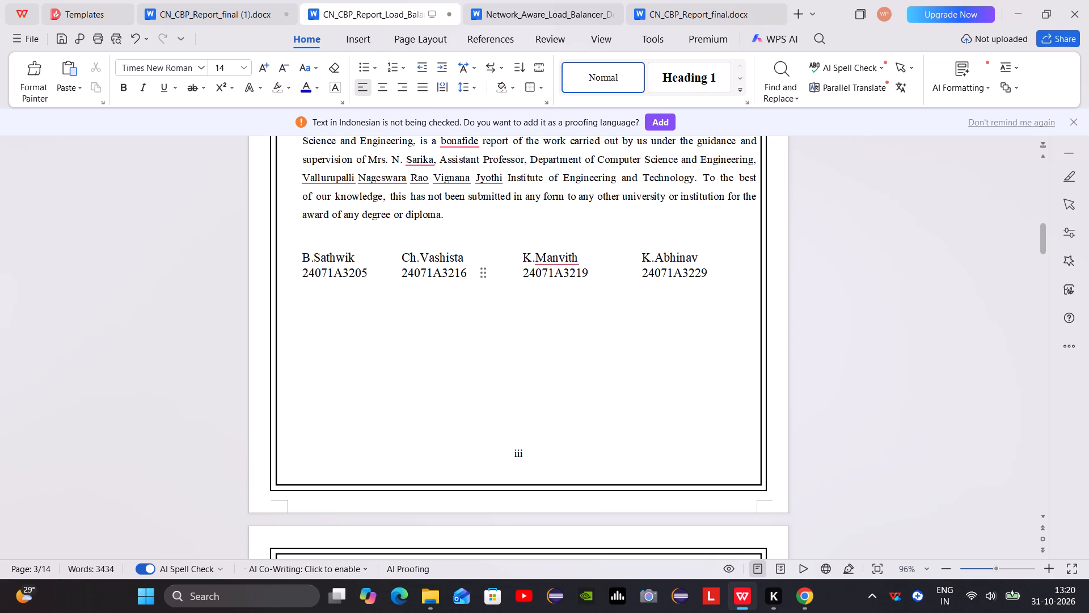
Change the last two digits of the third student's roll number below the declaration to 31.
{"action": "left_click", "coordinate": [592, 273]}
{"action": "key", "text": "BackSpace"}
{"action": "key", "text": "BackSpace"}
{"action": "type", "text": "31"}
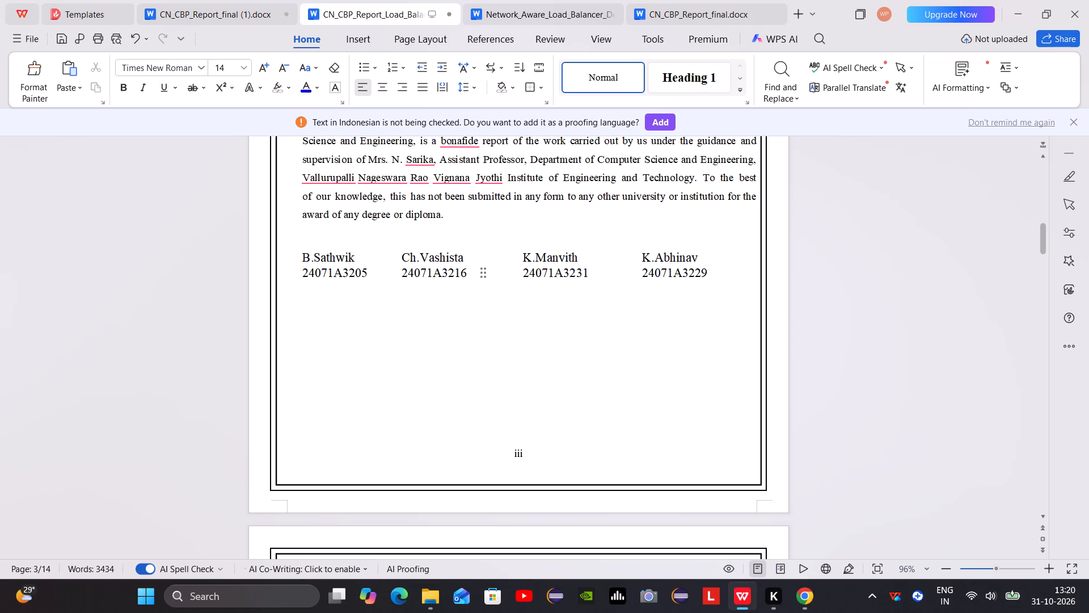
Change the last two digits of the fourth student's roll number below the declaration to 32.
{"action": "left_click", "coordinate": [712, 275]}
{"action": "key", "text": "BackSpace"}
{"action": "key", "text": "BackSpace"}
{"action": "key", "text": "BackSpace"}
{"action": "type", "text": "32"}
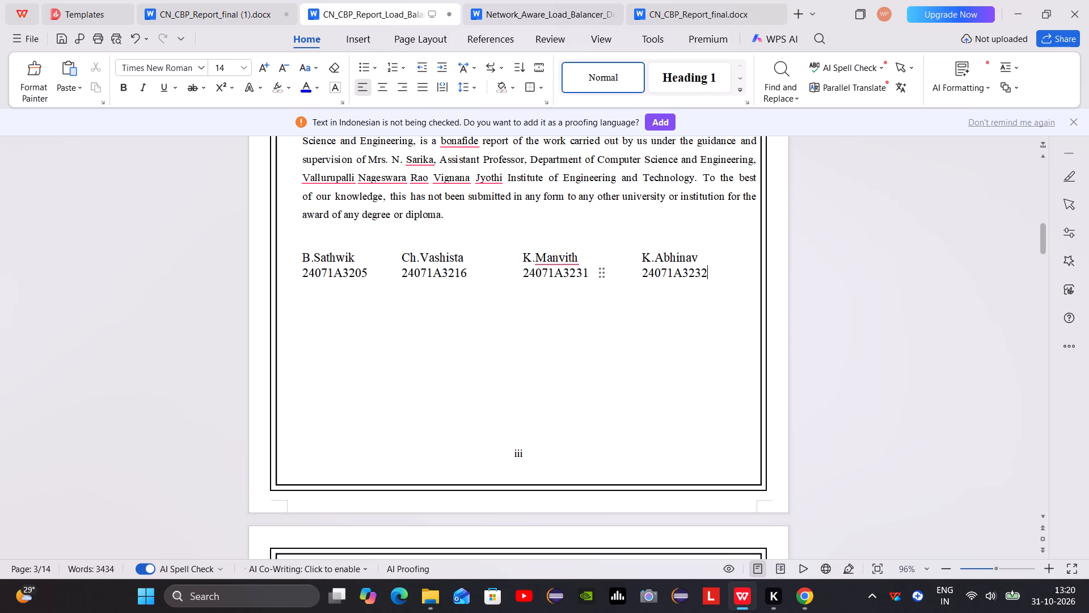
Replace the fourth student's given name below the declaration with the new one, keeping the initial "K.".
{"action": "left_click", "coordinate": [699, 257]}
{"action": "key", "text": "BackSpace"}
{"action": "key", "text": "BackSpace"}
{"action": "key", "text": "BackSpace"}
{"action": "key", "text": "BackSpace"}
{"action": "key", "text": "BackSpace"}
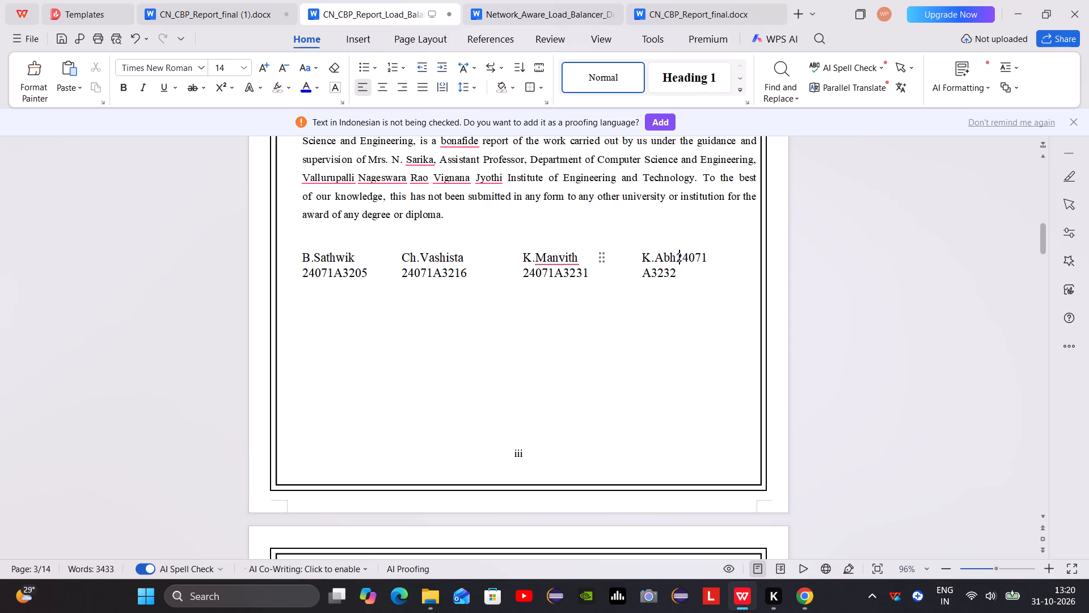
{"action": "key", "text": "BackSpace"}
{"action": "key", "text": "BackSpace"}
{"action": "key", "text": "BackSpace"}
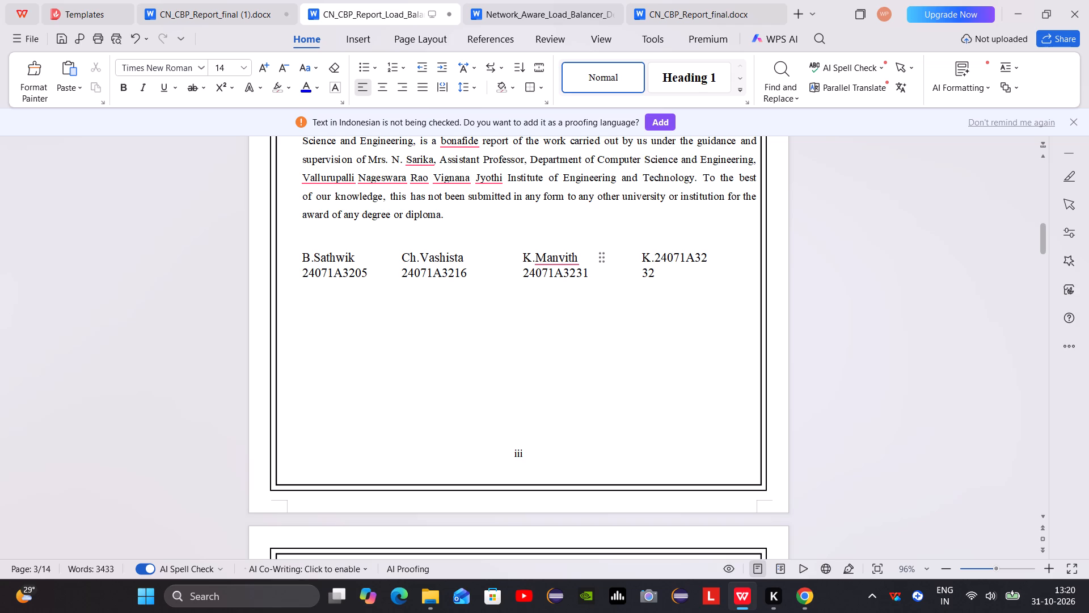
{"action": "type", "text": "Ja"}
{"action": "type", "text": "yanth"}
{"action": "key", "text": "space"}
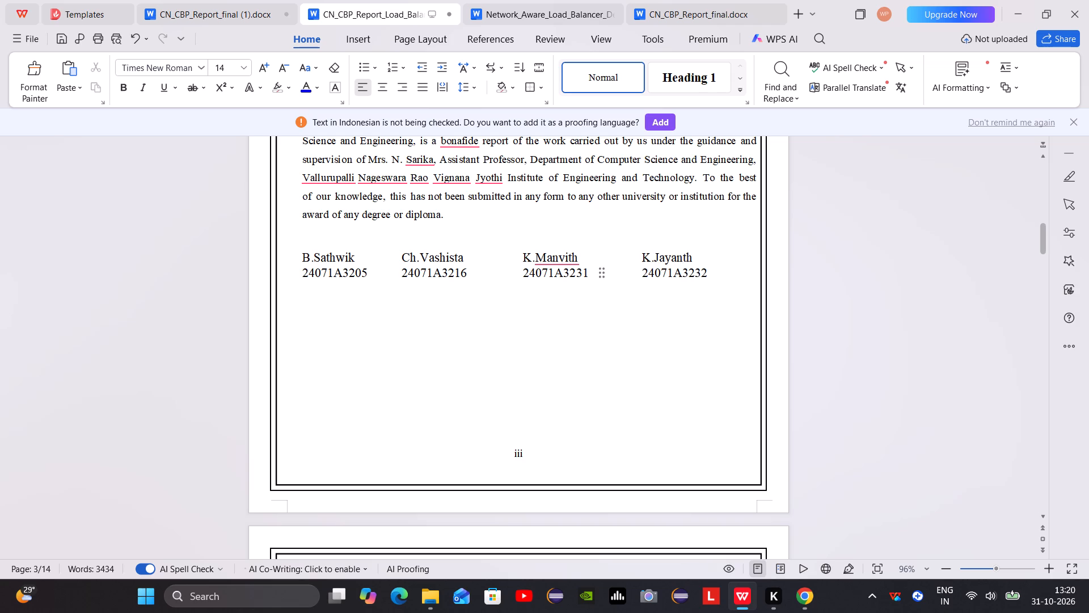
Review the declaration text and its student details, and check the student names and roll numbers on the acknowledgement page.
{"action": "scroll", "coordinate": [602, 385], "scroll_direction": "up", "scroll_amount": 3}
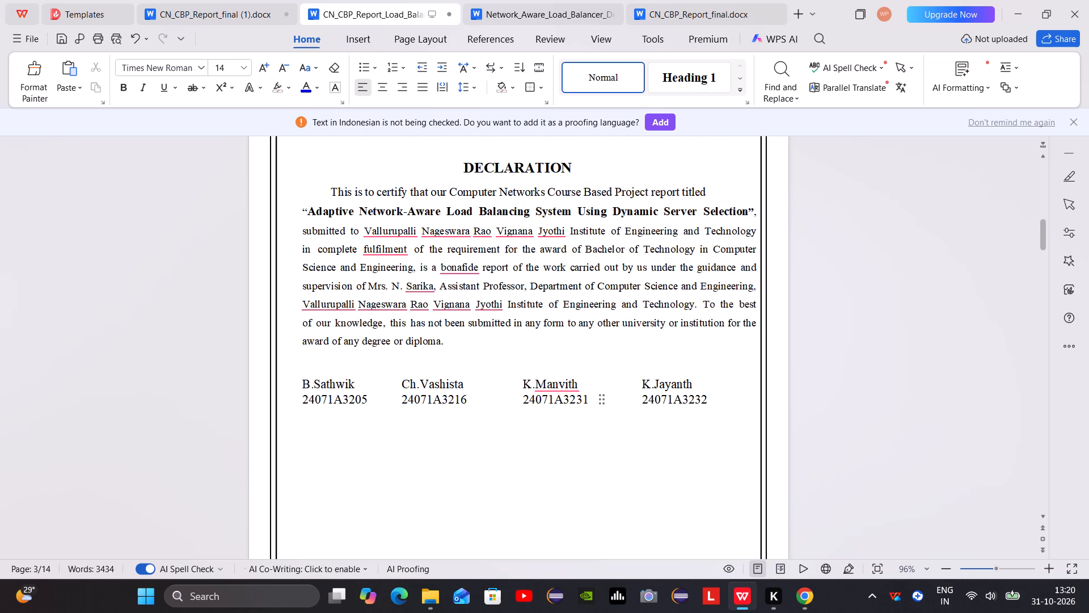
{"action": "scroll", "coordinate": [598, 214], "scroll_direction": "down", "scroll_amount": 8}
{"action": "scroll", "coordinate": [597, 214], "scroll_direction": "up", "scroll_amount": 1}
{"action": "scroll", "coordinate": [597, 214], "scroll_direction": "down", "scroll_amount": 7}
{"action": "scroll", "coordinate": [594, 211], "scroll_direction": "up", "scroll_amount": 12}
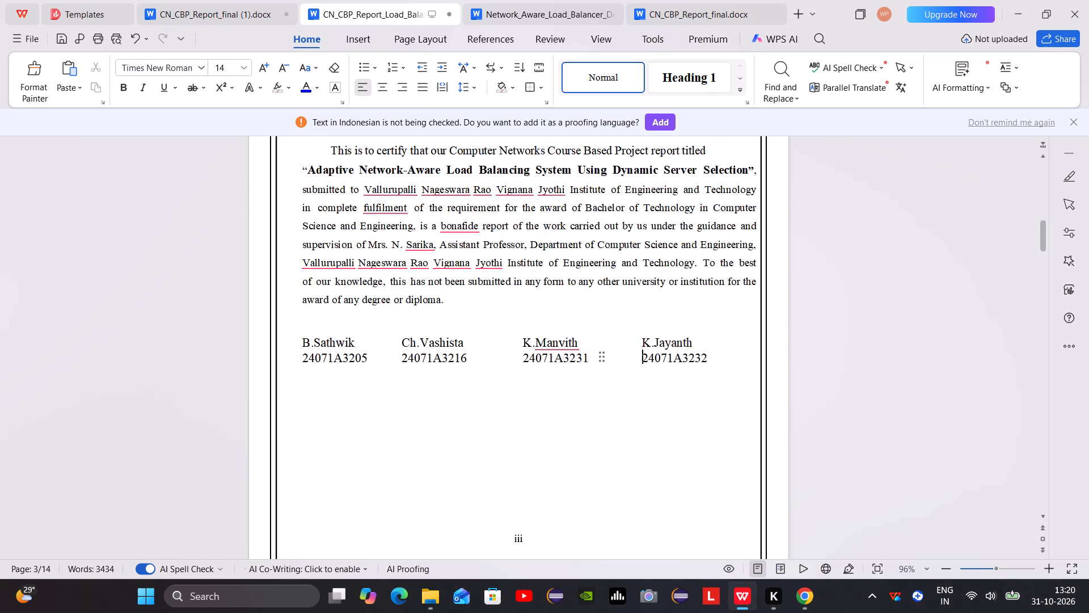
{"action": "scroll", "coordinate": [591, 220], "scroll_direction": "up", "scroll_amount": 2}
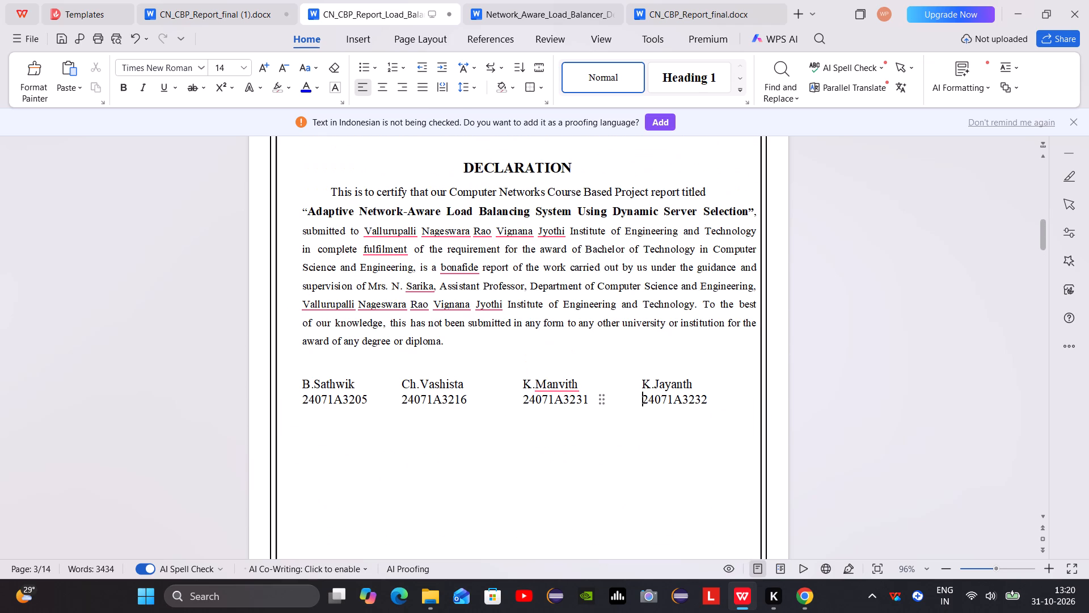
{"action": "scroll", "coordinate": [564, 205], "scroll_direction": "down", "scroll_amount": 8}
{"action": "scroll", "coordinate": [563, 205], "scroll_direction": "up", "scroll_amount": 7}
{"action": "left_click_drag", "start_coordinate": [486, 167], "coordinate": [531, 169]}
{"action": "left_click_drag", "start_coordinate": [405, 196], "coordinate": [476, 212]}
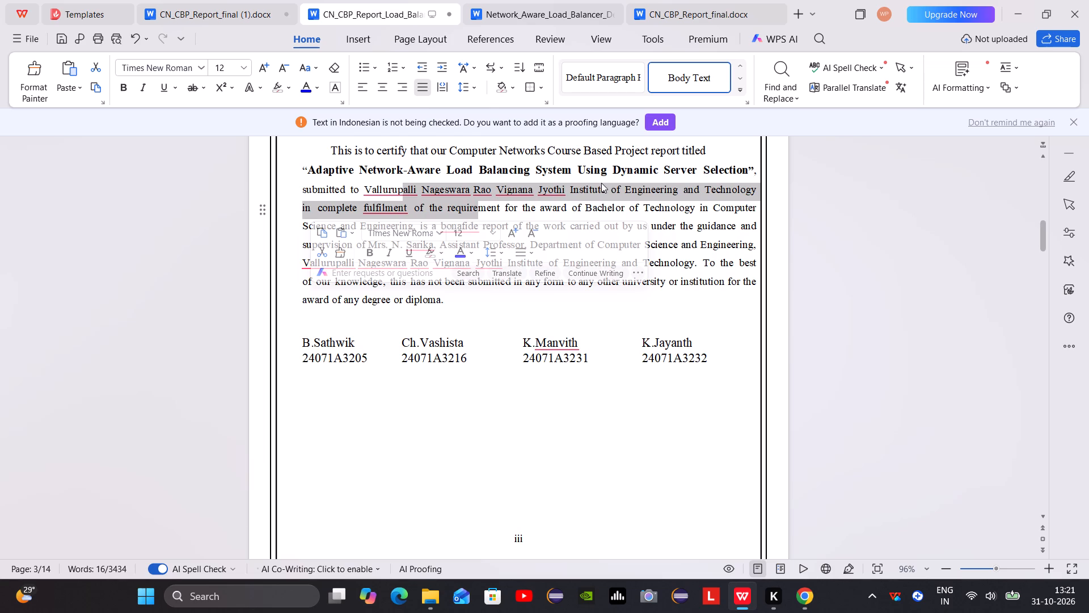
{"action": "left_click", "coordinate": [601, 183]}
{"action": "scroll", "coordinate": [601, 184], "scroll_direction": "down", "scroll_amount": 16}
{"action": "scroll", "coordinate": [601, 184], "scroll_direction": "up", "scroll_amount": 2}
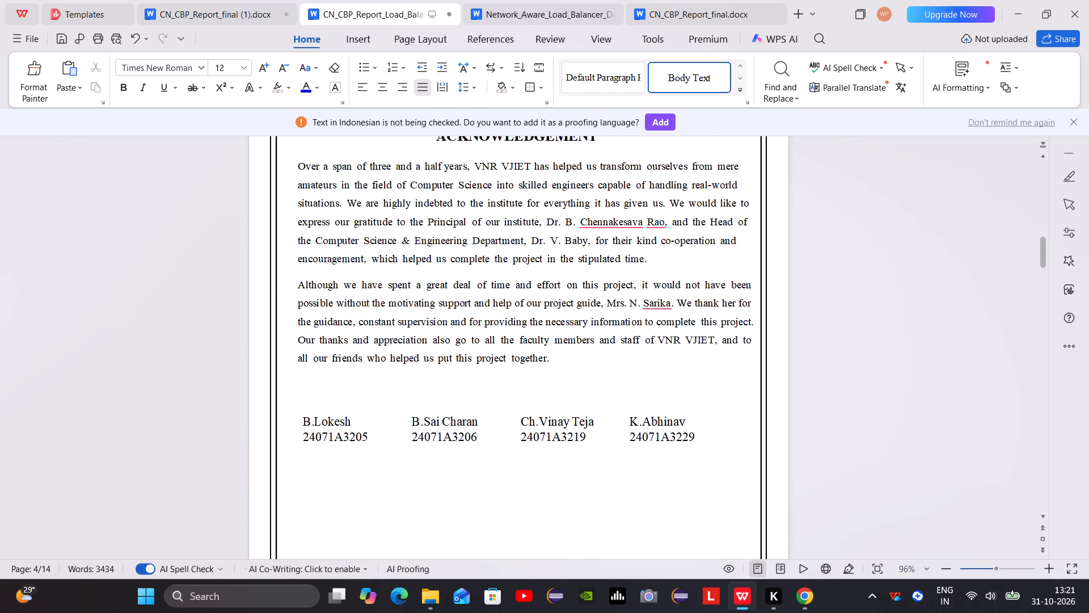
{"action": "scroll", "coordinate": [445, 286], "scroll_direction": "up", "scroll_amount": 11}
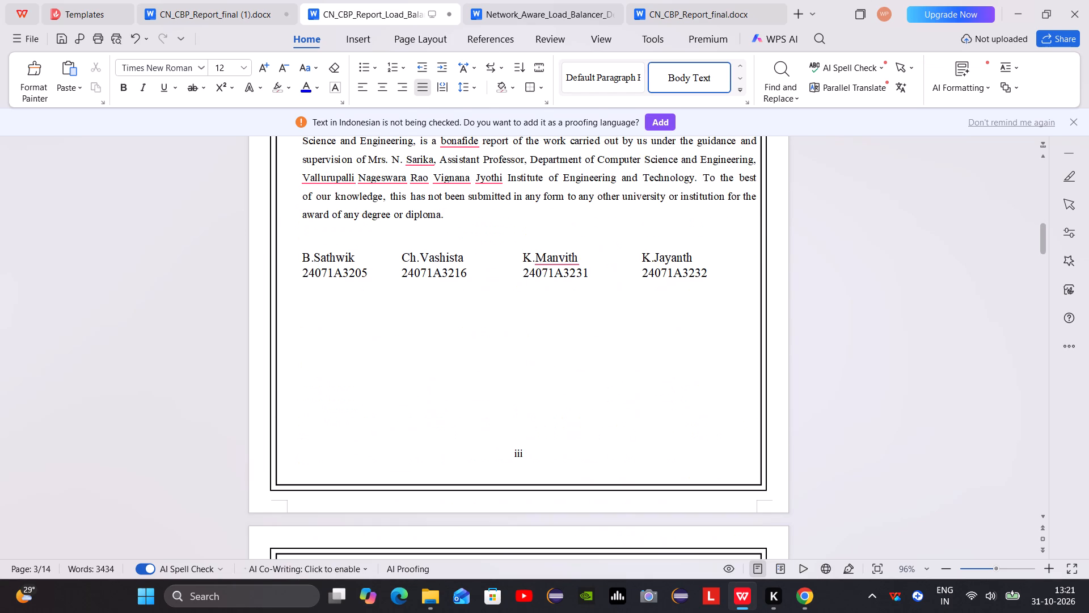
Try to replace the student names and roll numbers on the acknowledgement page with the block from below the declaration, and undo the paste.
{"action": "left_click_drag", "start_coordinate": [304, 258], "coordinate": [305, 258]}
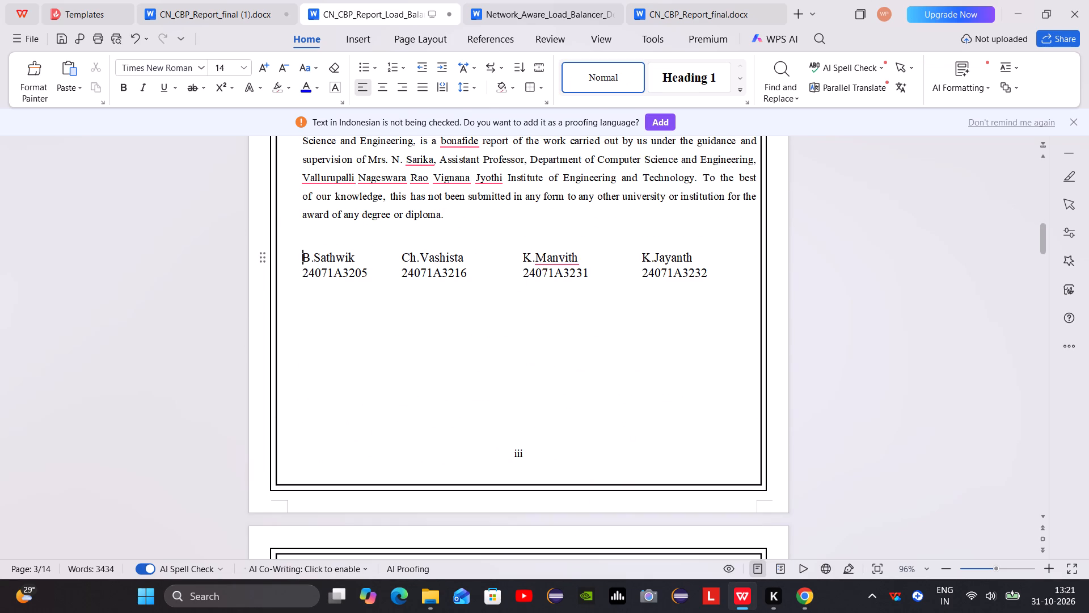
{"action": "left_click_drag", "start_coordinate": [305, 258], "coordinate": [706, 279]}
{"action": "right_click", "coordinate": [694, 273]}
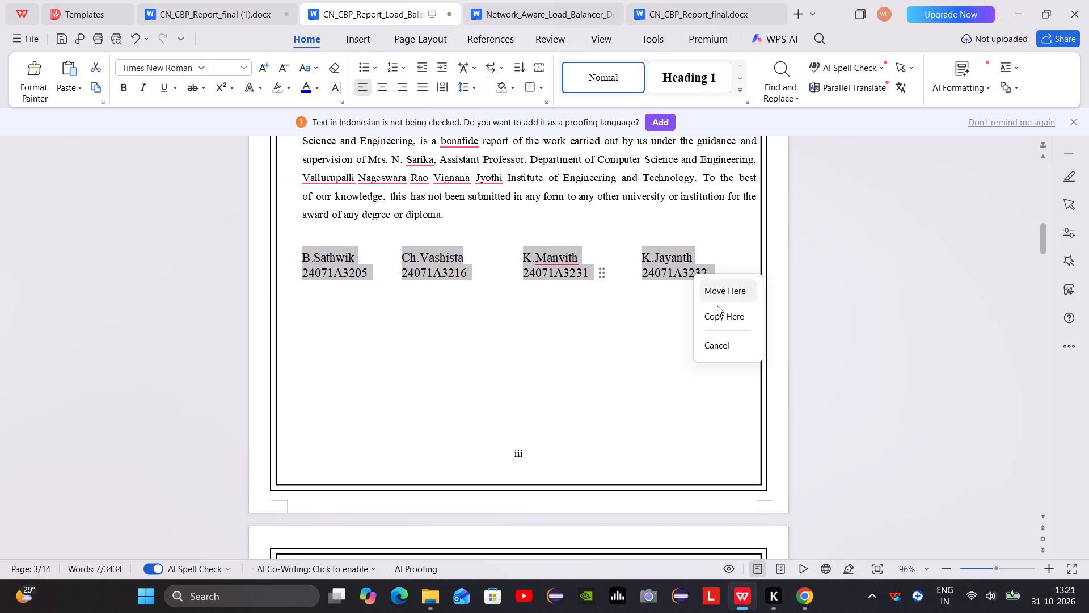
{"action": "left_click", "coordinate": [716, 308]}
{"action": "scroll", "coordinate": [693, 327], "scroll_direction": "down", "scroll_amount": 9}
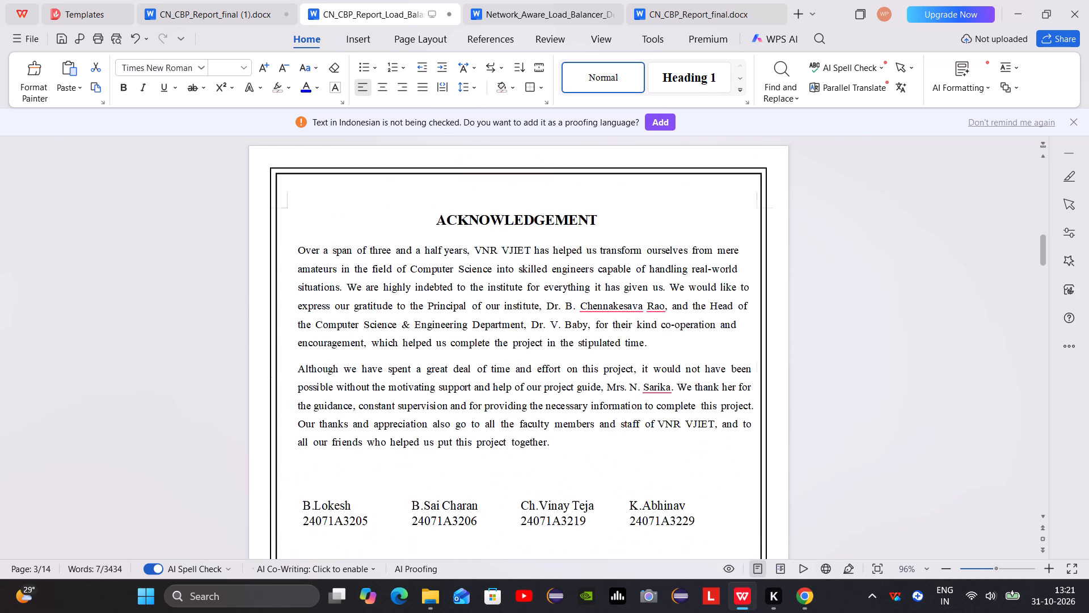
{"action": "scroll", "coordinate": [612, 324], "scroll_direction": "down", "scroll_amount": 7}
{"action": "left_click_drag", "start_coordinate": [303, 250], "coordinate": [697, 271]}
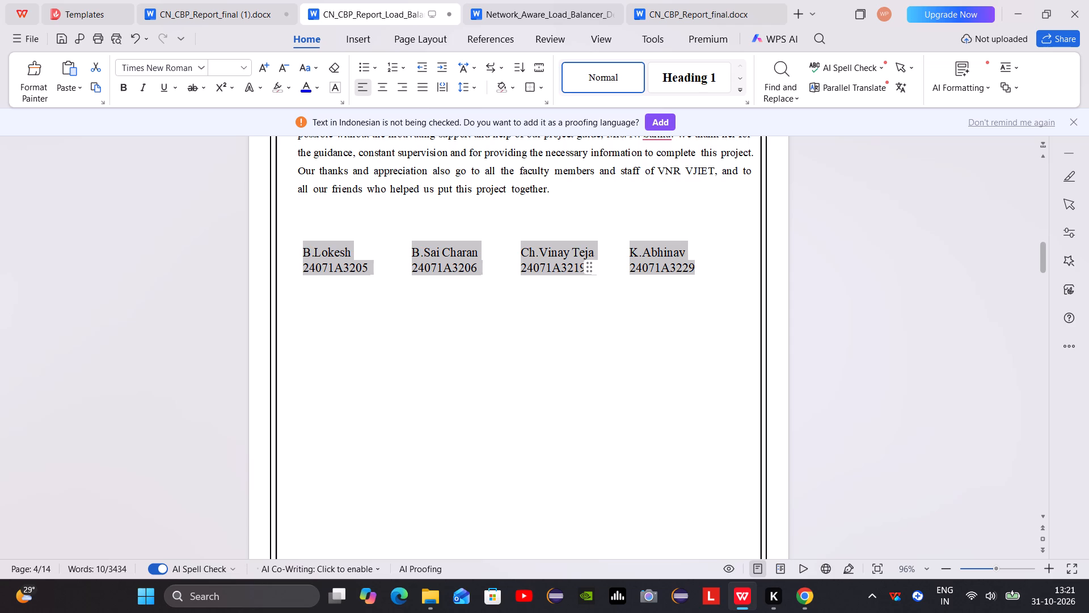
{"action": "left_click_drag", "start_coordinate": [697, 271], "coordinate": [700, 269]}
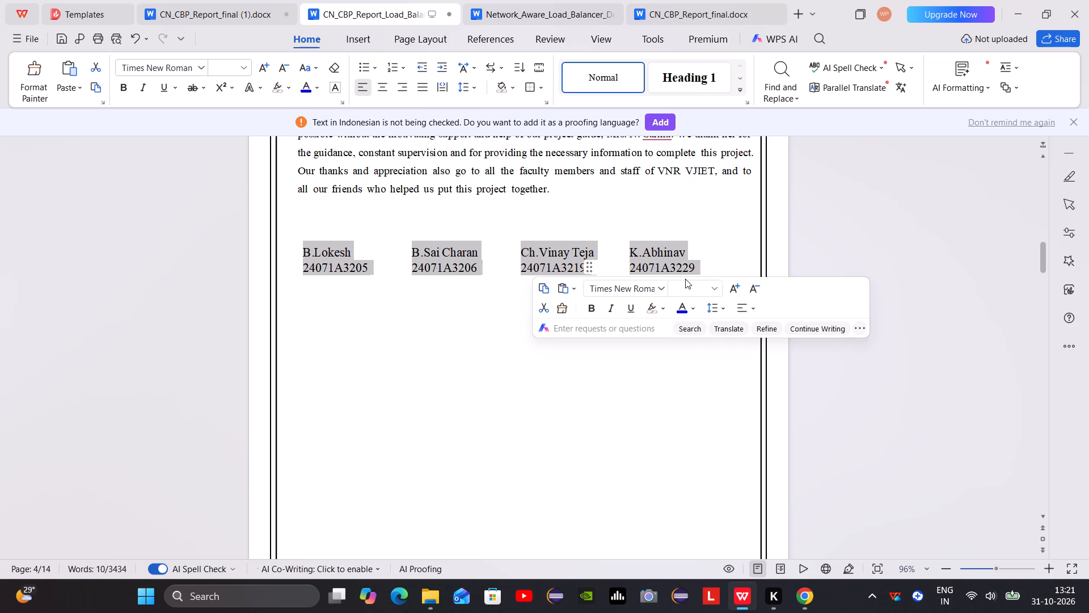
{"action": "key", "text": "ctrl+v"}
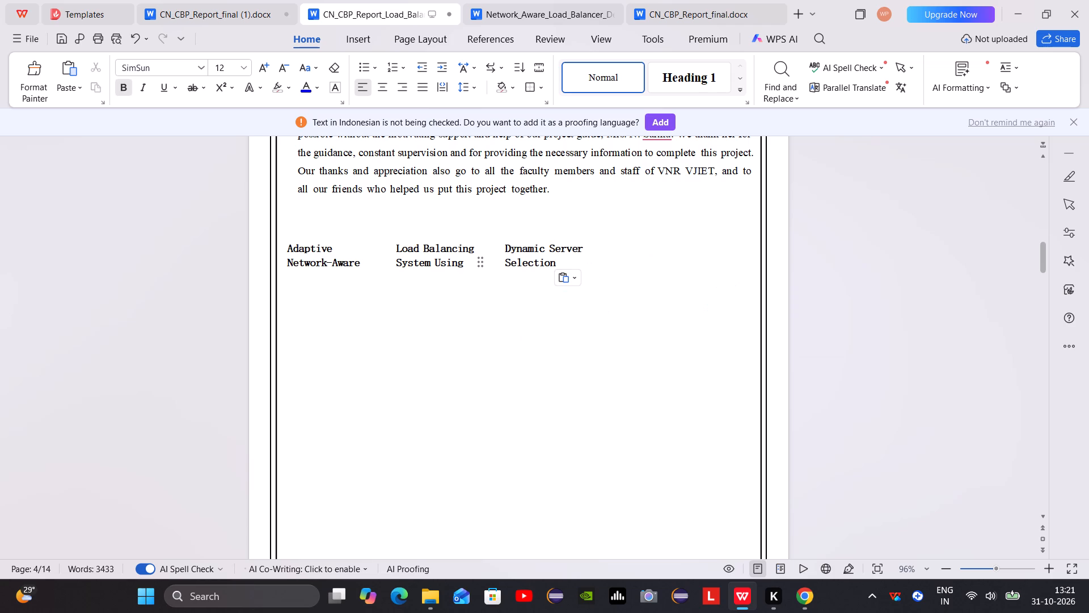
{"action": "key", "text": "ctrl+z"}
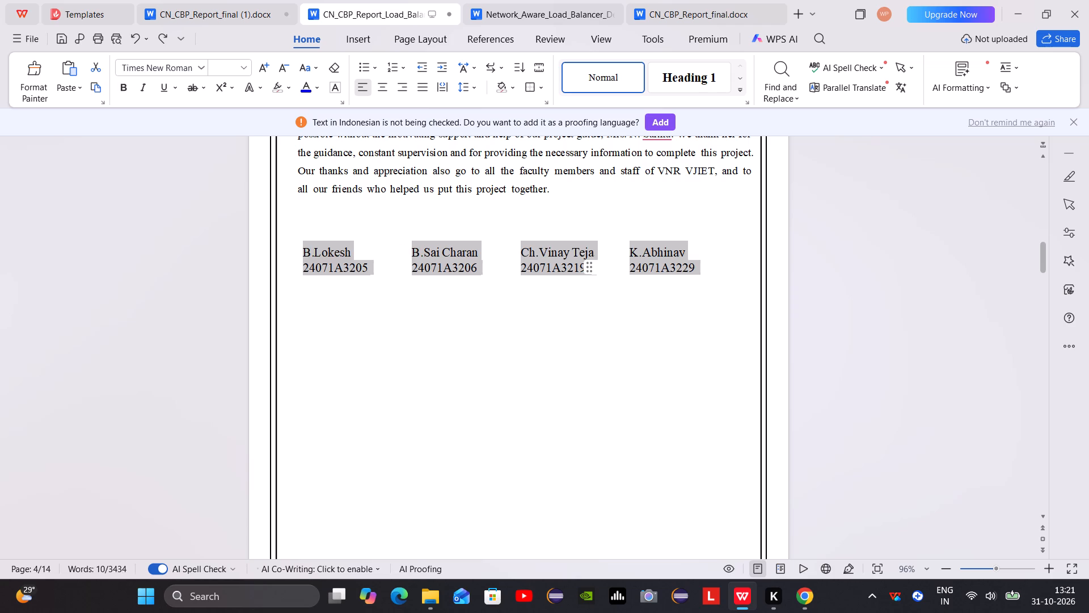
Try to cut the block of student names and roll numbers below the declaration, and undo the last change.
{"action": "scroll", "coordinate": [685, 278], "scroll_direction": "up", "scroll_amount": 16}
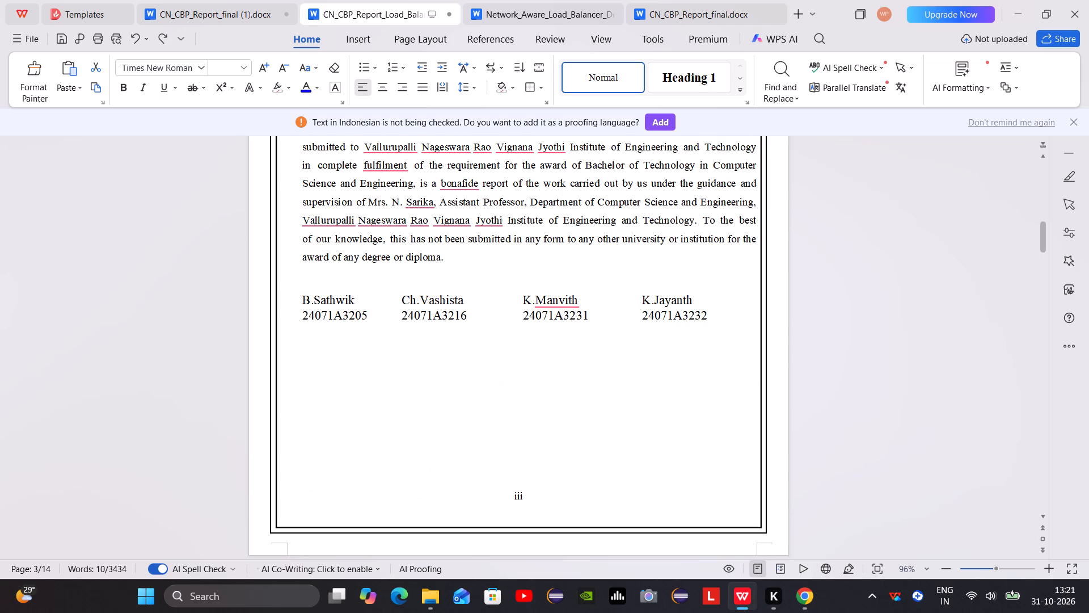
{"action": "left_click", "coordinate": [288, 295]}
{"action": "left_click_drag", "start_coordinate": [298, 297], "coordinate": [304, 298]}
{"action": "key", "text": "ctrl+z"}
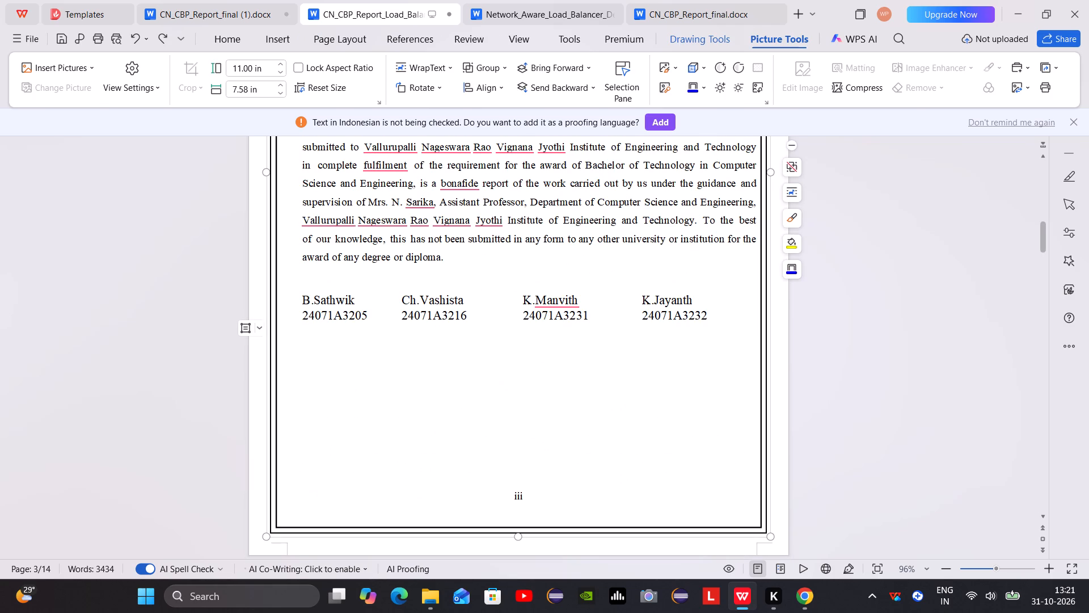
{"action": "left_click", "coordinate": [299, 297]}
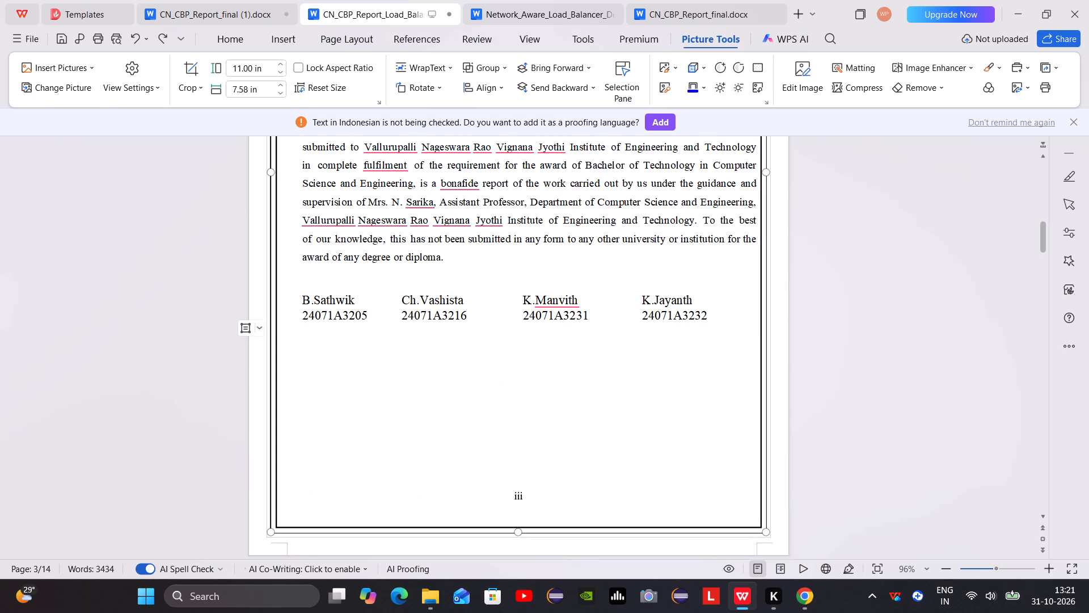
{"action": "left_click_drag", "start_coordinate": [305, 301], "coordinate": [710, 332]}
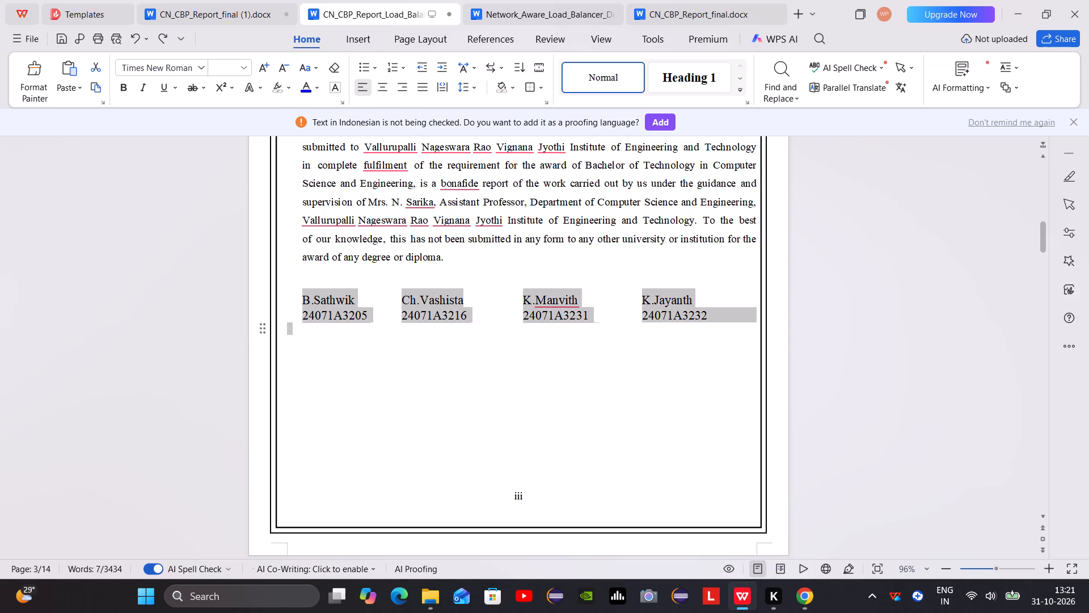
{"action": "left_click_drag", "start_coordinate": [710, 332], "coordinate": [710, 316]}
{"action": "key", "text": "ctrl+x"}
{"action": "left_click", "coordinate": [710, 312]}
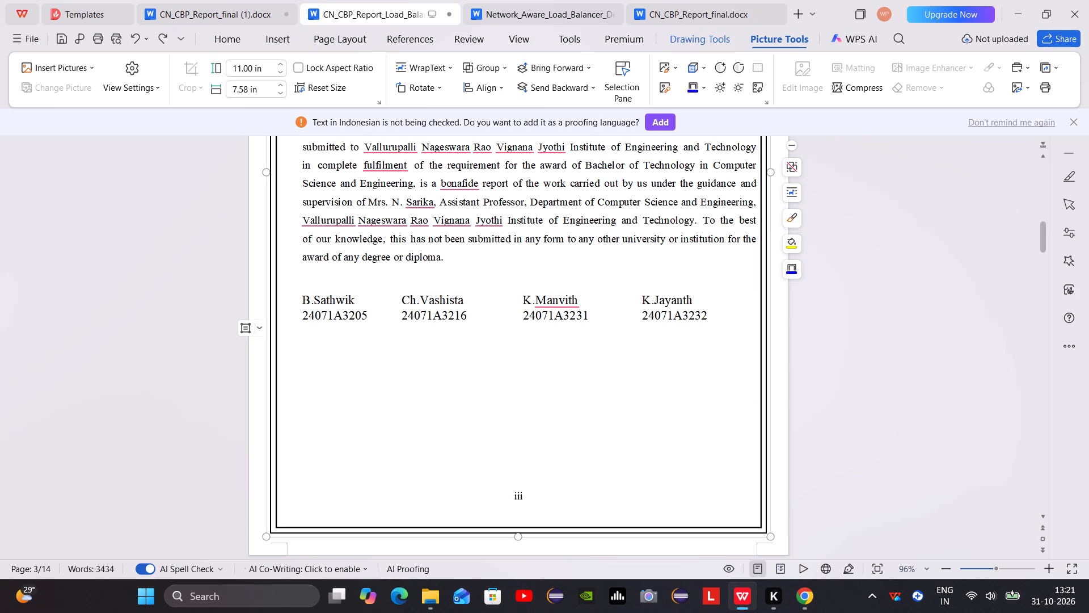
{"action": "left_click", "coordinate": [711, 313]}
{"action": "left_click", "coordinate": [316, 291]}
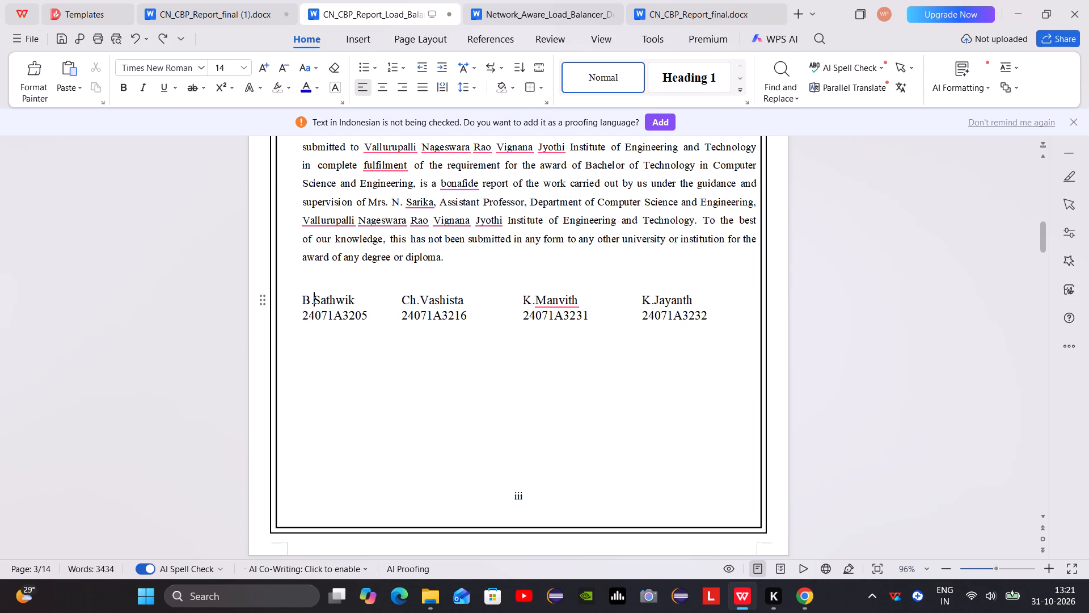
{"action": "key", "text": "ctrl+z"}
Copy the four students' names and roll numbers from below the declaration and paste them over those on the acknowledgement page.
{"action": "left_click", "coordinate": [301, 301]}
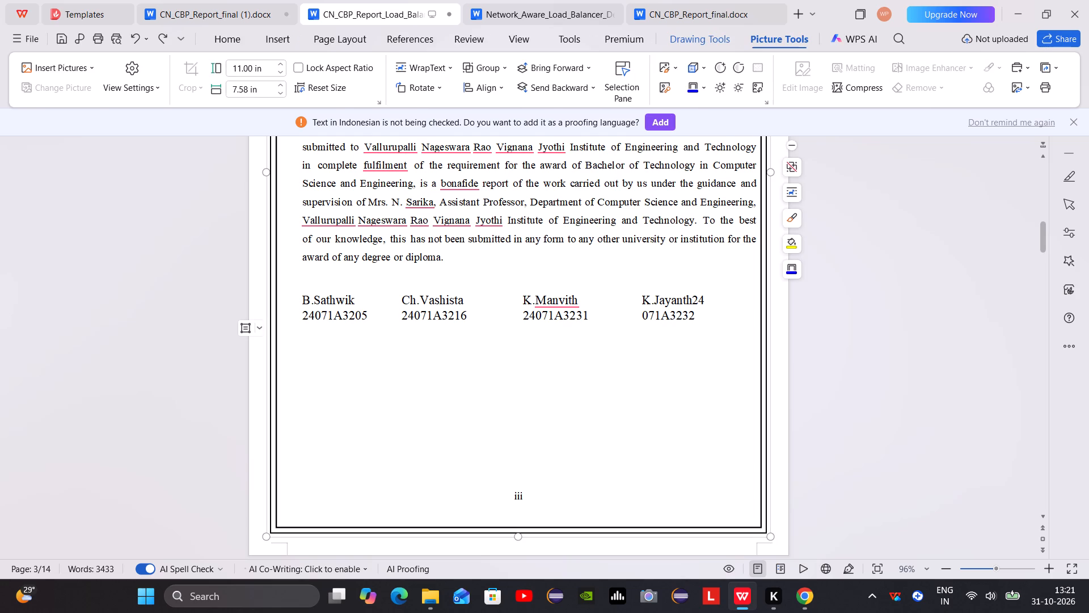
{"action": "left_click_drag", "start_coordinate": [303, 296], "coordinate": [702, 319]}
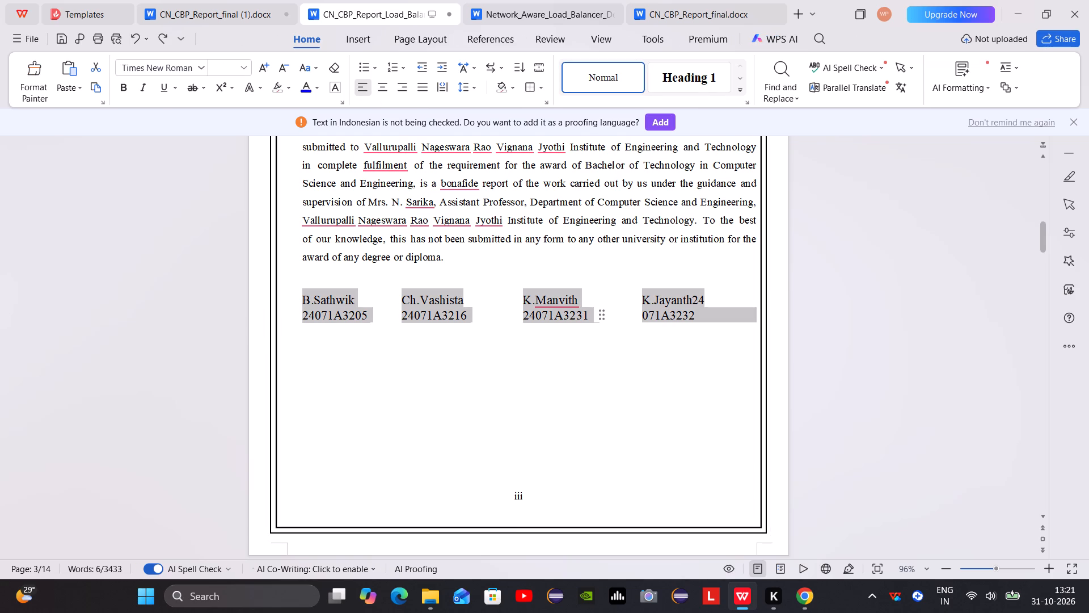
{"action": "left_click_drag", "start_coordinate": [702, 319], "coordinate": [700, 318]}
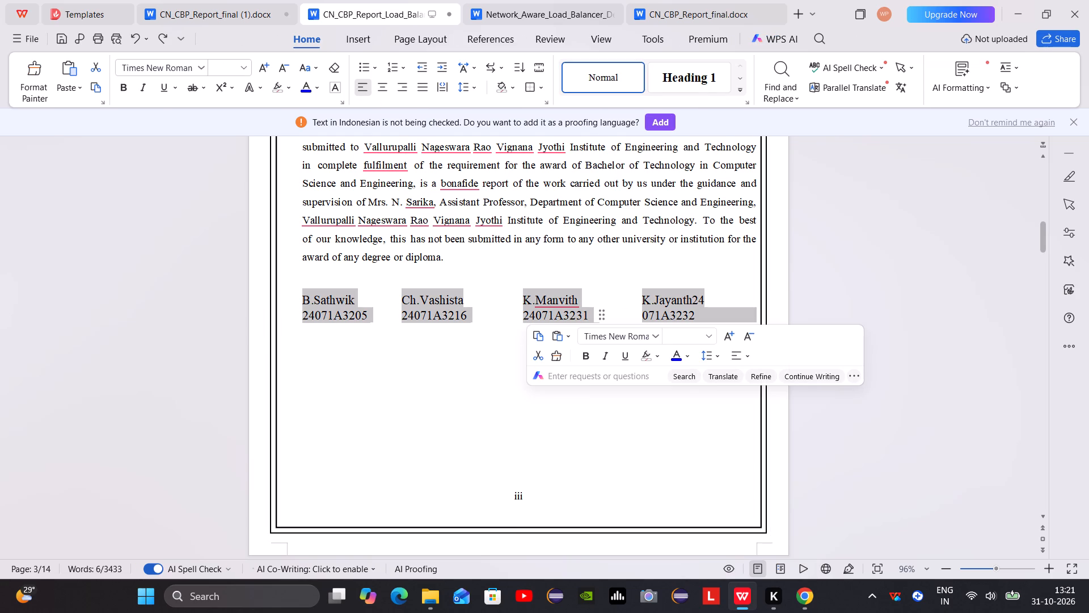
{"action": "left_click", "coordinate": [538, 333]}
{"action": "scroll", "coordinate": [538, 333], "scroll_direction": "down", "scroll_amount": 20}
{"action": "scroll", "coordinate": [538, 333], "scroll_direction": "down", "scroll_amount": 11}
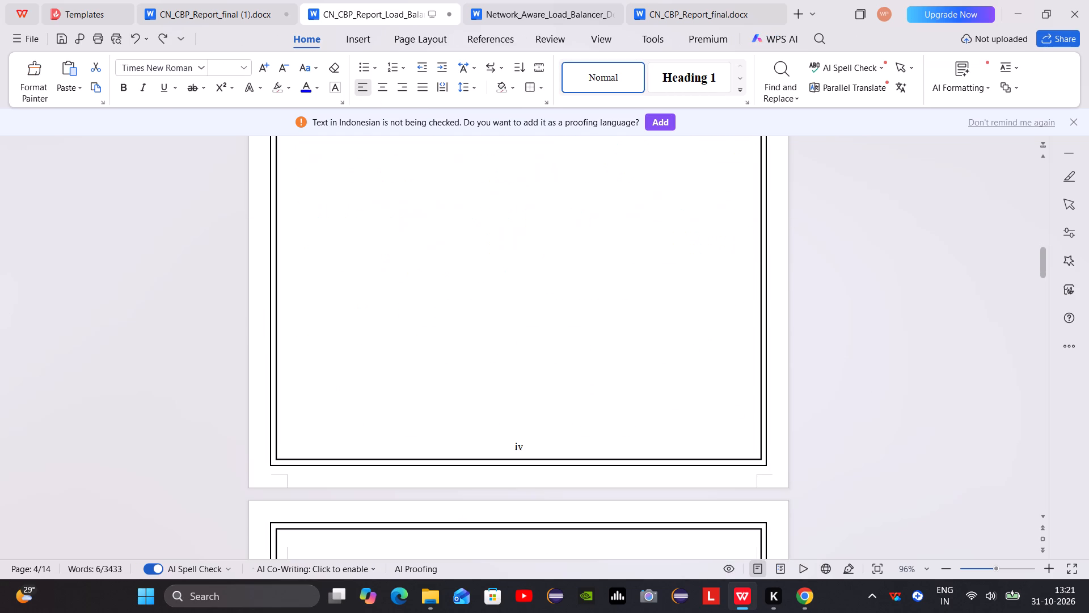
{"action": "scroll", "coordinate": [285, 229], "scroll_direction": "up", "scroll_amount": 6}
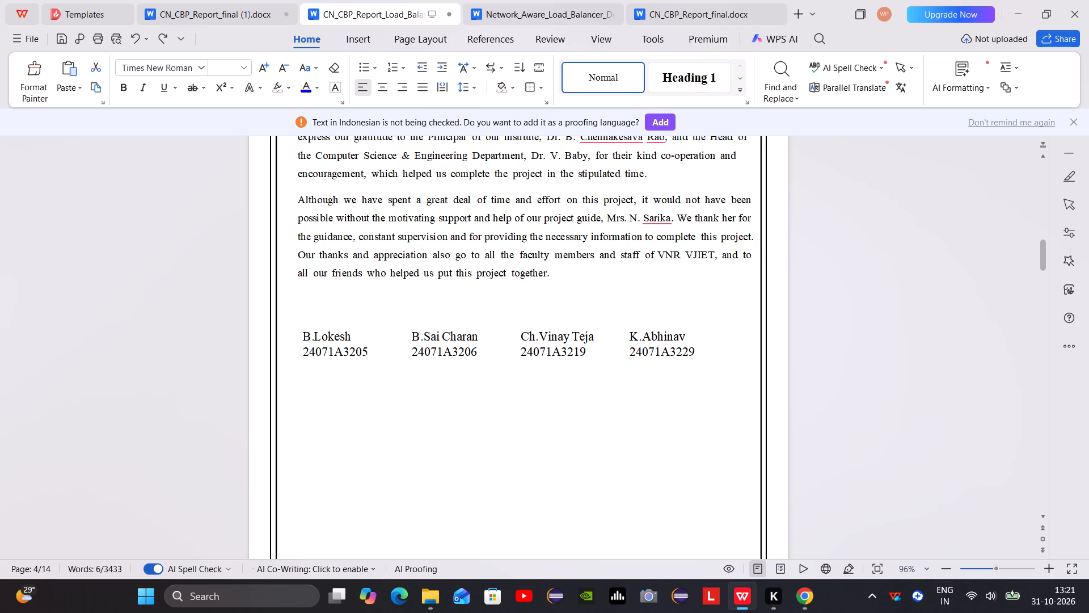
{"action": "left_click_drag", "start_coordinate": [303, 335], "coordinate": [733, 358]}
{"action": "key", "text": "ctrl+v"}
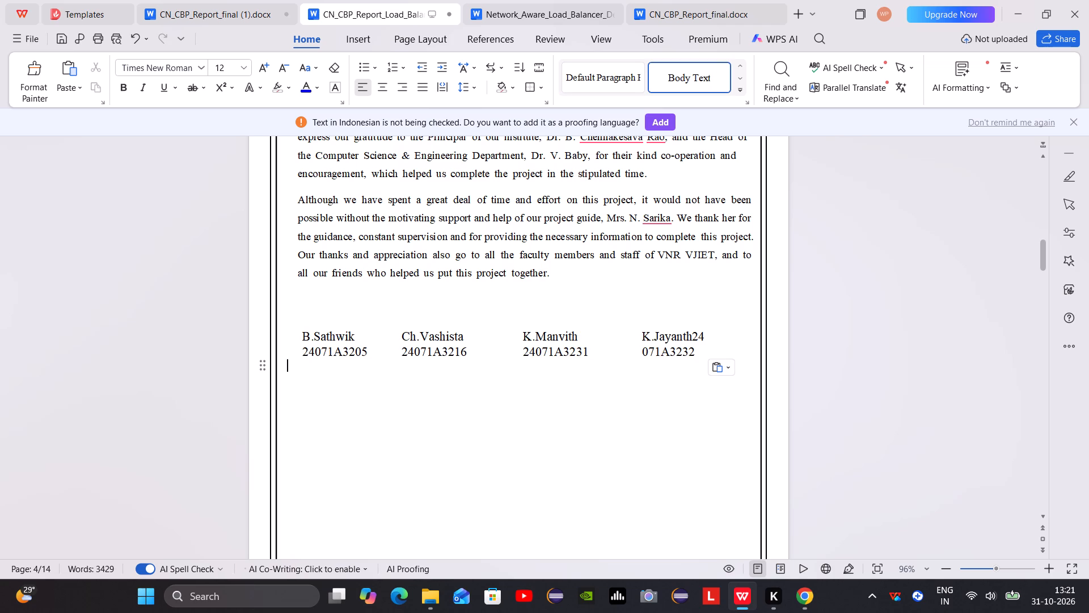
Insert a space between the fourth student's name and roll number on the acknowledgement page.
{"action": "left_click", "coordinate": [691, 333]}
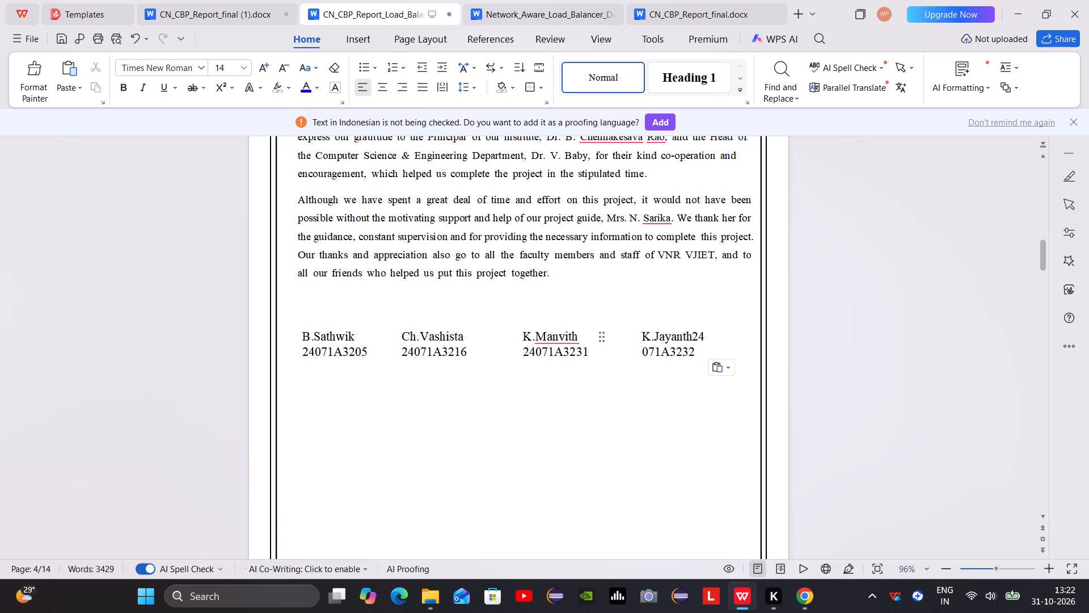
{"action": "key", "text": "space"}
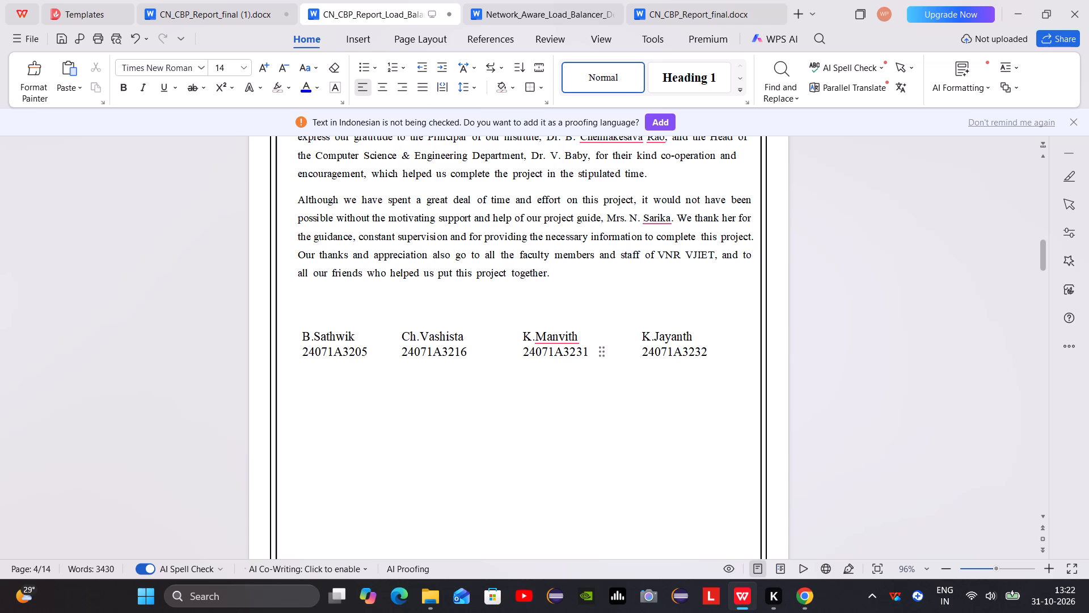
Change the last digit of the first student's roll number on the acknowledgement page to 4.
{"action": "scroll", "coordinate": [447, 338], "scroll_direction": "down", "scroll_amount": 2}
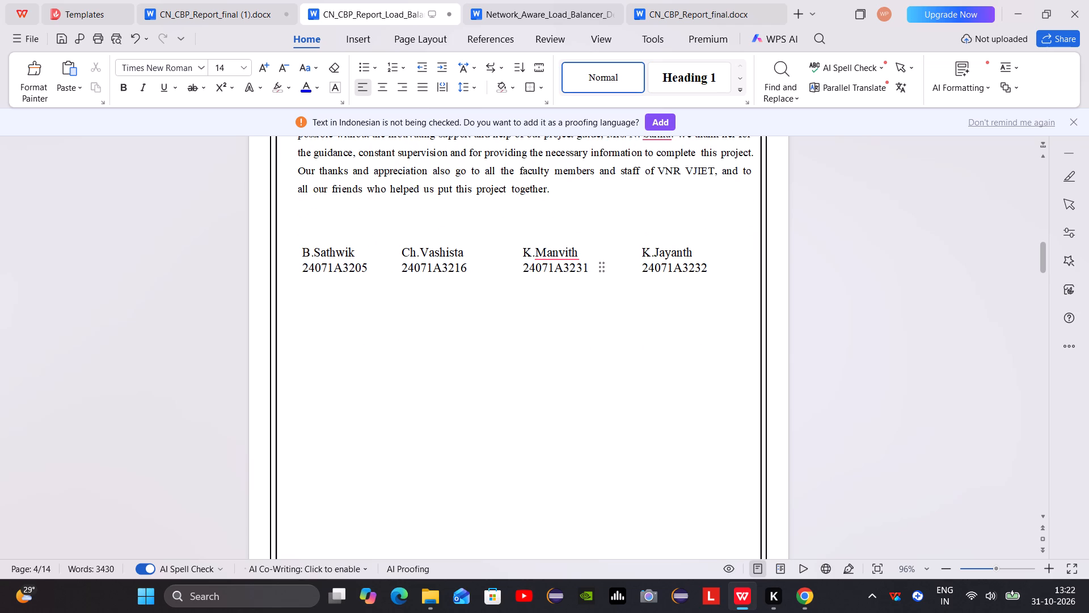
{"action": "left_click", "coordinate": [369, 263]}
{"action": "key", "text": "BackSpace"}
{"action": "key", "text": "4"}
Change the last digit of the first student's roll number below the declaration to 4.
{"action": "scroll", "coordinate": [368, 263], "scroll_direction": "up", "scroll_amount": 9}
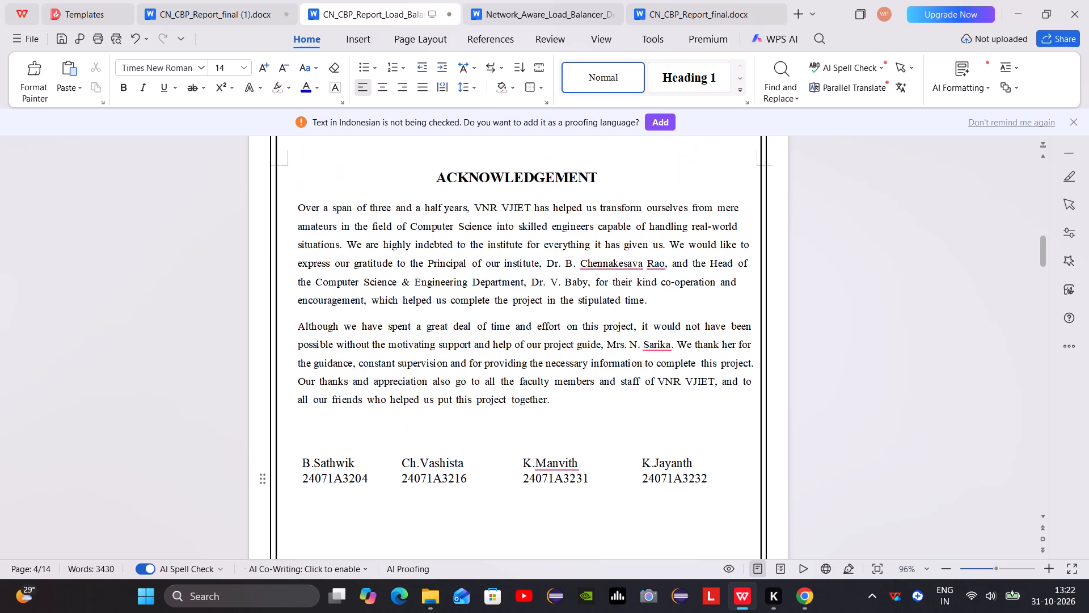
{"action": "scroll", "coordinate": [366, 263], "scroll_direction": "up", "scroll_amount": 8}
{"action": "left_click", "coordinate": [369, 358]}
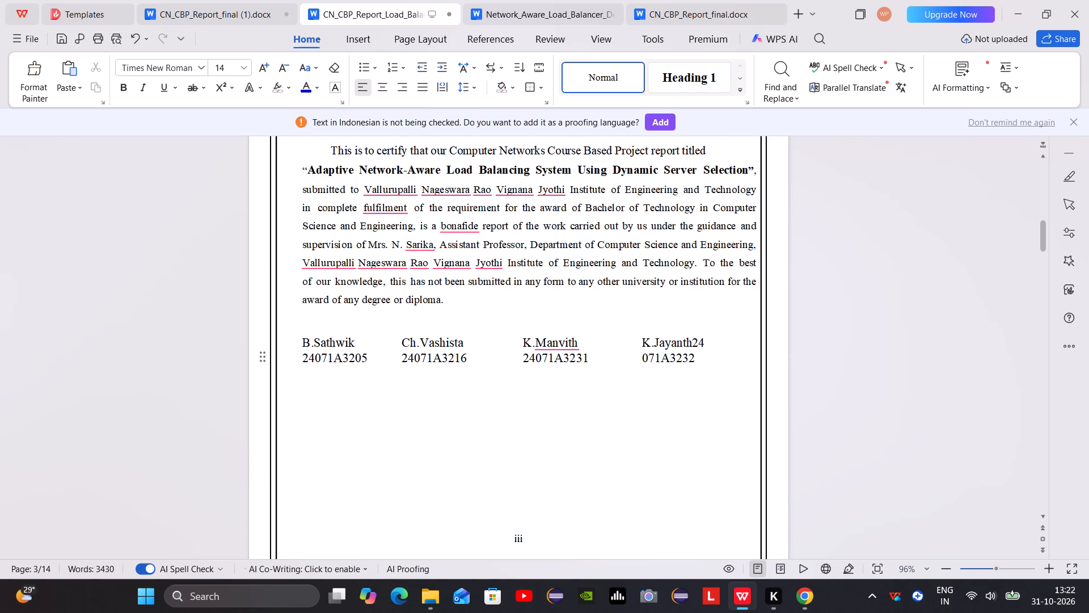
{"action": "key", "text": "BackSpace"}
{"action": "key", "text": "4"}
Review the pages after the declaration, from the acknowledgement and index through the abstract to the introduction.
{"action": "scroll", "coordinate": [429, 468], "scroll_direction": "down", "scroll_amount": 13}
{"action": "scroll", "coordinate": [431, 434], "scroll_direction": "down", "scroll_amount": 12}
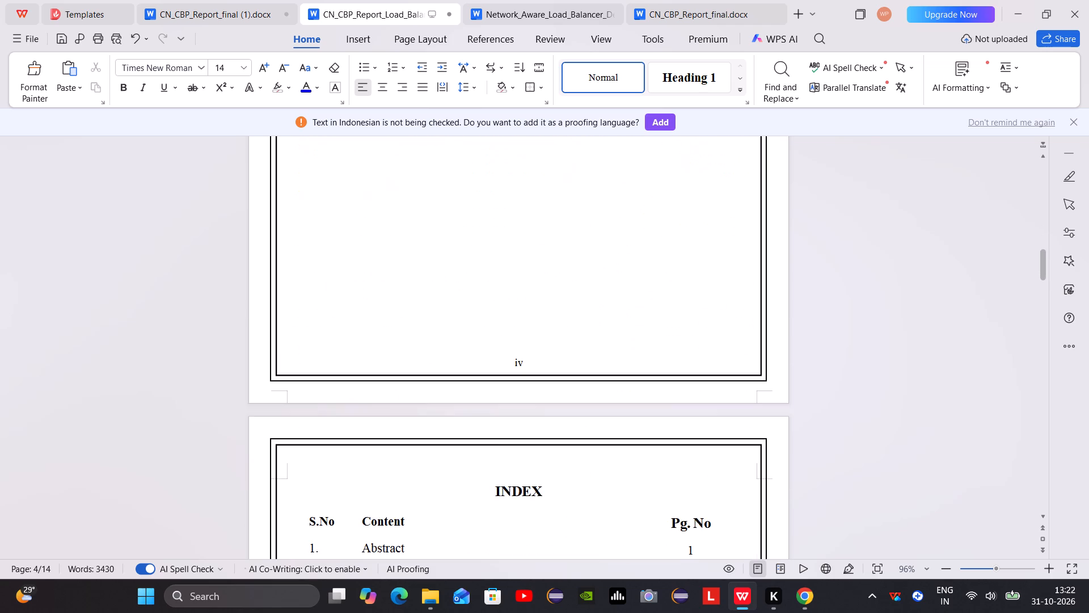
{"action": "scroll", "coordinate": [431, 440], "scroll_direction": "down", "scroll_amount": 15}
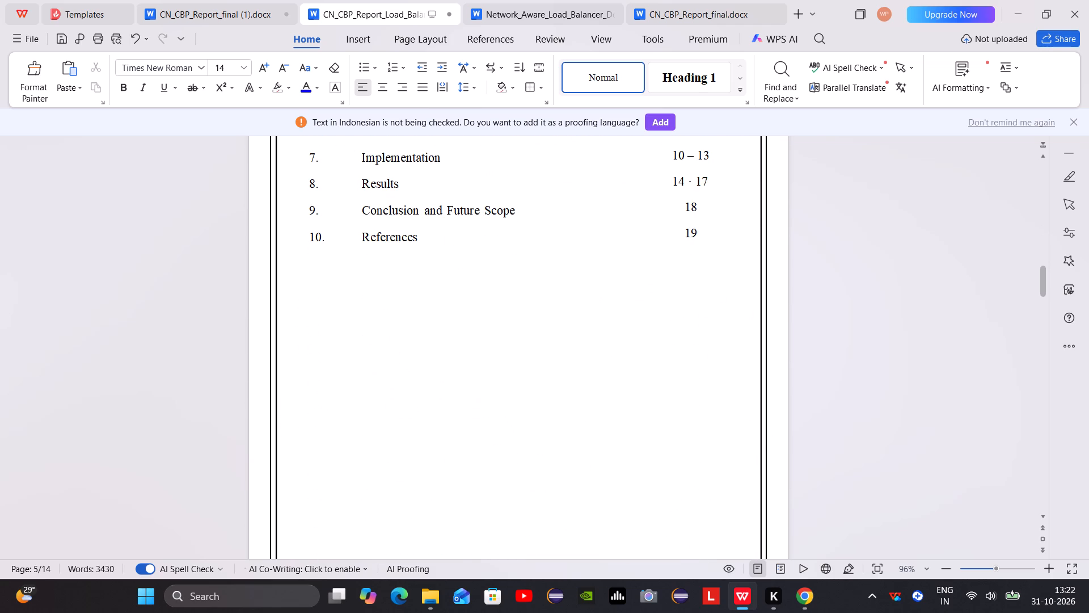
{"action": "scroll", "coordinate": [1046, 282], "scroll_direction": "down", "scroll_amount": 14}
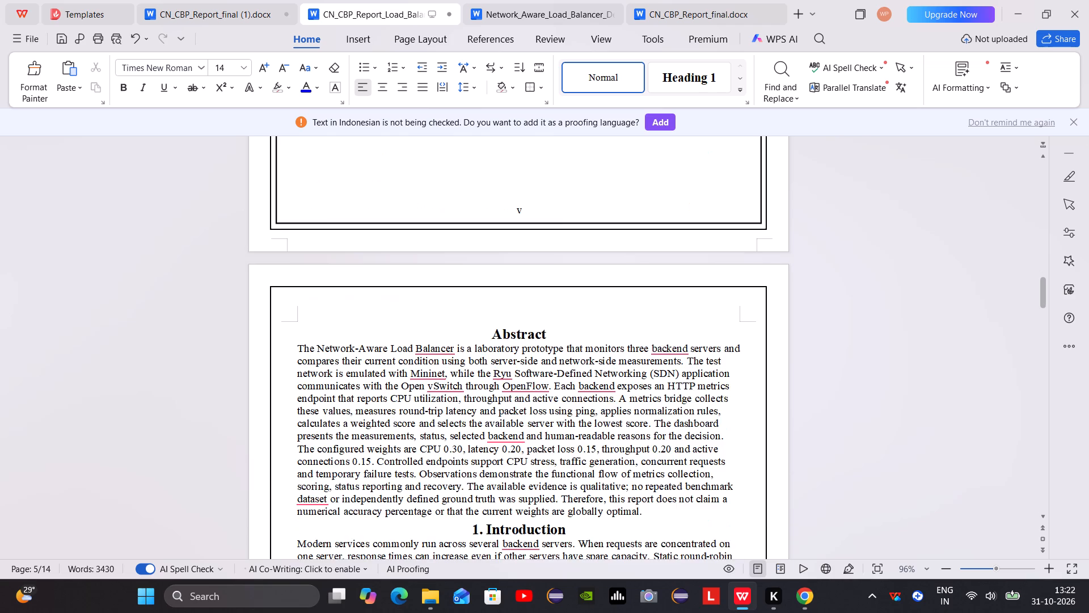
{"action": "scroll", "coordinate": [697, 300], "scroll_direction": "down", "scroll_amount": 3}
{"action": "scroll", "coordinate": [405, 270], "scroll_direction": "down", "scroll_amount": 3}
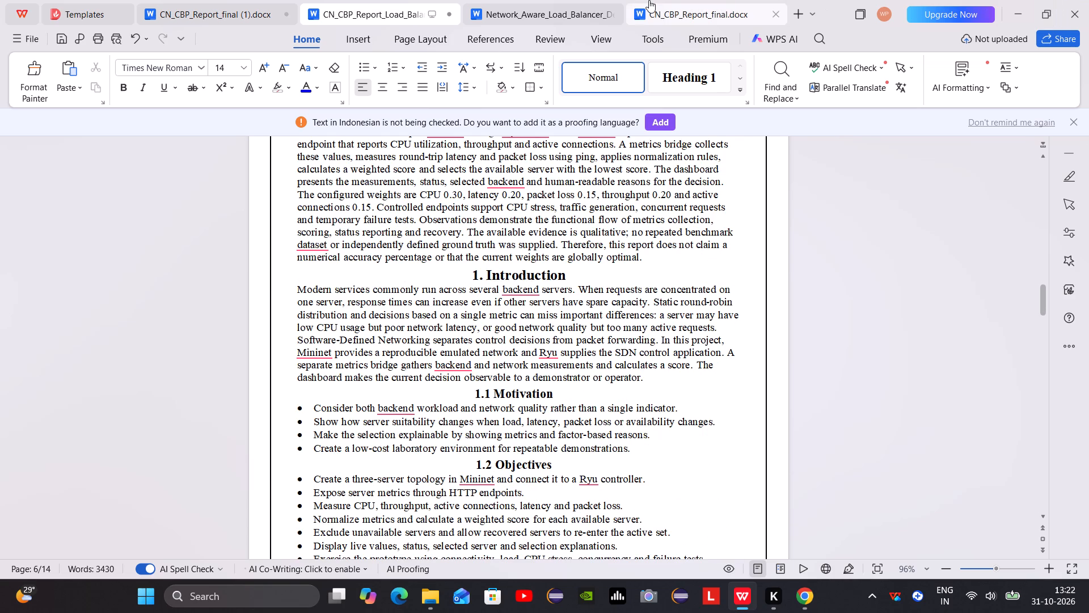
Switch to the Adaptive Network Load Balancing presentation in Canva, examine its Introduction slide, and return to the report in WPS Office.
{"action": "left_click", "coordinate": [809, 586]}
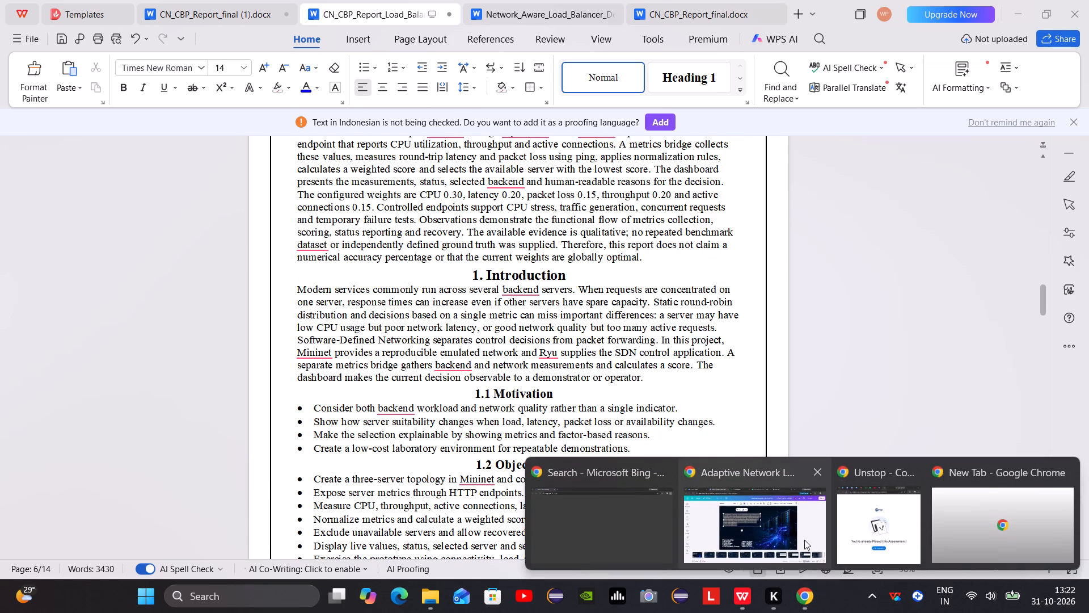
{"action": "left_click", "coordinate": [796, 517]}
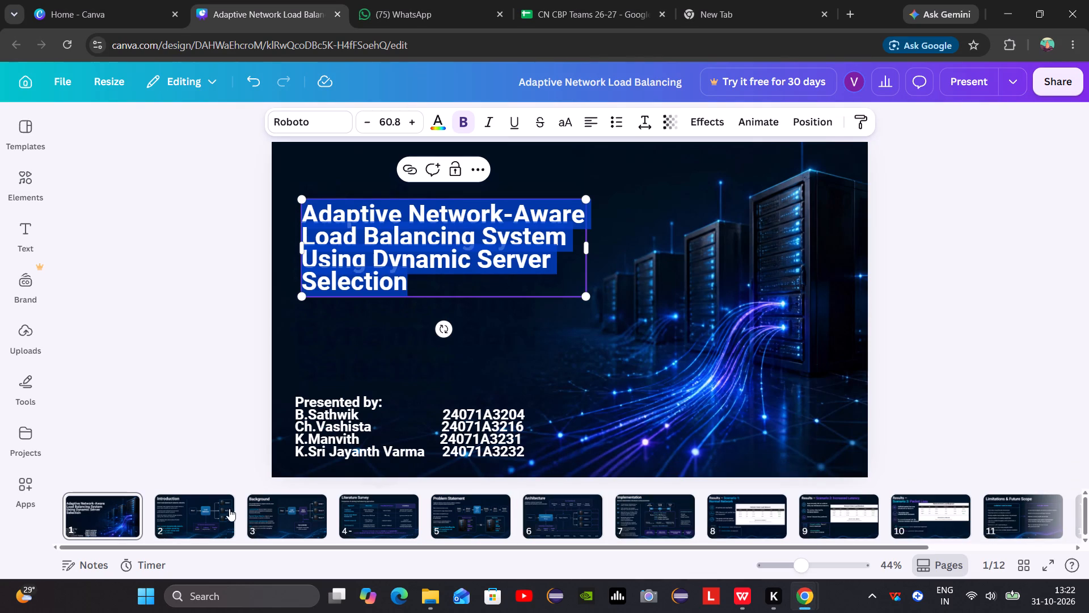
{"action": "left_click", "coordinate": [225, 510]}
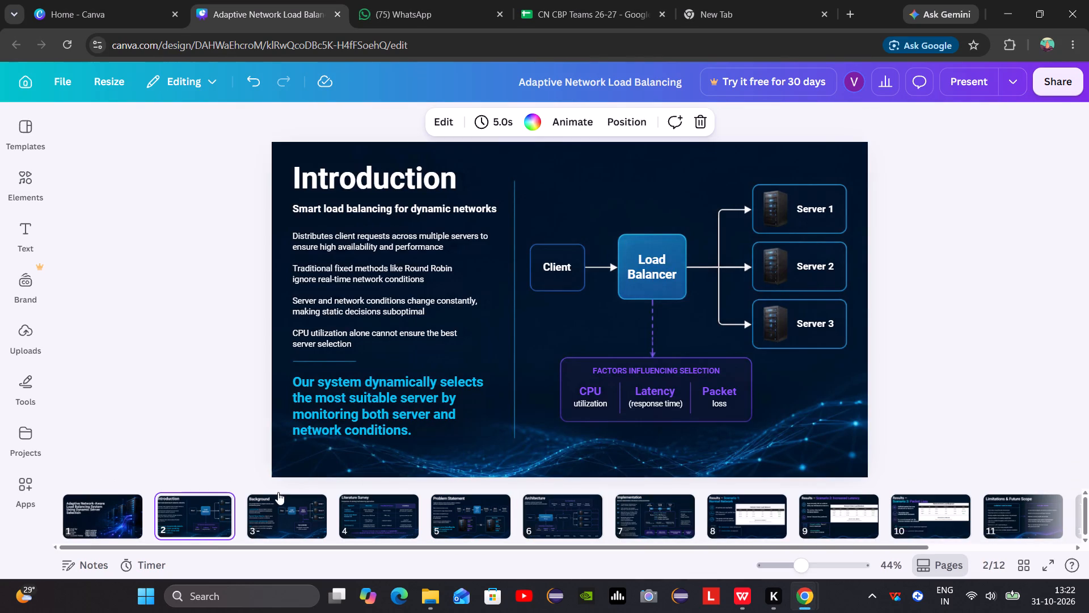
{"action": "left_click", "coordinate": [278, 492]}
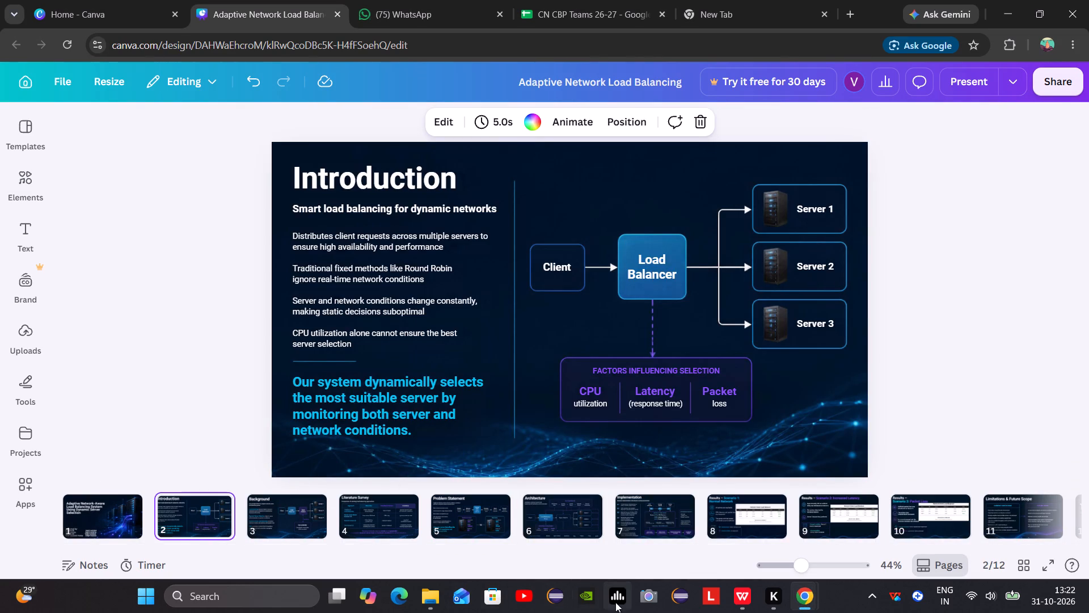
{"action": "left_click", "coordinate": [750, 589]}
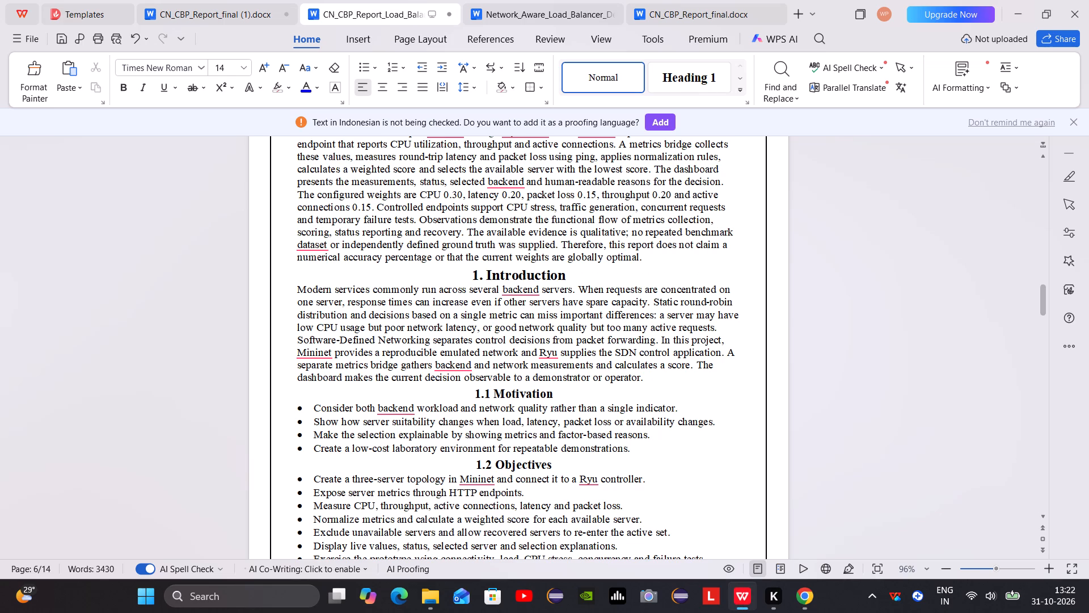
Insert six blank lines above the 2.2 Scope heading to push it onto the next page with its table.
{"action": "scroll", "coordinate": [533, 333], "scroll_direction": "down", "scroll_amount": 2}
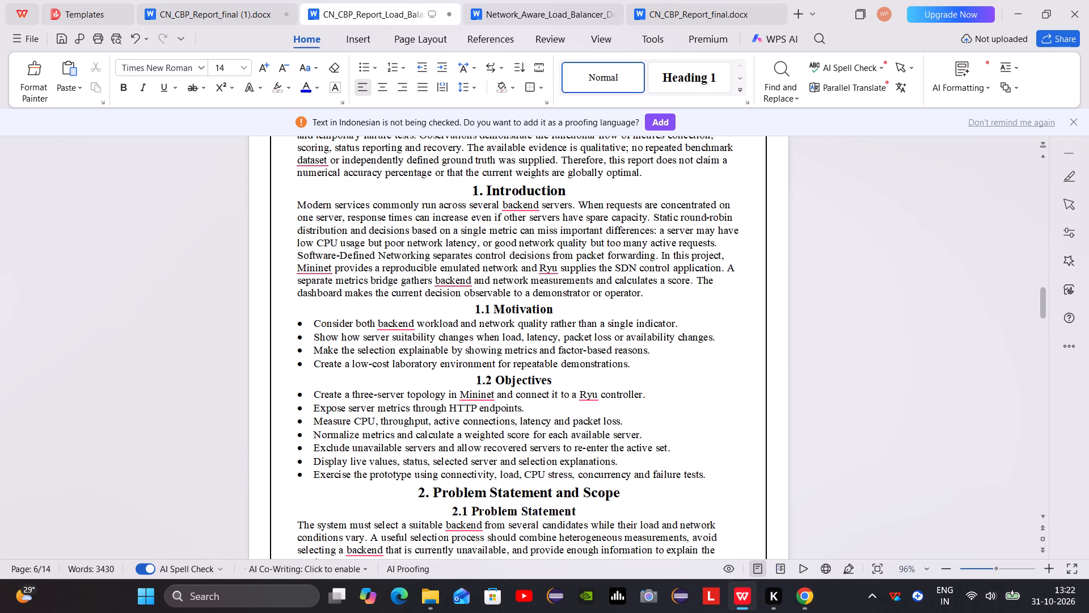
{"action": "left_click", "coordinate": [653, 303]}
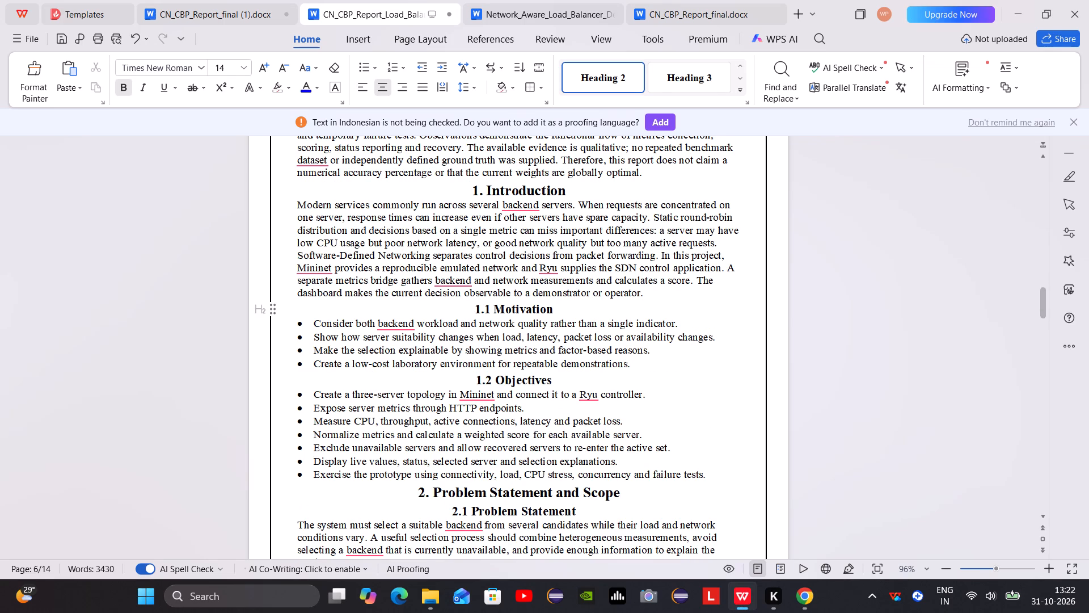
{"action": "left_click", "coordinate": [643, 292]}
{"action": "scroll", "coordinate": [495, 355], "scroll_direction": "down", "scroll_amount": 6}
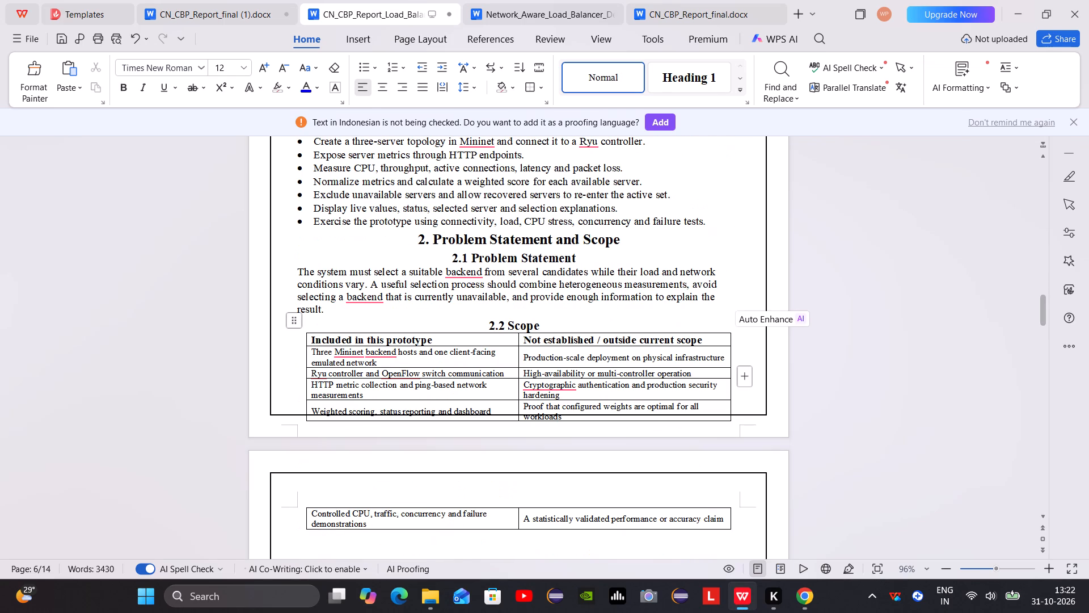
{"action": "left_click", "coordinate": [487, 320]}
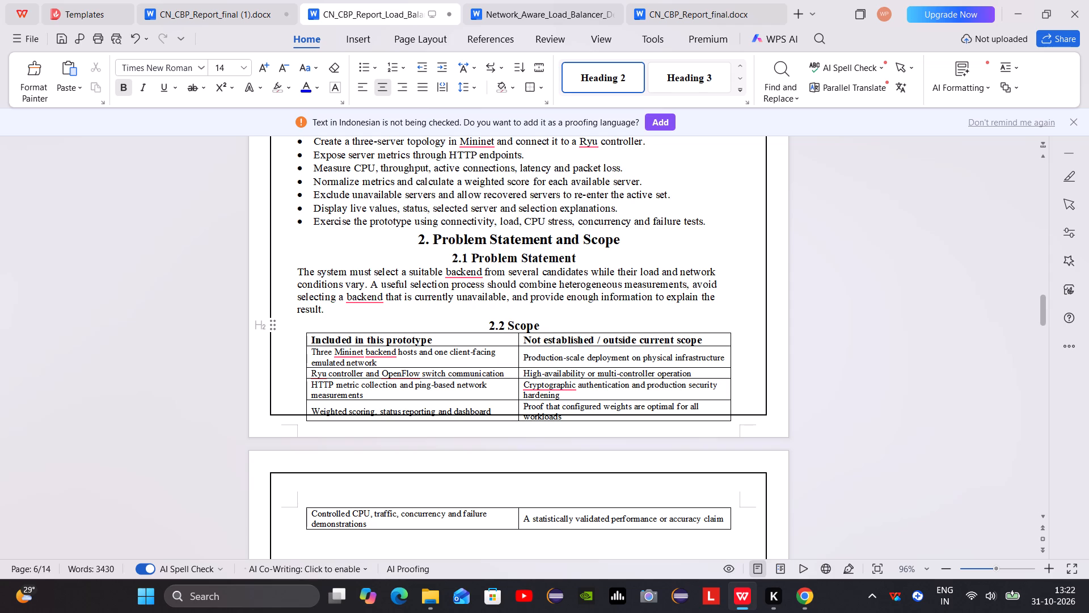
{"action": "key", "text": "Return"}
{"action": "key", "text": "Return"}
{"action": "key", "text": "Return"}
{"action": "key", "text": "Return"}
{"action": "key", "text": "Return"}
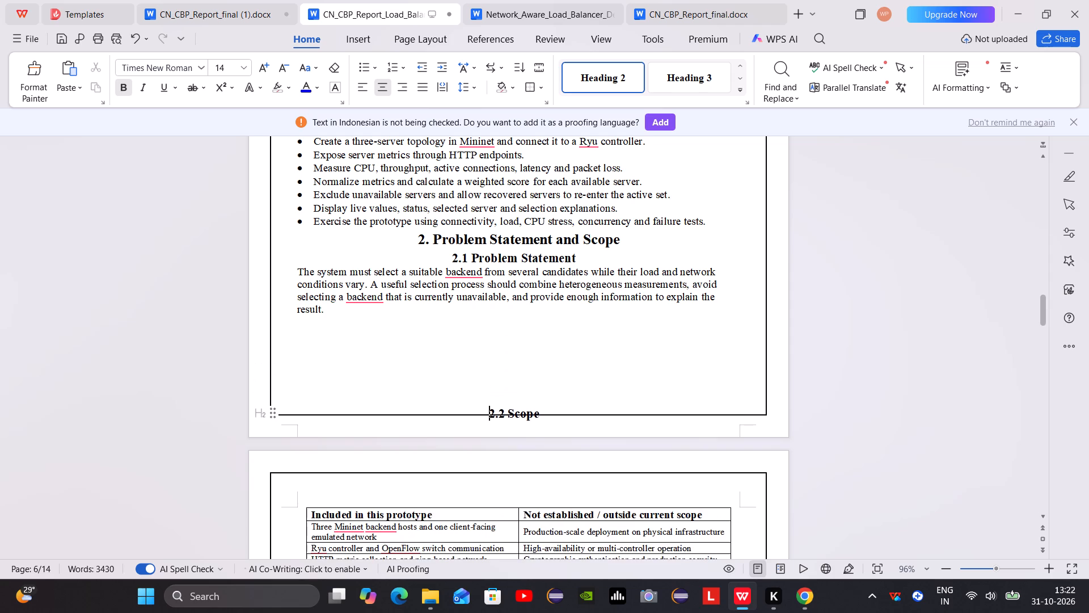
{"action": "key", "text": "Return"}
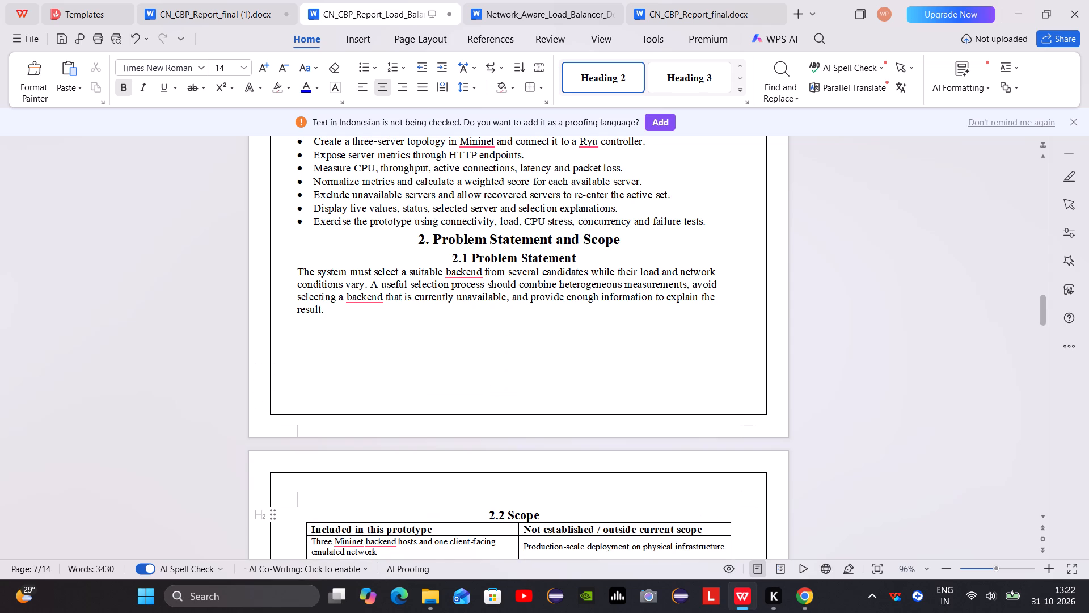
{"action": "key", "text": "BackSpace"}
{"action": "key", "text": "BackSpace"}
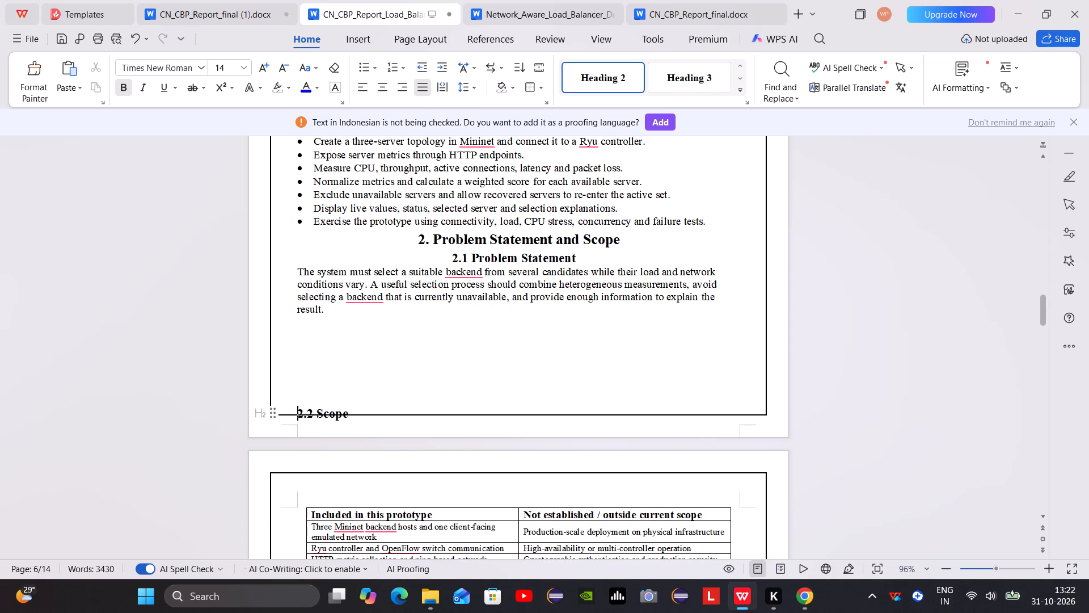
{"action": "key", "text": "ctrl+z"}
{"action": "key", "text": "ctrl+z"}
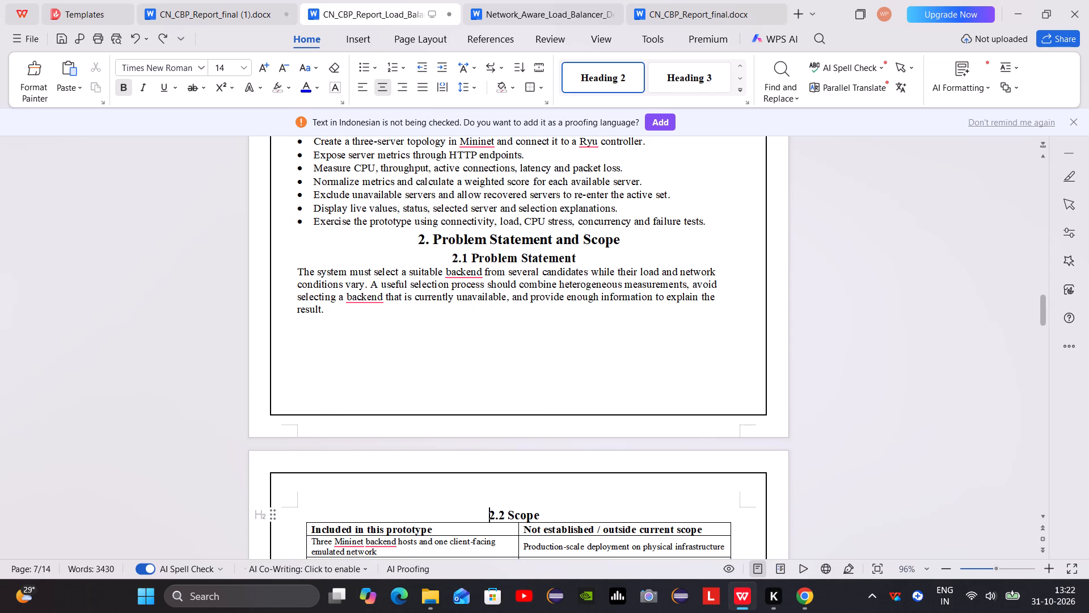
Insert two blank lines above the heading 2. Problem Statement and Scope.
{"action": "left_click", "coordinate": [416, 234]}
{"action": "key", "text": "Return"}
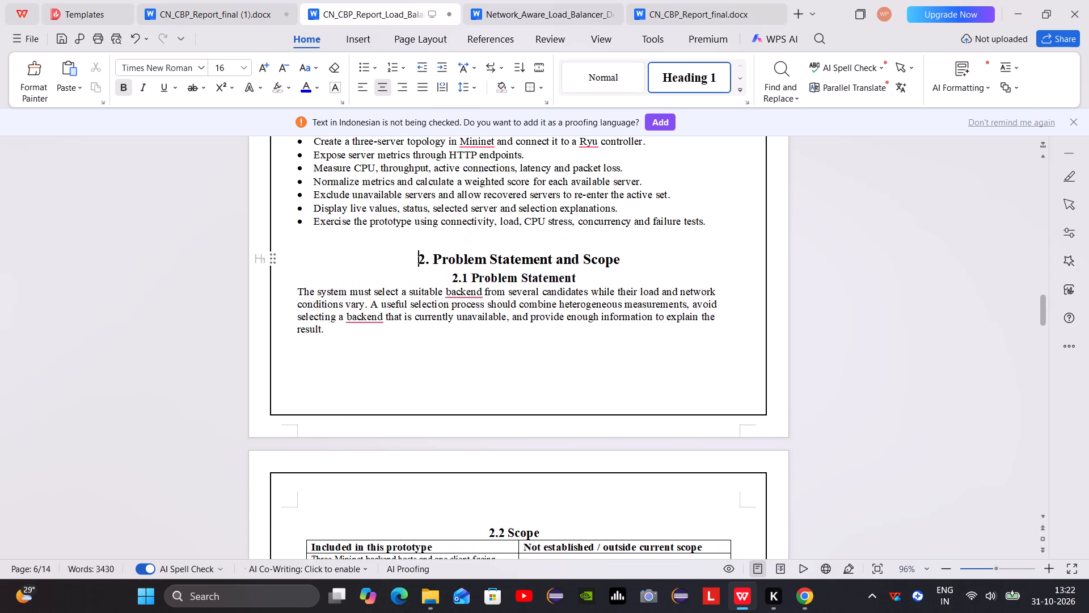
{"action": "key", "text": "Return"}
Add one blank line below and one above the 1.2 Objectives heading.
{"action": "scroll", "coordinate": [415, 235], "scroll_direction": "up", "scroll_amount": 4}
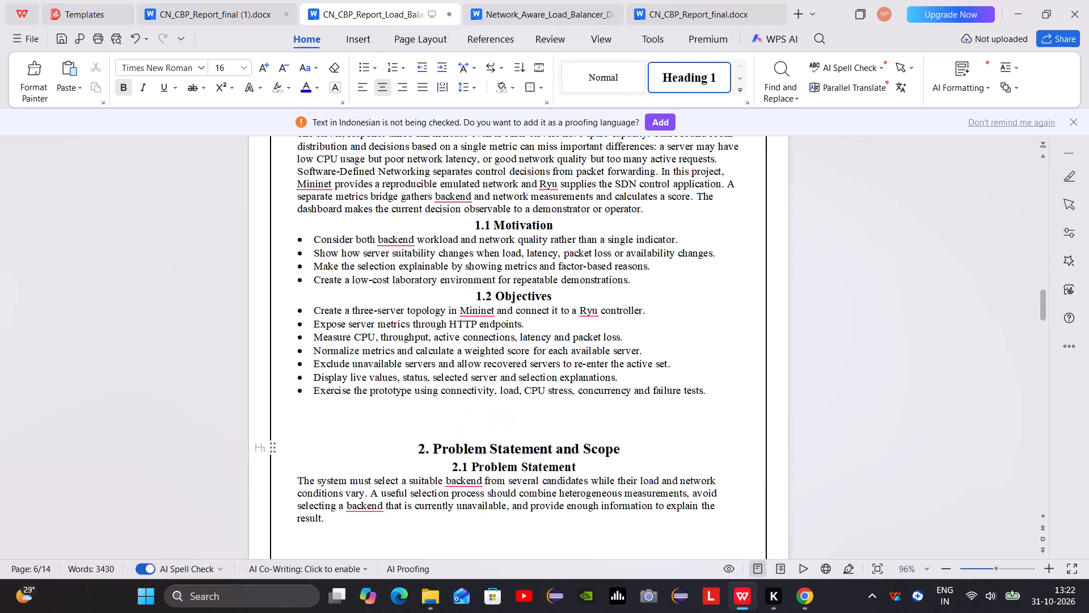
{"action": "left_click", "coordinate": [558, 298]}
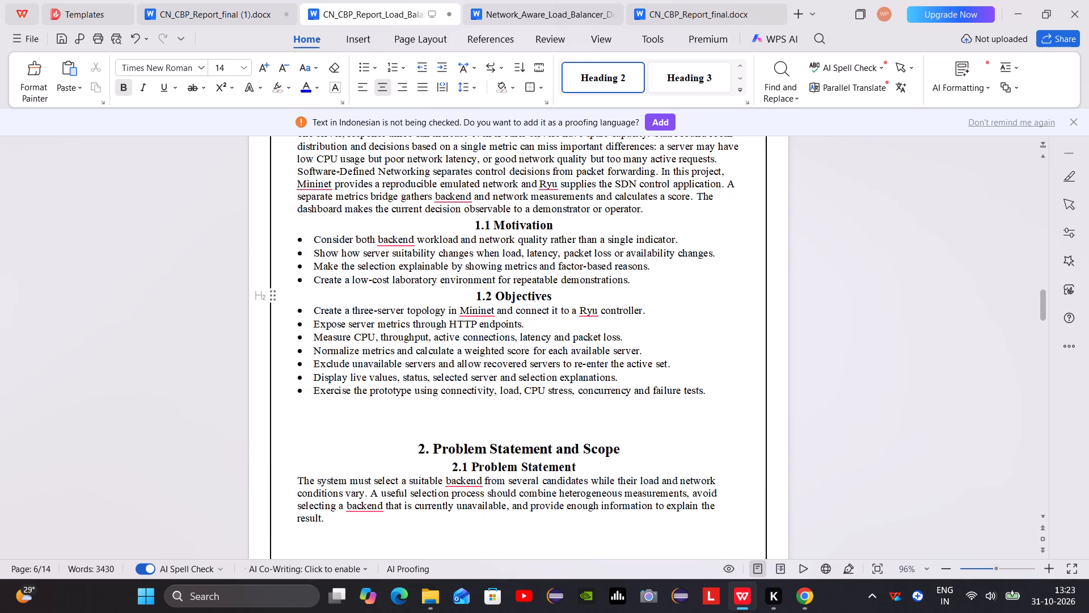
{"action": "key", "text": "Return"}
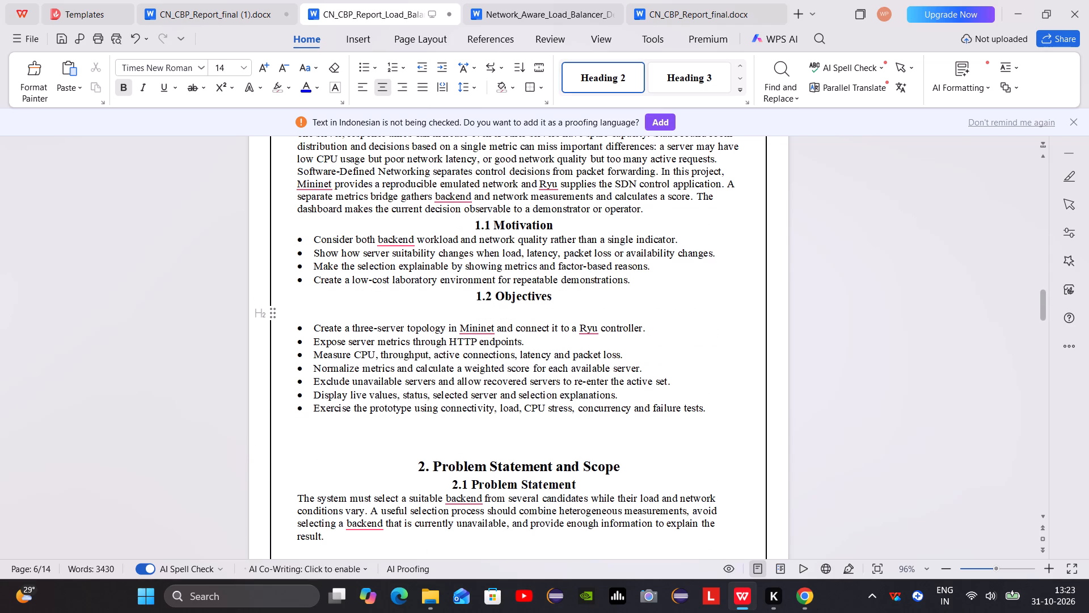
{"action": "left_click", "coordinate": [475, 293]}
{"action": "key", "text": "Return"}
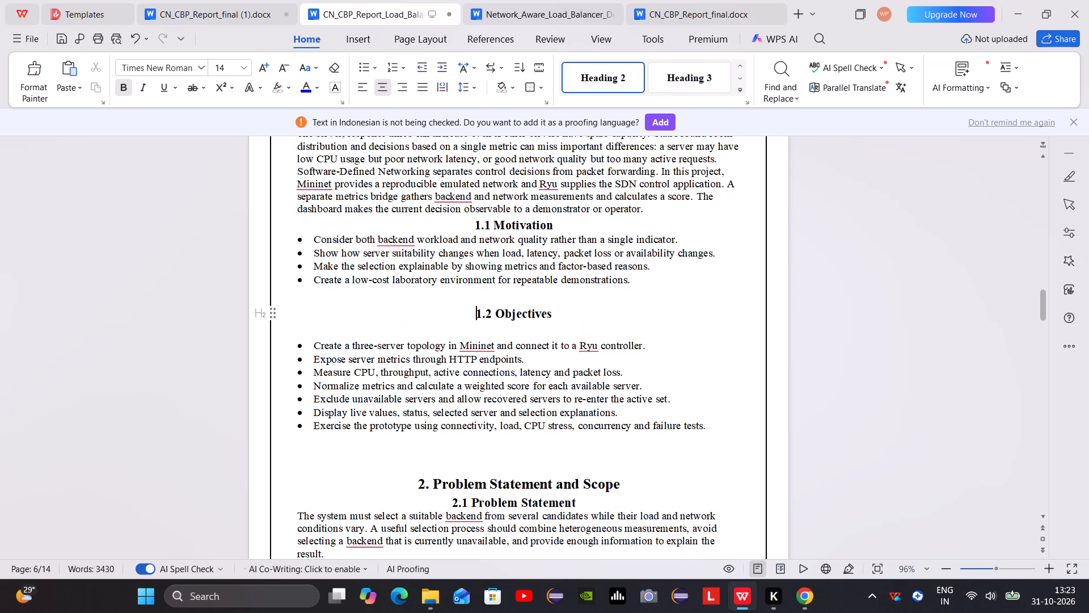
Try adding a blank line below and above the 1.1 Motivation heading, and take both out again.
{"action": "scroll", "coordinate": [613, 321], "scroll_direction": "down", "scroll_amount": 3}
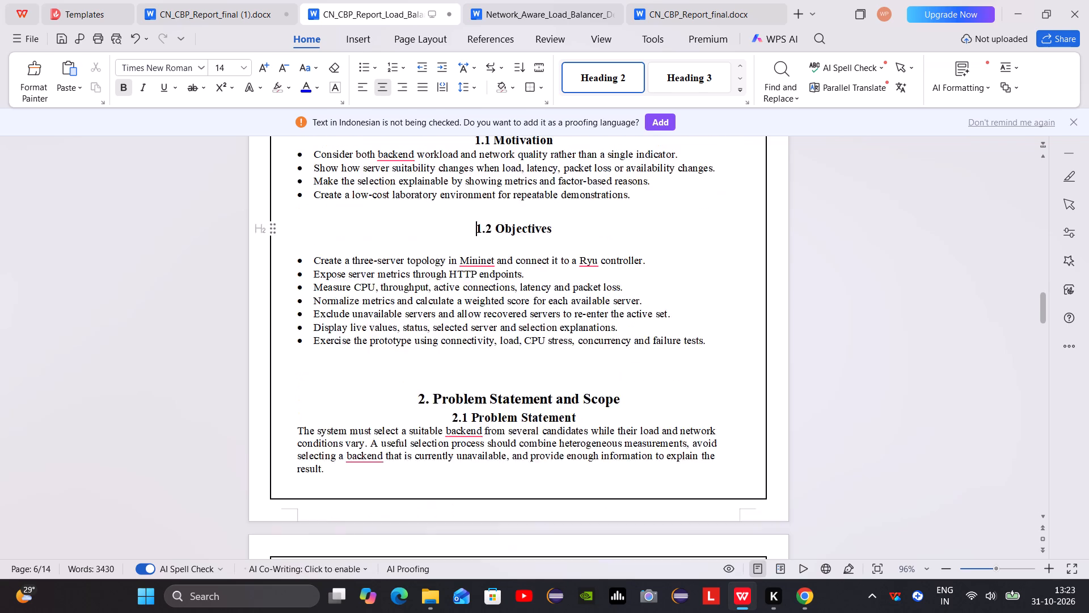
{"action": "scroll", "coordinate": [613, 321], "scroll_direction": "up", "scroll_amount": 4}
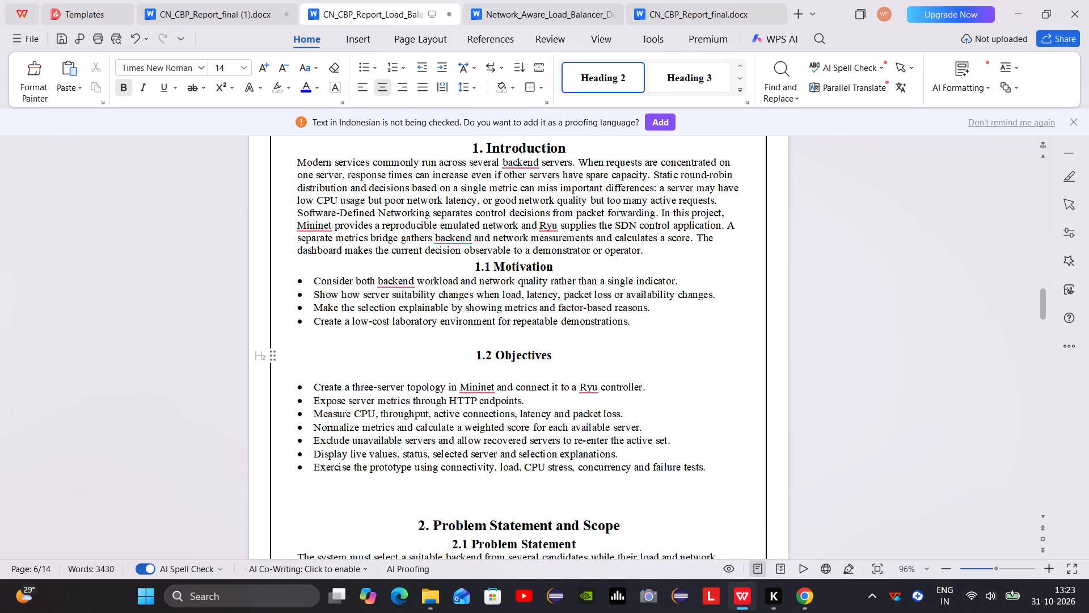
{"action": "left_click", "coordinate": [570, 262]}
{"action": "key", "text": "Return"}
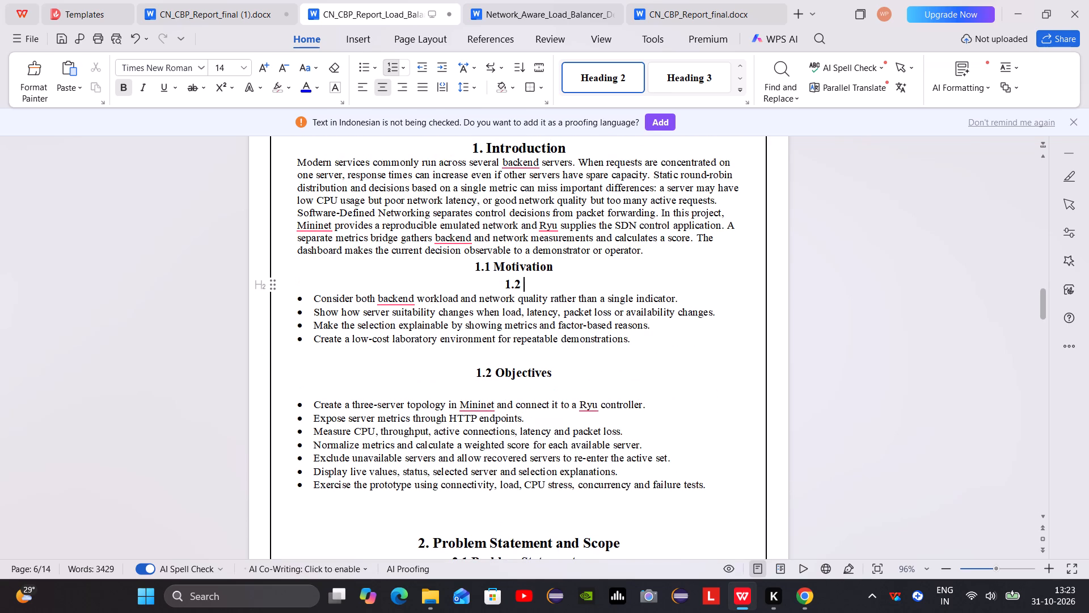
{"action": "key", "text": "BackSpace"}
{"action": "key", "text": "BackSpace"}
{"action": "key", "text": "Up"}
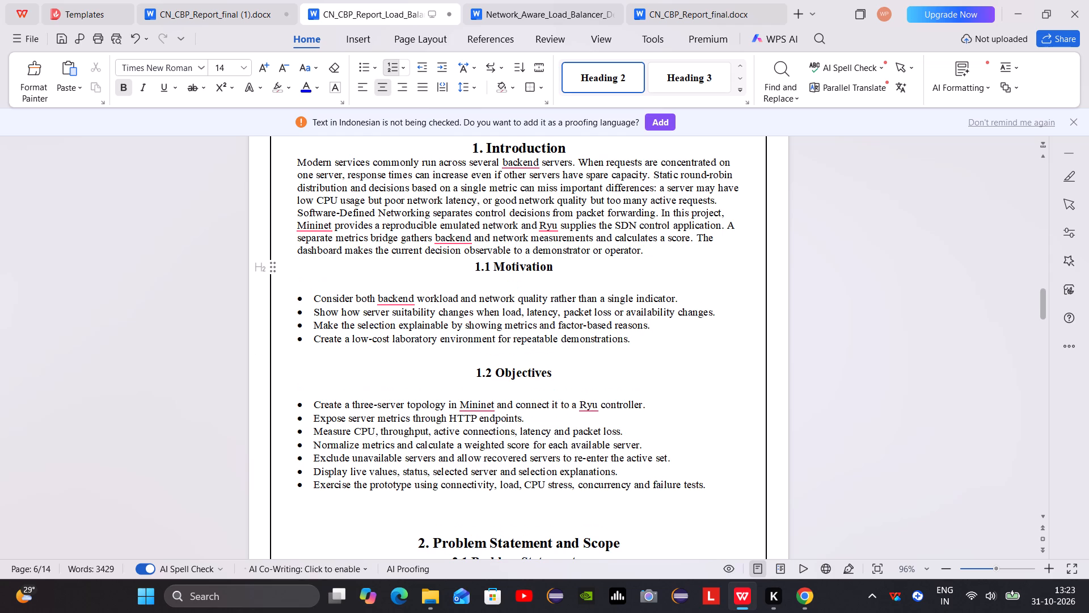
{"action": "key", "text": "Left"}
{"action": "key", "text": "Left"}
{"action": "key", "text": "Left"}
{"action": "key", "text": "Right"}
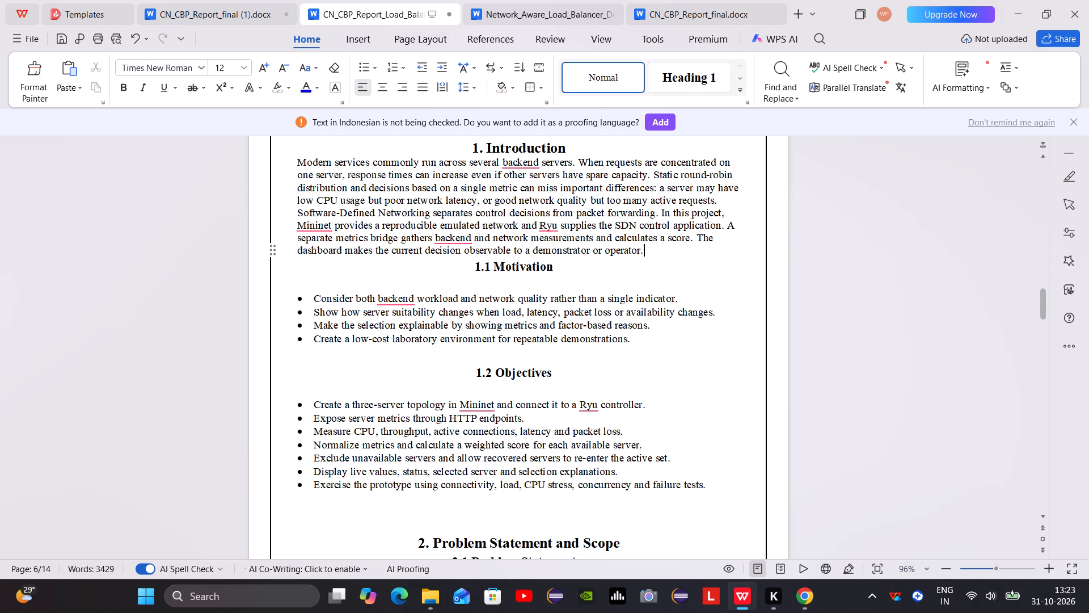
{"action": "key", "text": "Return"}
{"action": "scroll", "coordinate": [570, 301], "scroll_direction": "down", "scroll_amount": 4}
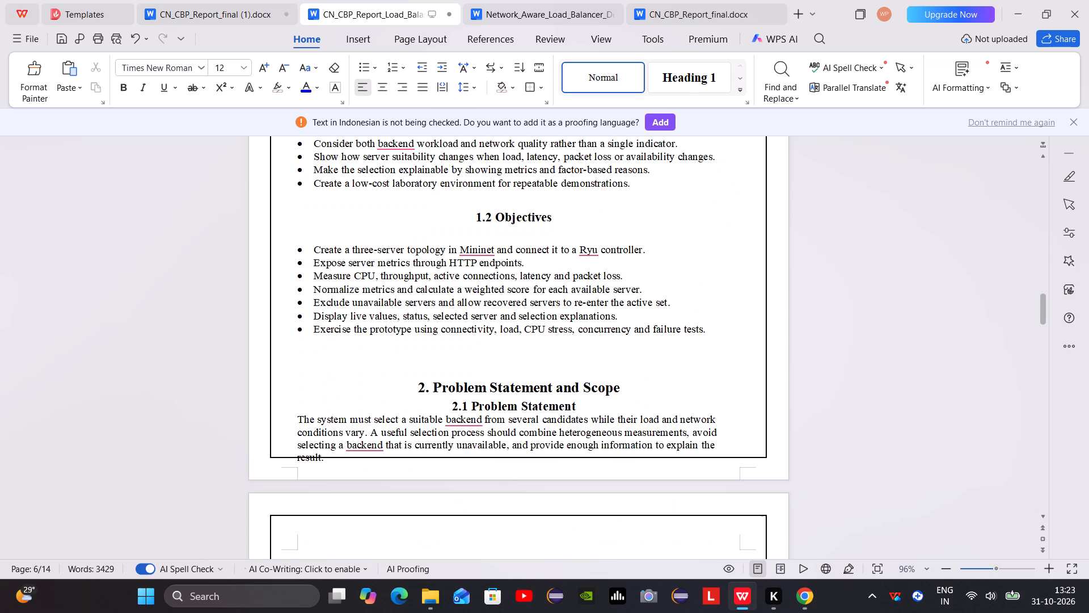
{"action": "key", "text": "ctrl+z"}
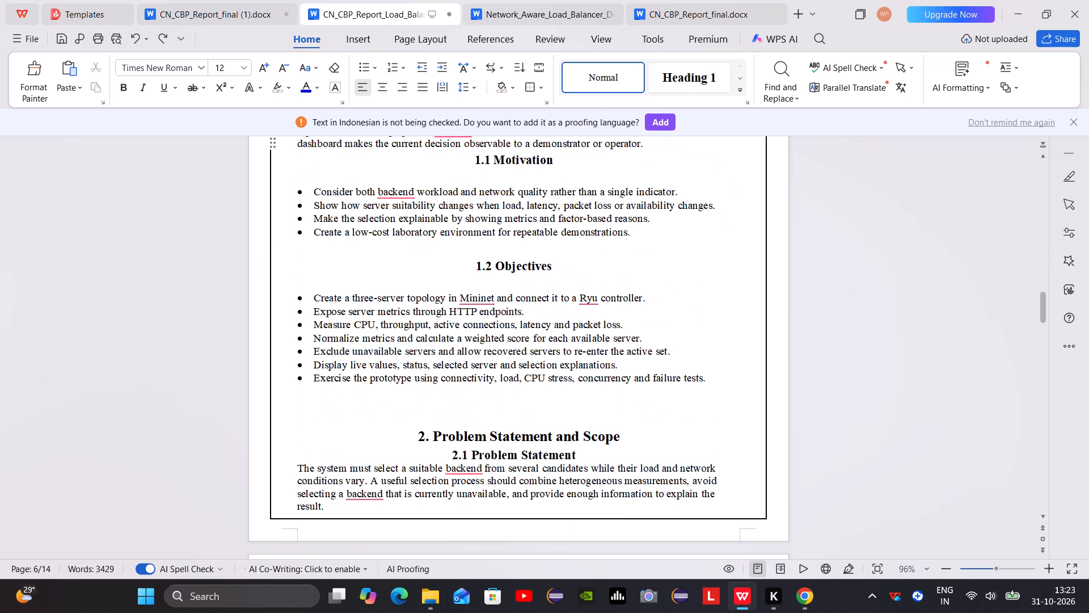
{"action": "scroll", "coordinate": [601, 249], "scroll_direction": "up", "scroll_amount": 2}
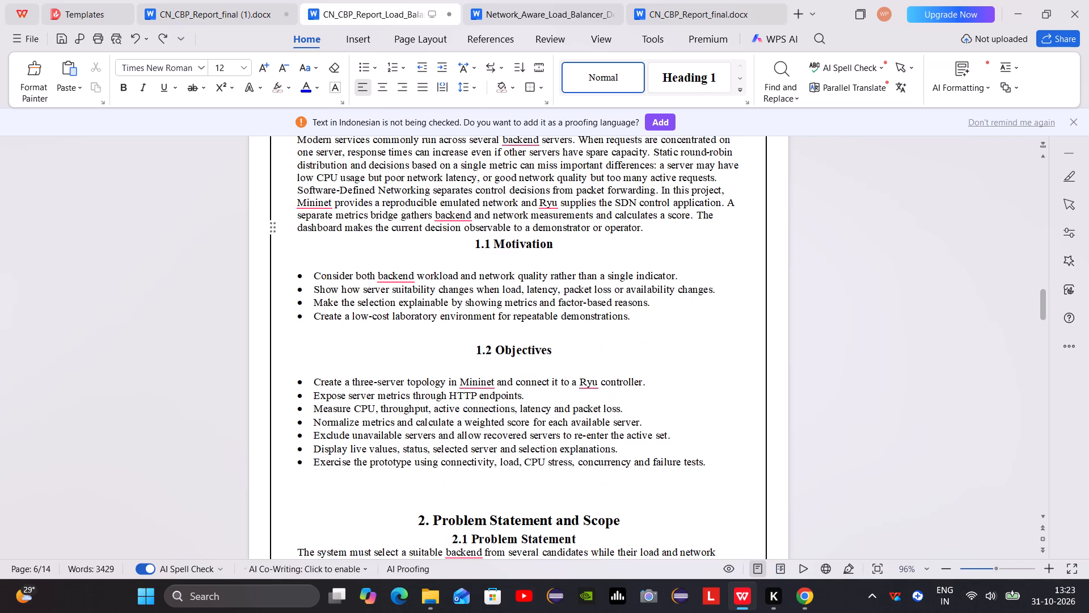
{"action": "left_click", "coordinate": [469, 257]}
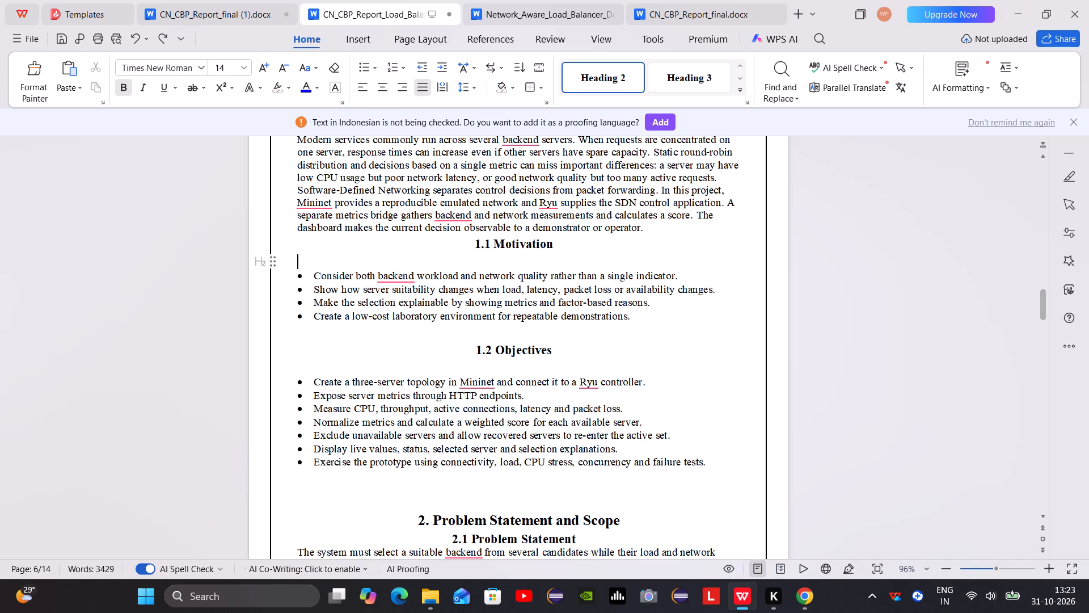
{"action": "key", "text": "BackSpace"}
Insert one blank line between the introduction paragraph and the 1.1 Motivation heading.
{"action": "key", "text": "Left"}
{"action": "key", "text": "Left"}
{"action": "key", "text": "Left"}
{"action": "key", "text": "Left"}
{"action": "key", "text": "Left"}
{"action": "key", "text": "Left"}
{"action": "key", "text": "Left"}
{"action": "key", "text": "Left"}
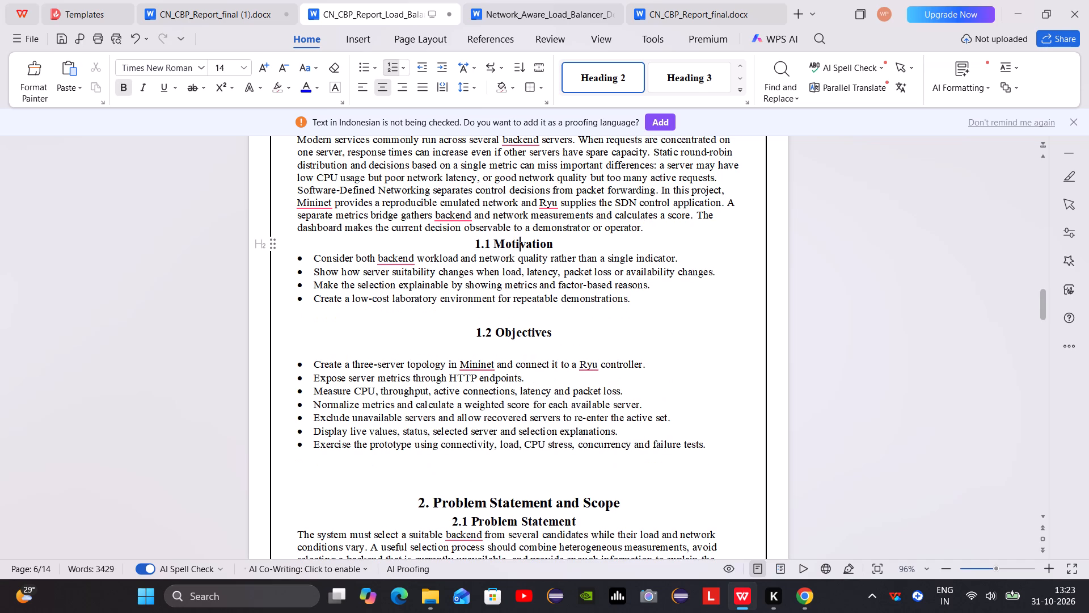
{"action": "key", "text": "Left"}
{"action": "key", "text": "Left"}
{"action": "key", "text": "Left"}
{"action": "key", "text": "Left"}
{"action": "key", "text": "Return"}
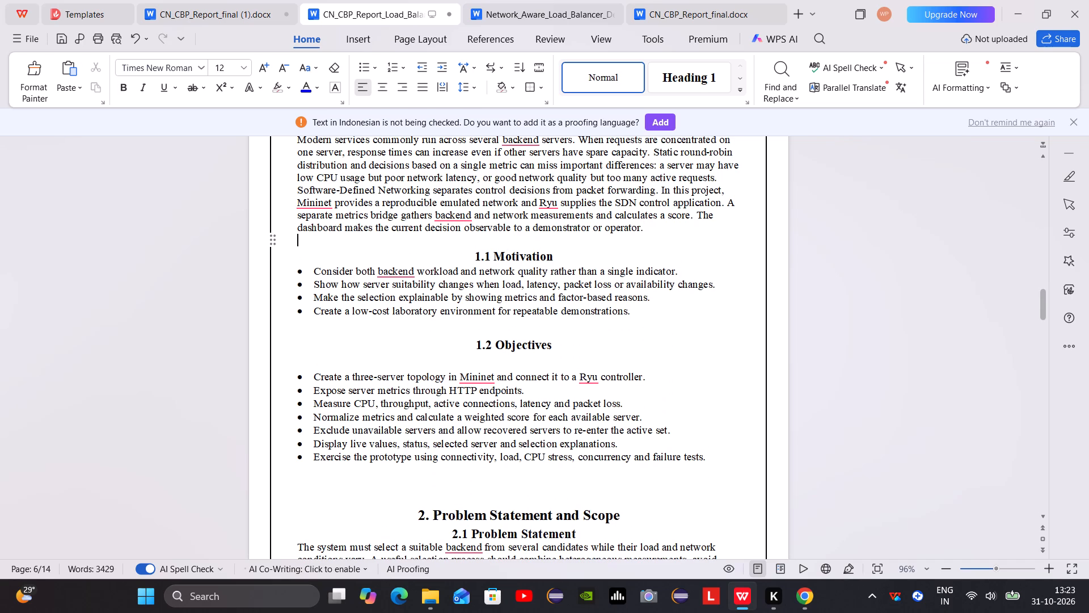
Delete the surplus blank lines above the 2.2 Scope heading, keeping the heading and its table together at the top of page 7.
{"action": "scroll", "coordinate": [477, 262], "scroll_direction": "down", "scroll_amount": 5}
{"action": "scroll", "coordinate": [478, 263], "scroll_direction": "up", "scroll_amount": 9}
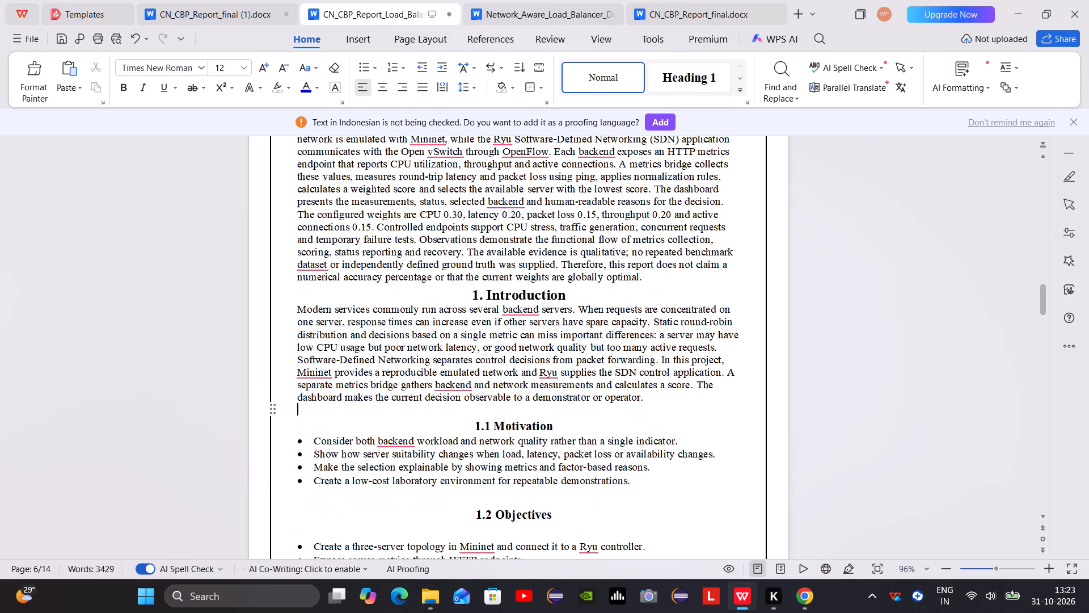
{"action": "scroll", "coordinate": [478, 264], "scroll_direction": "up", "scroll_amount": 4}
{"action": "scroll", "coordinate": [475, 280], "scroll_direction": "down", "scroll_amount": 3}
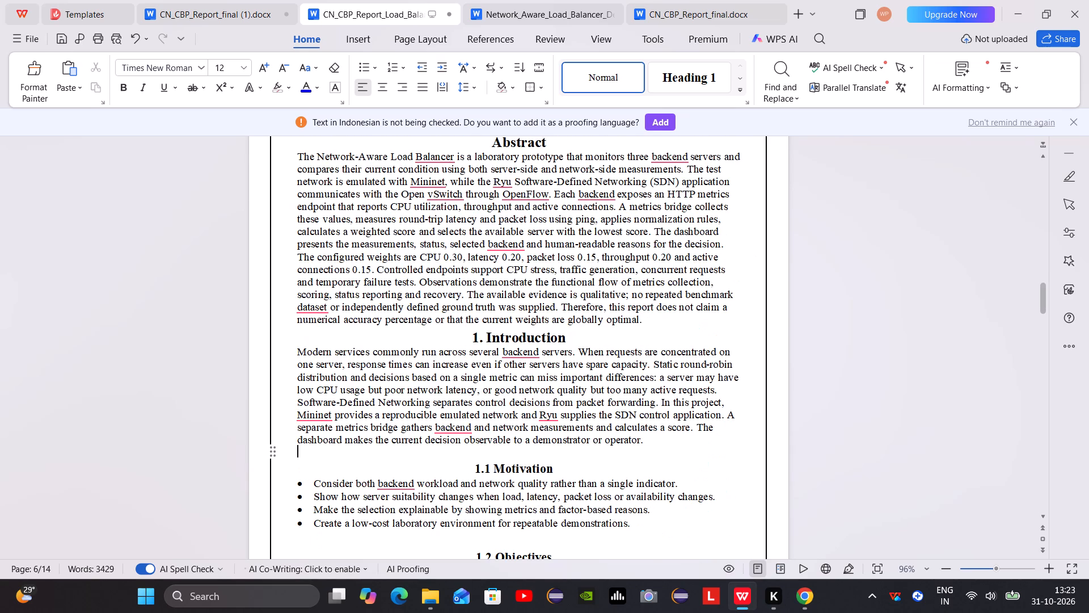
{"action": "scroll", "coordinate": [480, 308], "scroll_direction": "down", "scroll_amount": 11}
{"action": "scroll", "coordinate": [412, 600], "scroll_direction": "down", "scroll_amount": 9}
{"action": "scroll", "coordinate": [543, 515], "scroll_direction": "down", "scroll_amount": 4}
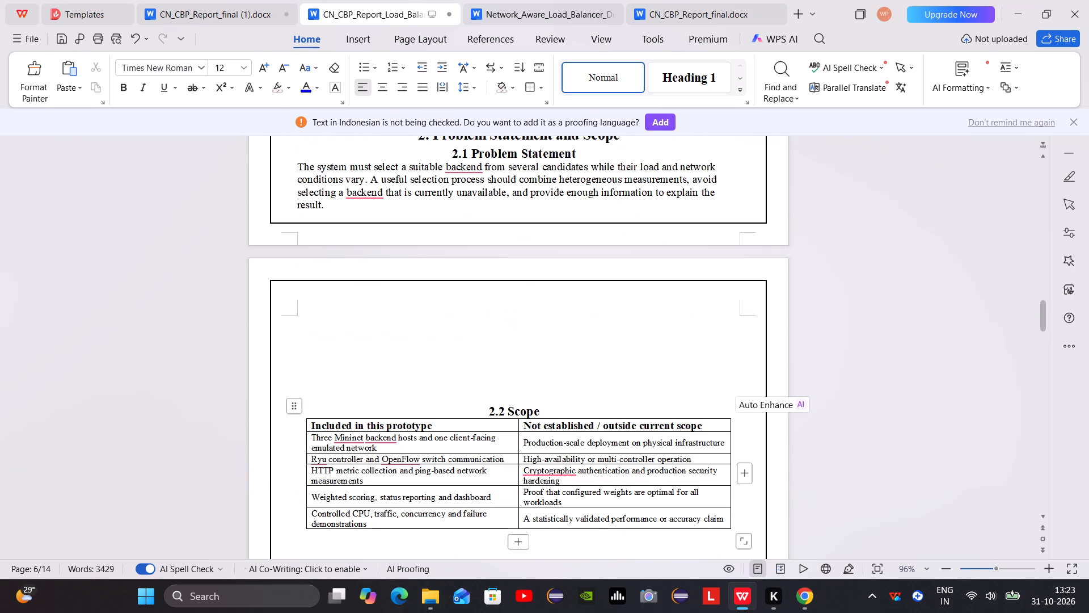
{"action": "scroll", "coordinate": [515, 494], "scroll_direction": "down", "scroll_amount": 3}
{"action": "scroll", "coordinate": [518, 431], "scroll_direction": "up", "scroll_amount": 4}
{"action": "left_click", "coordinate": [495, 432]}
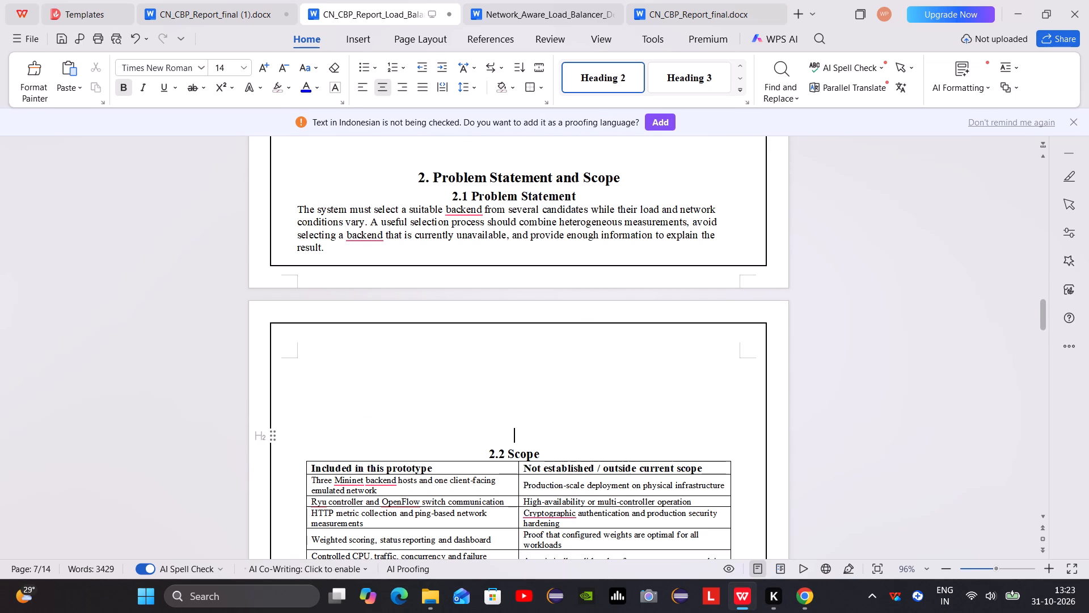
{"action": "key", "text": "BackSpace"}
{"action": "key", "text": "BackSpace"}
{"action": "key", "text": "BackSpace"}
{"action": "key", "text": "BackSpace"}
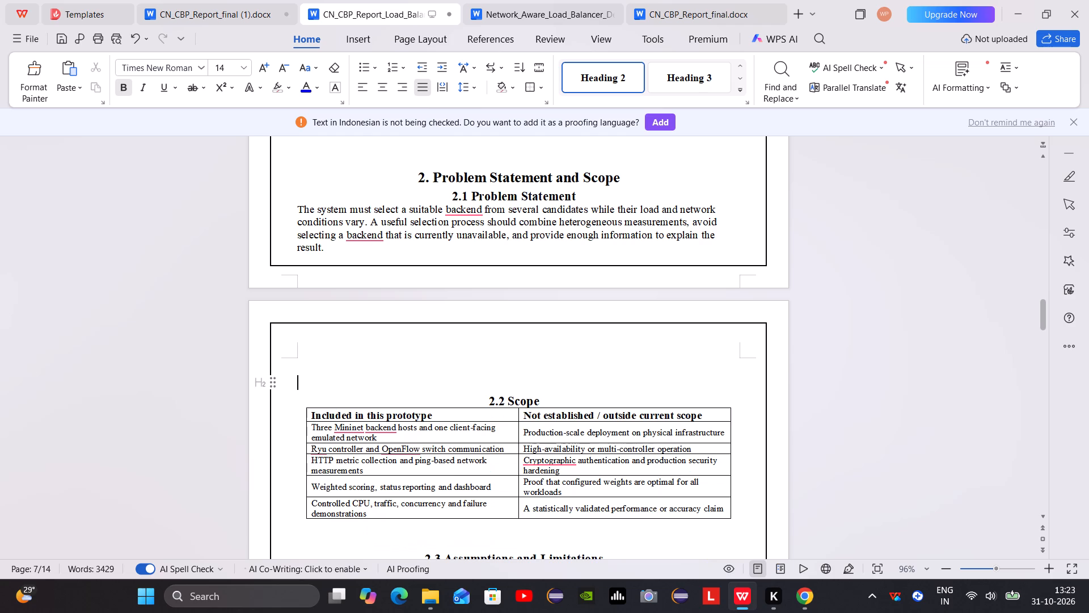
{"action": "key", "text": "BackSpace"}
{"action": "key", "text": "BackSpace"}
{"action": "key", "text": "BackSpace"}
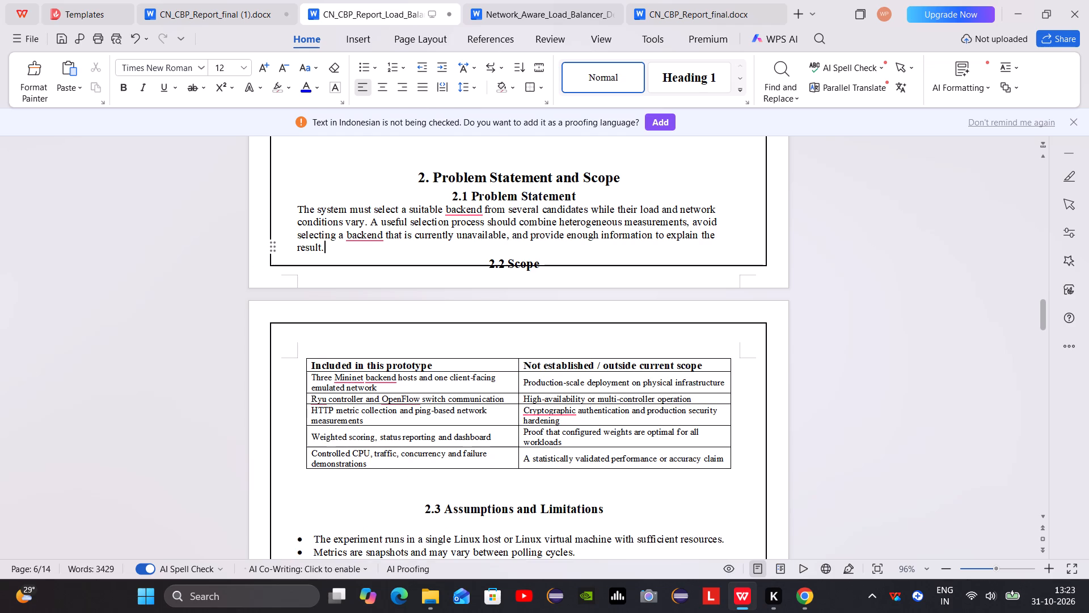
{"action": "key", "text": "ctrl+z"}
{"action": "key", "text": "BackSpace"}
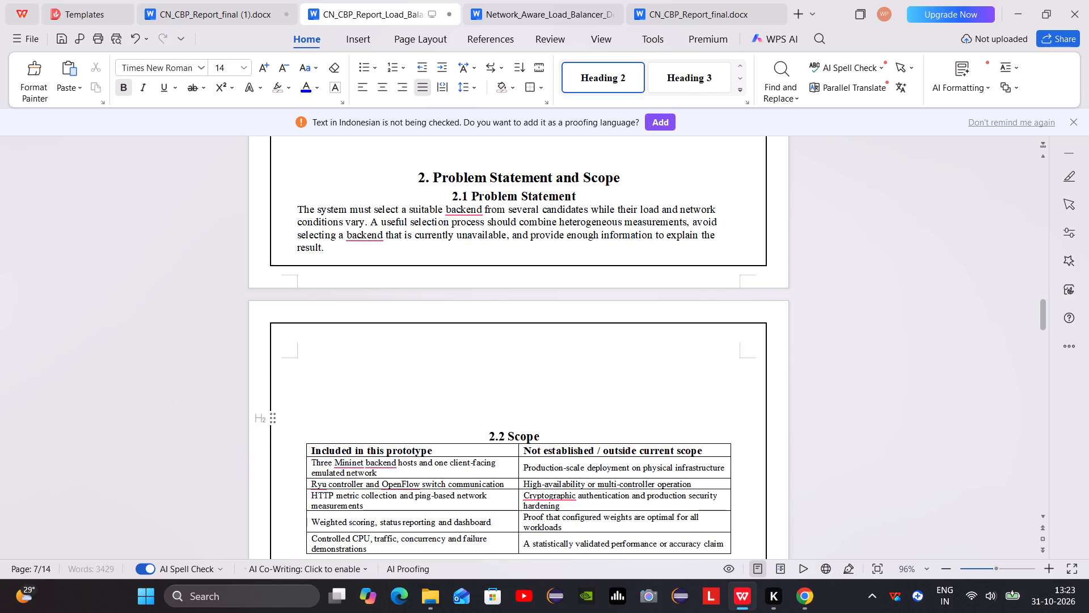
{"action": "key", "text": "BackSpace"}
{"action": "key", "text": "BackSpace"}
{"action": "key", "text": "BackSpace"}
{"action": "key", "text": "BackSpace"}
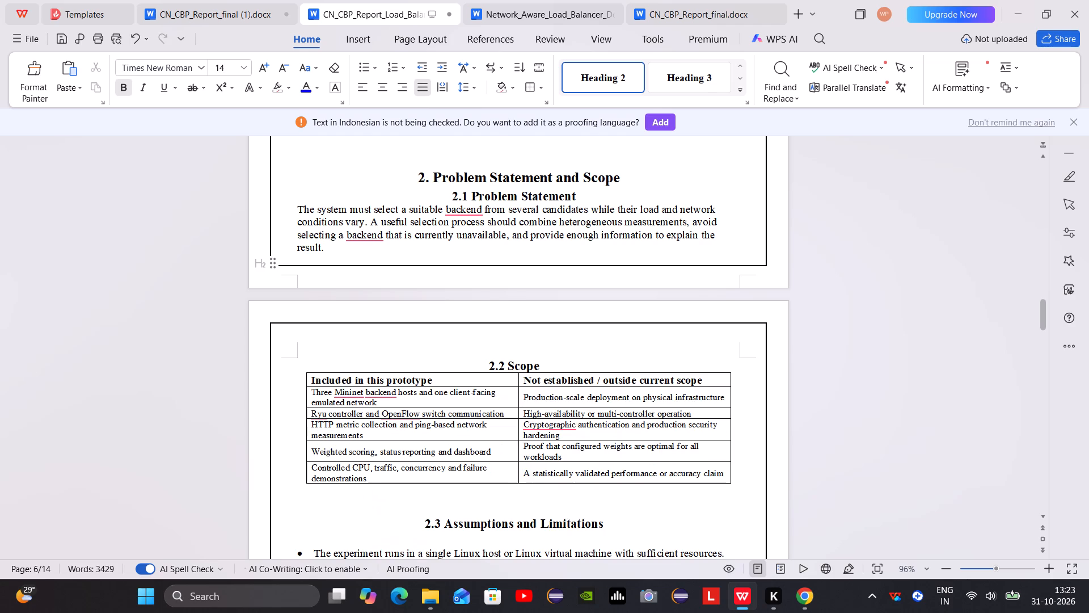
Insert eight blank lines above the 3.3 Functional Requirements heading to push it and its table onto page 8.
{"action": "scroll", "coordinate": [470, 452], "scroll_direction": "down", "scroll_amount": 5}
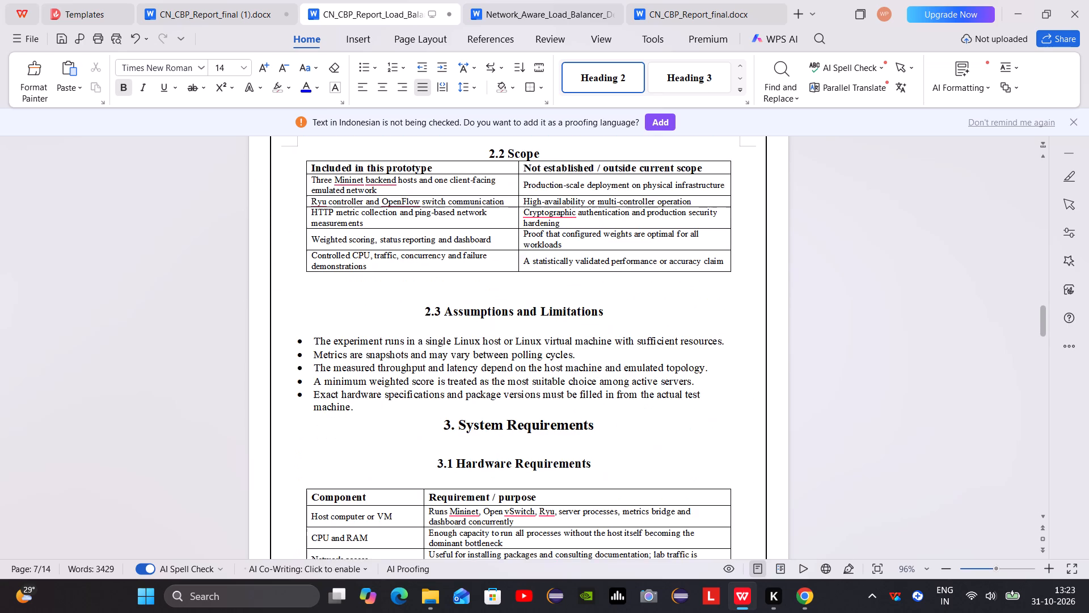
{"action": "scroll", "coordinate": [473, 464], "scroll_direction": "down", "scroll_amount": 10}
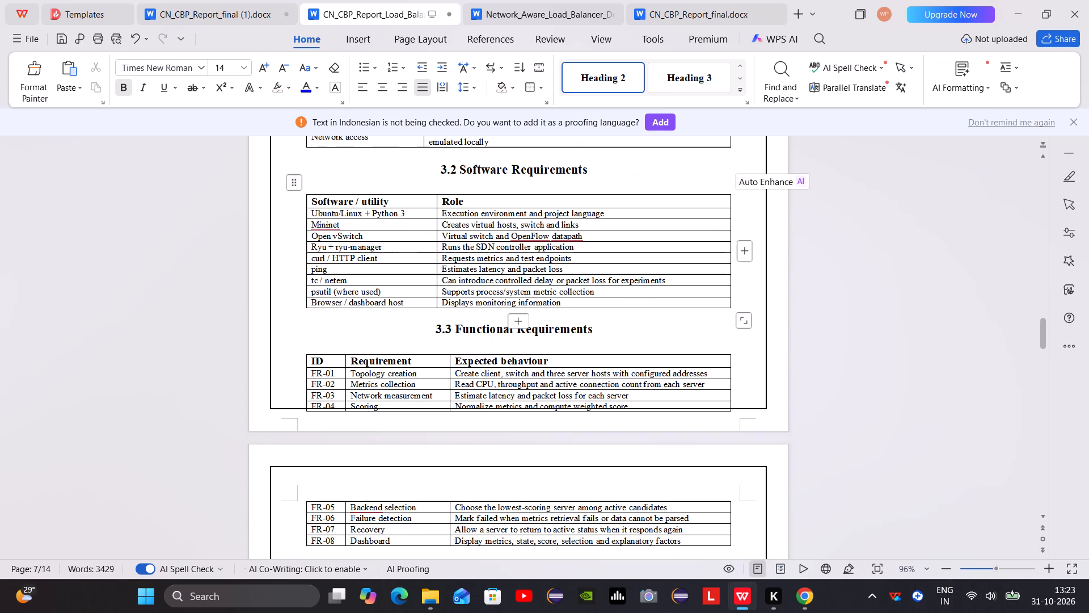
{"action": "left_click", "coordinate": [434, 330]}
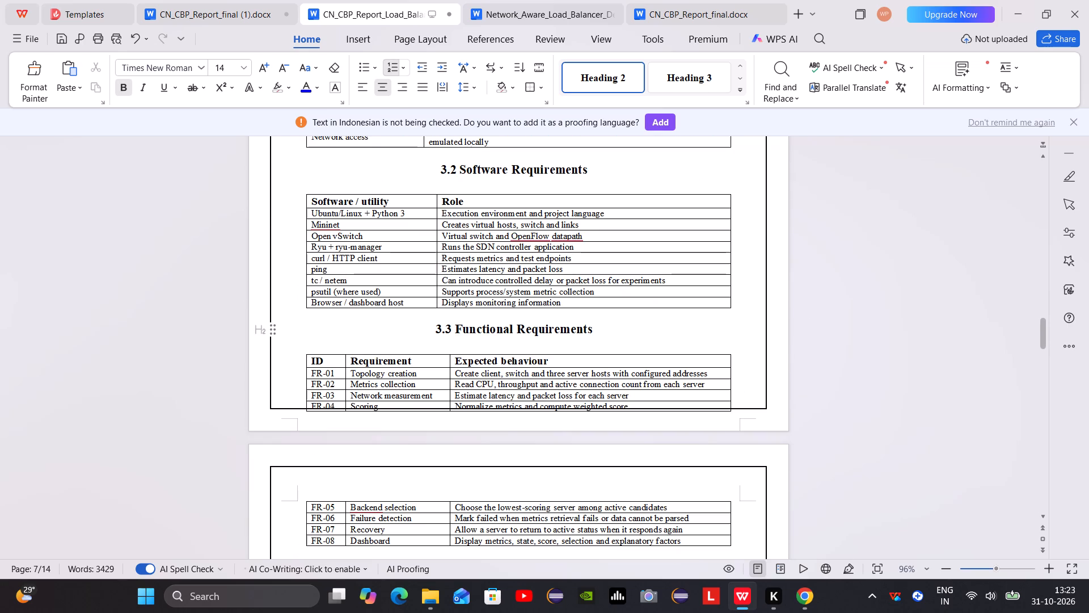
{"action": "key", "text": "Left"}
{"action": "key", "text": "Left"}
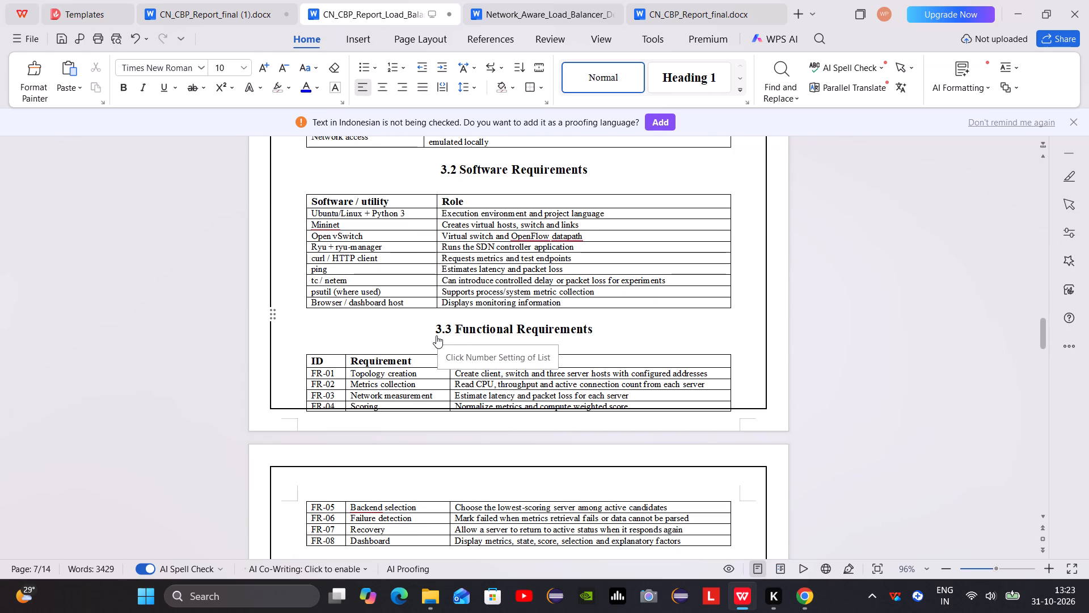
{"action": "left_click", "coordinate": [429, 331]}
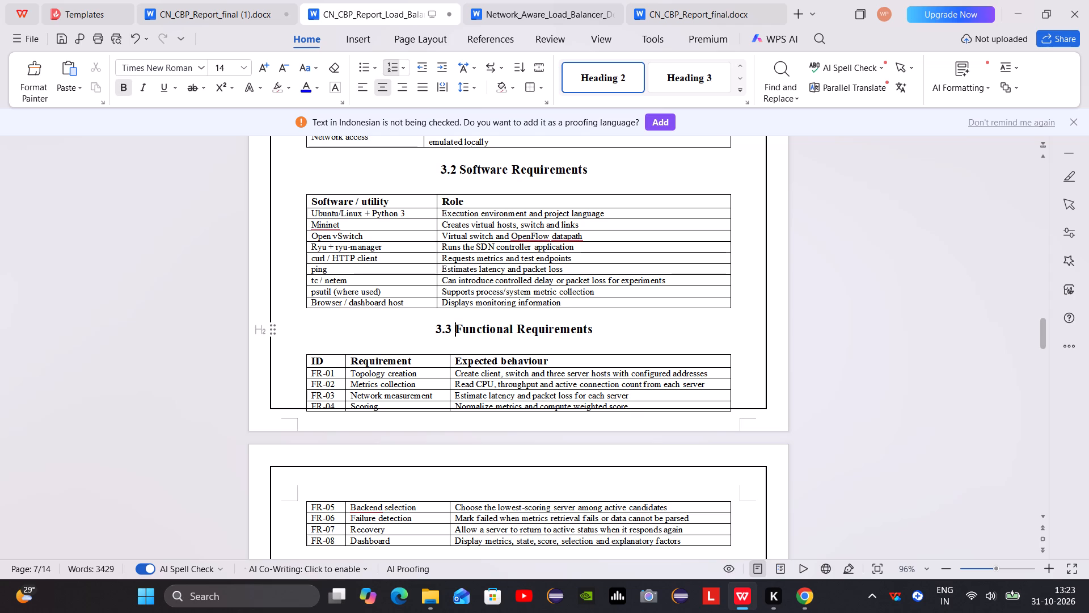
{"action": "key", "text": "Left"}
{"action": "key", "text": "Left"}
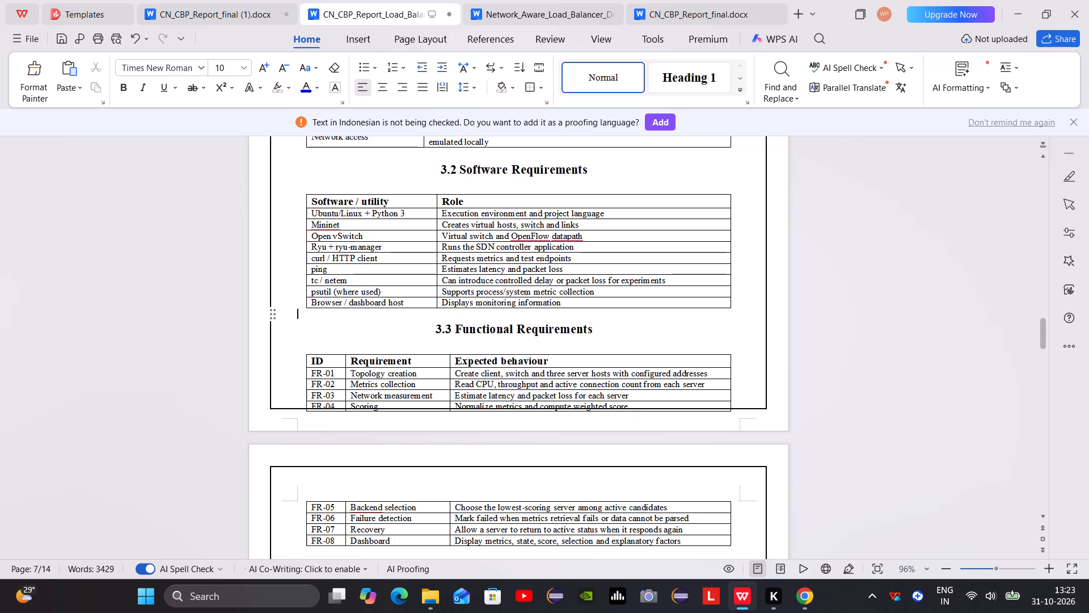
{"action": "key", "text": "Return"}
{"action": "key", "text": "Return"}
{"action": "key", "text": "Return"}
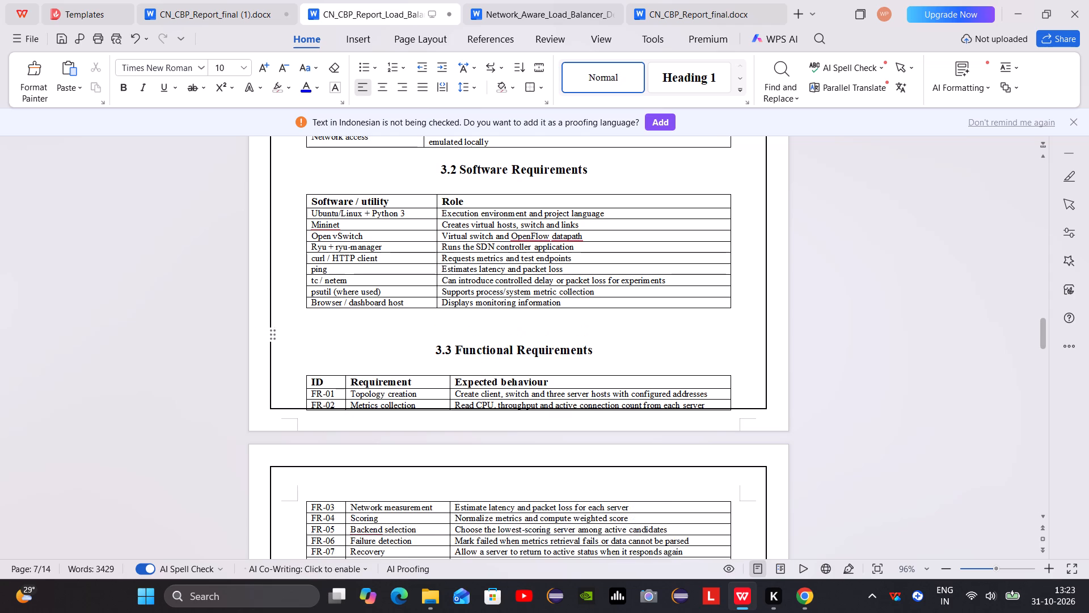
{"action": "key", "text": "Return"}
{"action": "key", "text": "Return"}
{"action": "key", "text": "Return"}
{"action": "key", "text": "Return"}
{"action": "key", "text": "Return"}
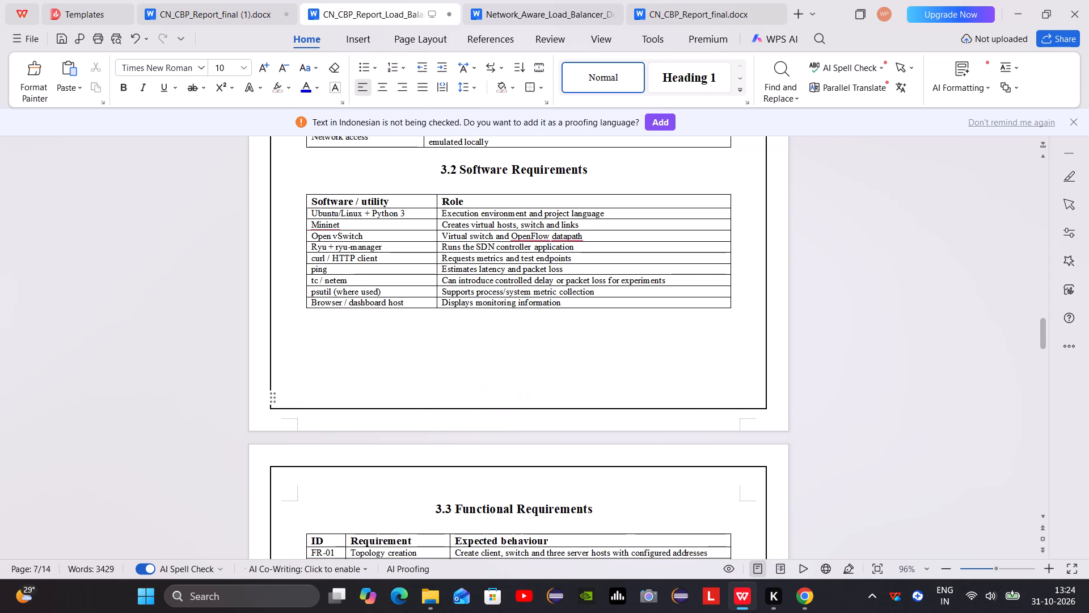
Set the font size of the body rows in the 3.2 Software Requirements table to 12.
{"action": "scroll", "coordinate": [457, 341], "scroll_direction": "up", "scroll_amount": 8}
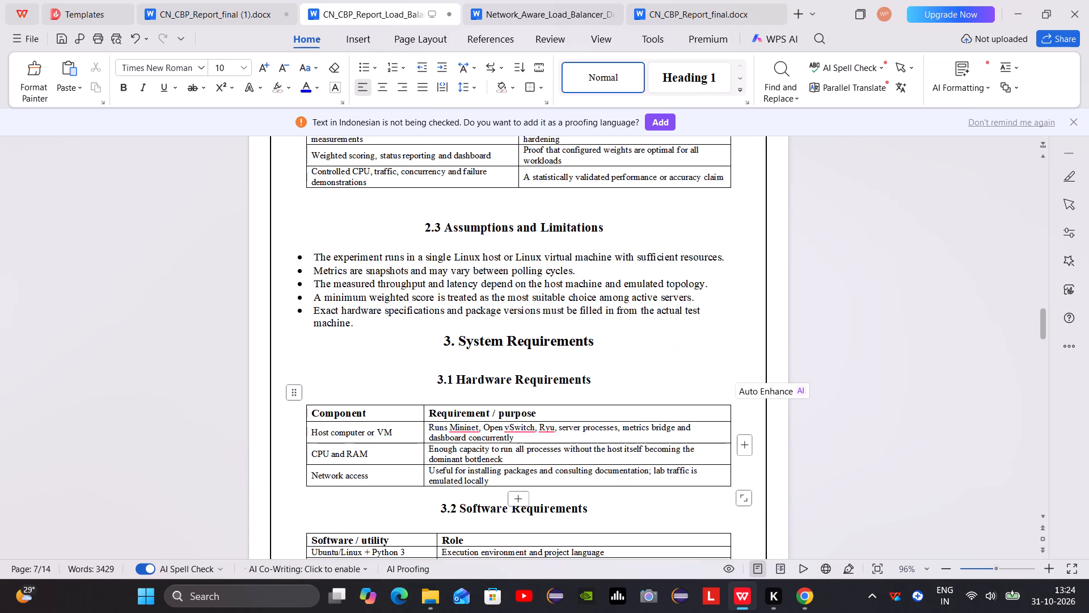
{"action": "scroll", "coordinate": [461, 349], "scroll_direction": "down", "scroll_amount": 3}
{"action": "scroll", "coordinate": [459, 354], "scroll_direction": "up", "scroll_amount": 12}
{"action": "scroll", "coordinate": [462, 364], "scroll_direction": "down", "scroll_amount": 12}
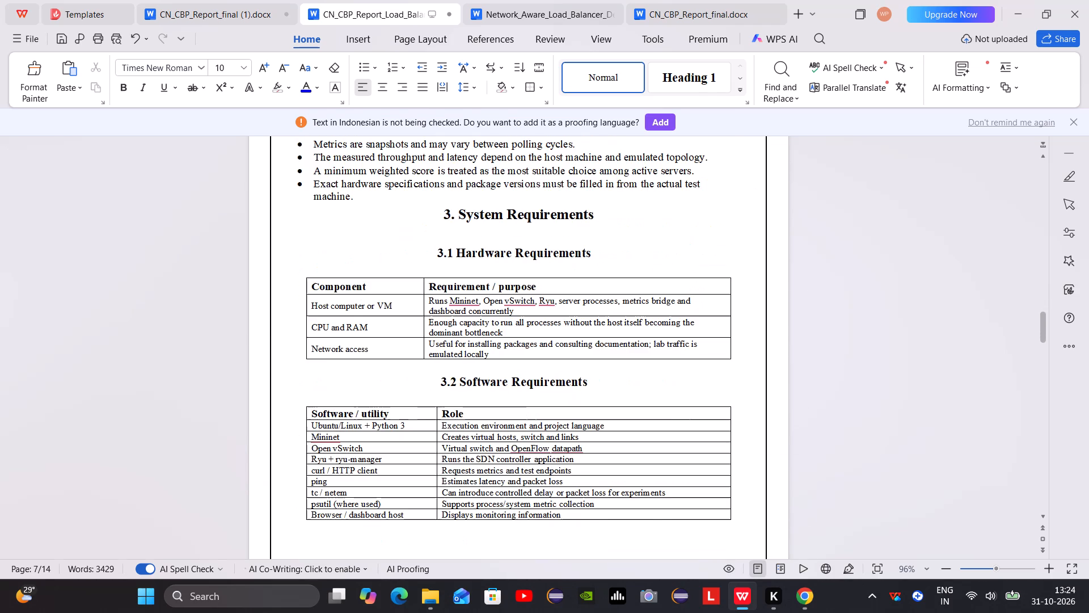
{"action": "scroll", "coordinate": [462, 369], "scroll_direction": "up", "scroll_amount": 4}
{"action": "scroll", "coordinate": [462, 369], "scroll_direction": "down", "scroll_amount": 9}
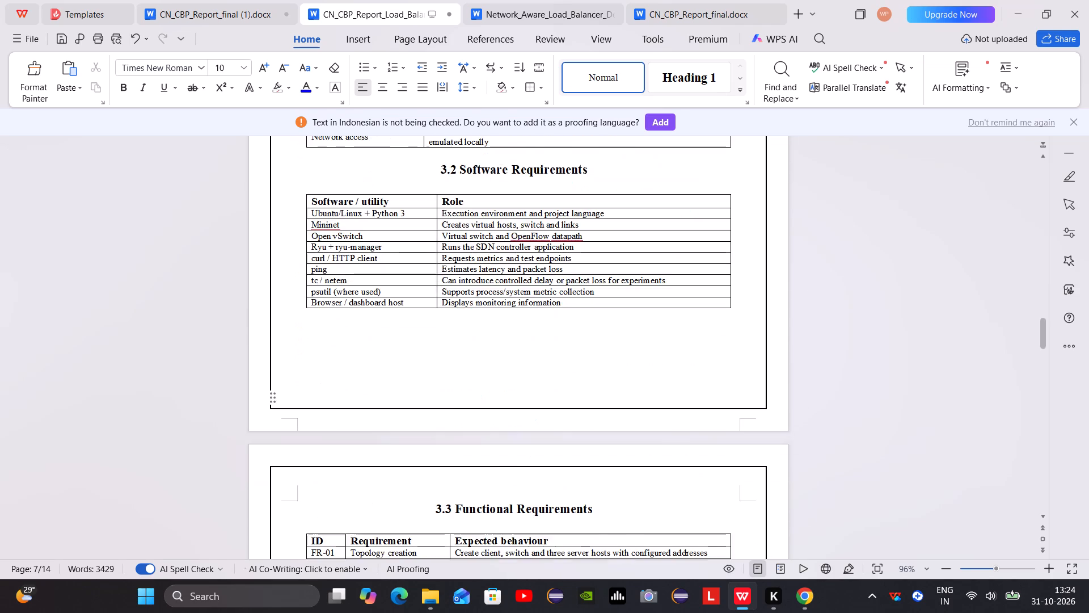
{"action": "scroll", "coordinate": [462, 369], "scroll_direction": "down", "scroll_amount": 3}
{"action": "scroll", "coordinate": [328, 388], "scroll_direction": "up", "scroll_amount": 6}
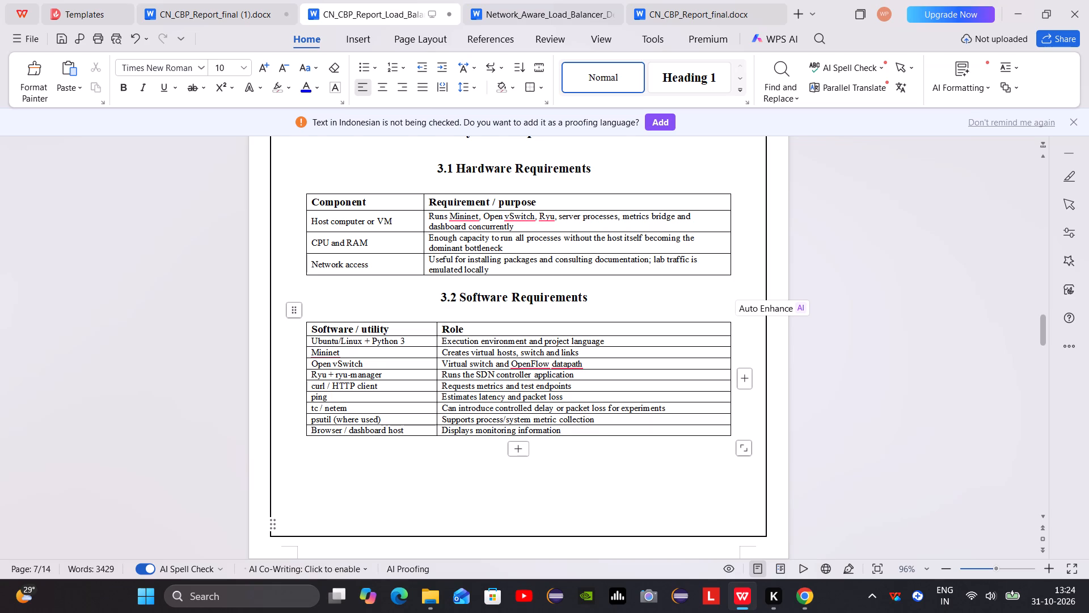
{"action": "left_click_drag", "start_coordinate": [311, 338], "coordinate": [522, 444]}
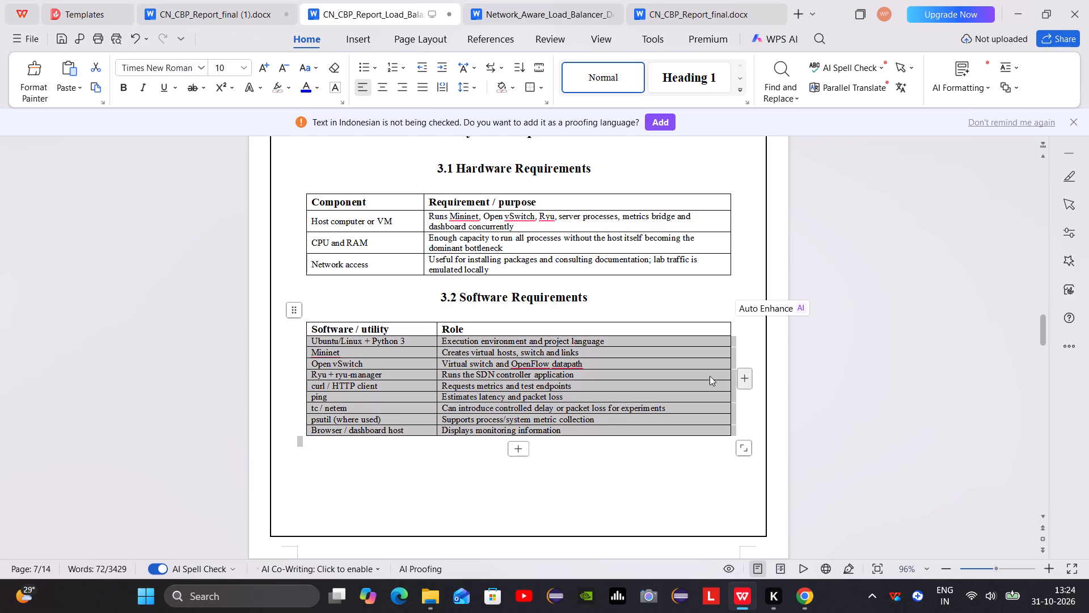
{"action": "right_click", "coordinate": [577, 369]}
{"action": "left_click", "coordinate": [738, 388]}
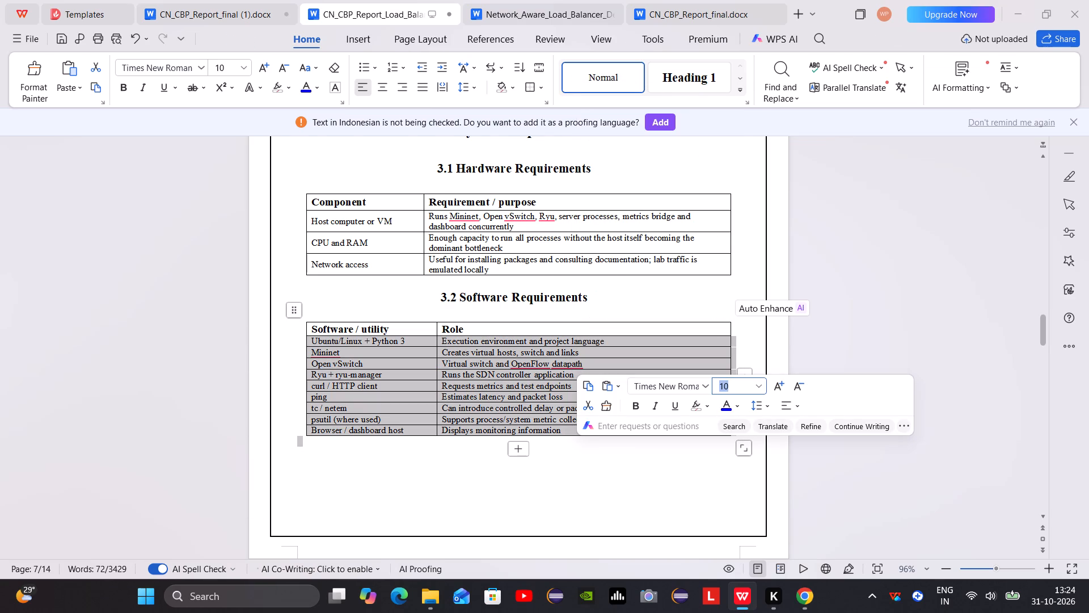
{"action": "type", "text": "12"}
{"action": "key", "text": "Return"}
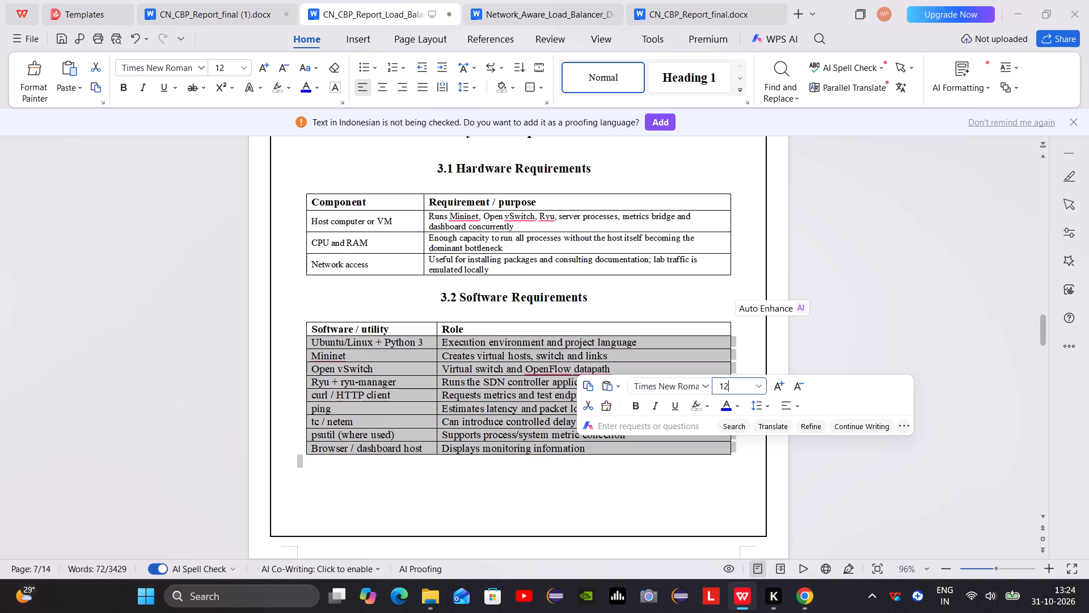
Set the font size of the body rows in the 3.1 Hardware Requirements table to 12.
{"action": "left_click_drag", "start_coordinate": [723, 258], "coordinate": [432, 194]}
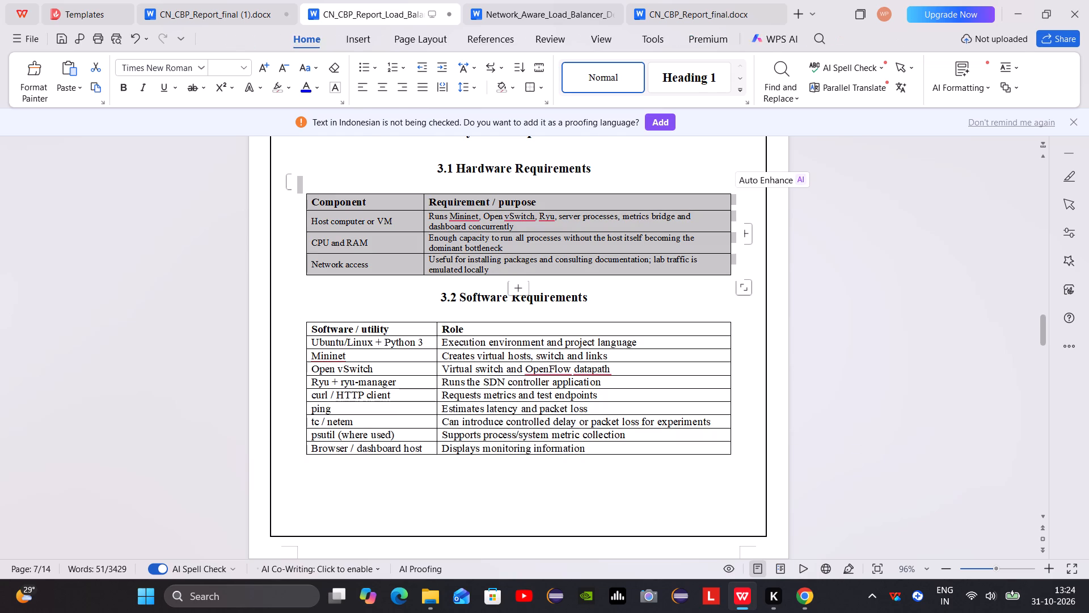
{"action": "left_click_drag", "start_coordinate": [432, 194], "coordinate": [404, 211]}
{"action": "left_click", "coordinate": [561, 171]}
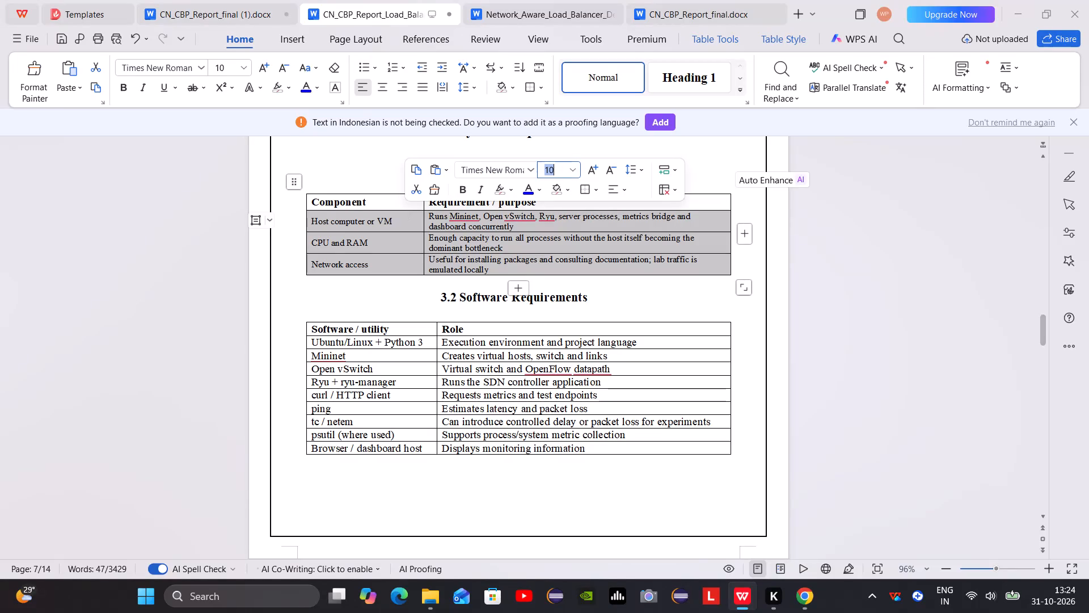
{"action": "type", "text": "12"}
{"action": "key", "text": "Return"}
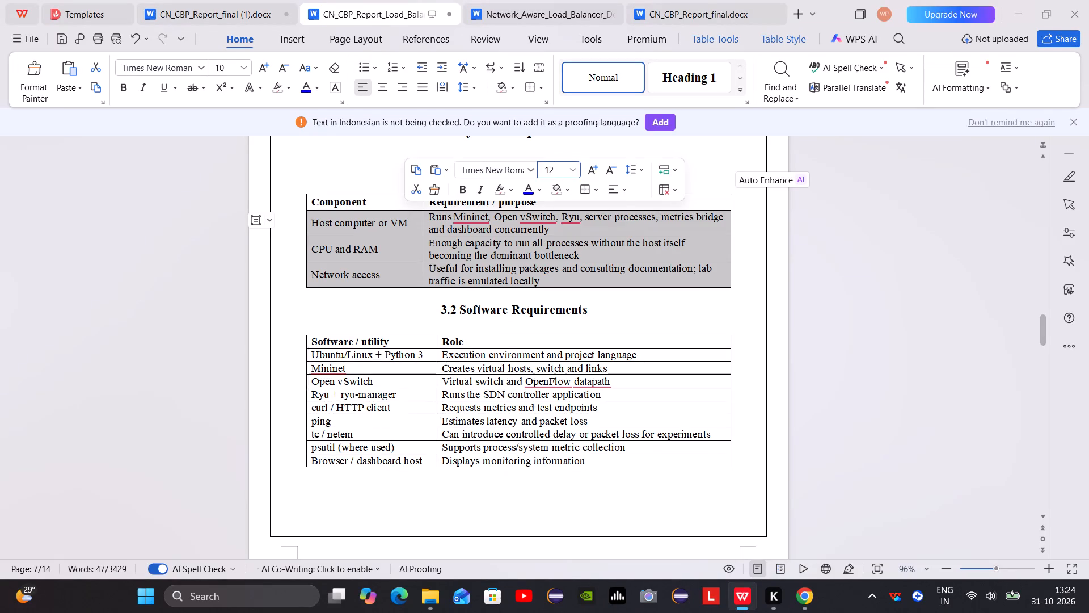
{"action": "left_click", "coordinate": [443, 345]}
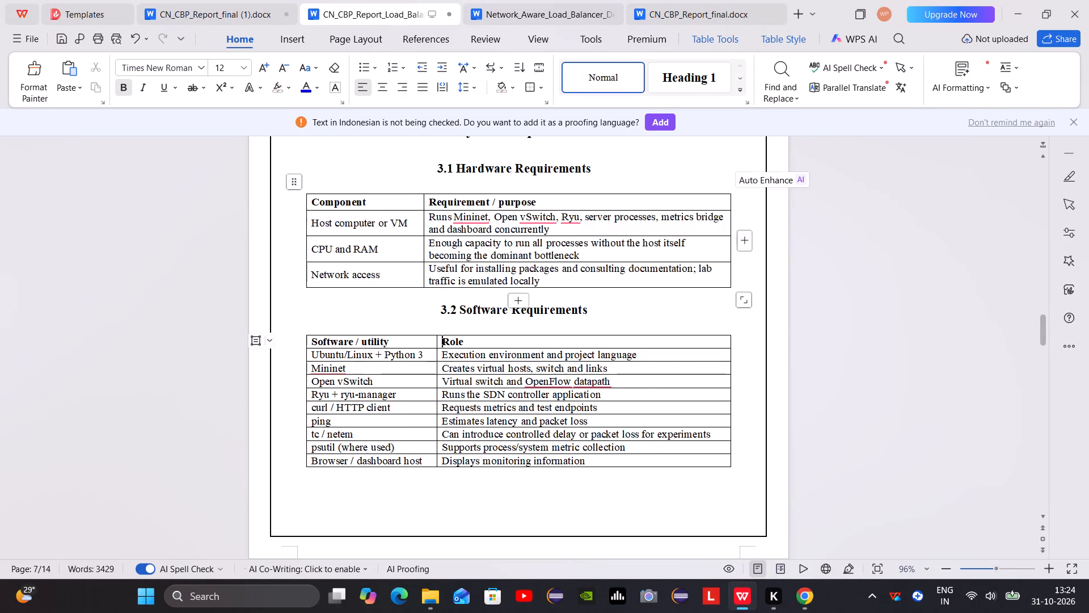
Set the font size of the whole 3.3 Functional Requirements table, header row included, to 12.
{"action": "scroll", "coordinate": [666, 279], "scroll_direction": "down", "scroll_amount": 9}
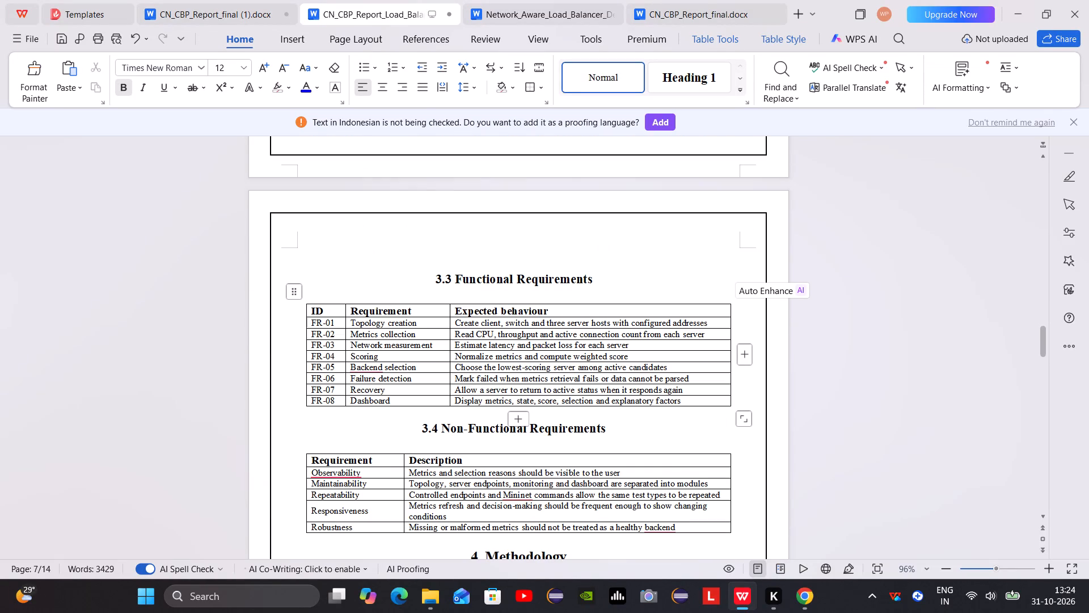
{"action": "left_click_drag", "start_coordinate": [313, 308], "coordinate": [484, 401]}
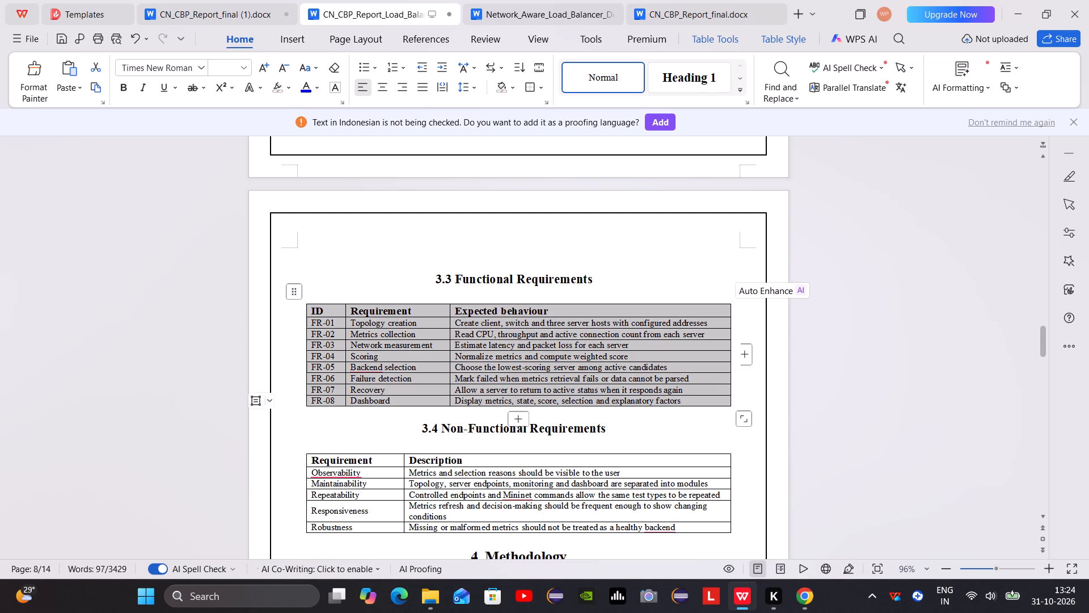
{"action": "left_click_drag", "start_coordinate": [484, 401], "coordinate": [497, 405]}
{"action": "left_click", "coordinate": [641, 366]}
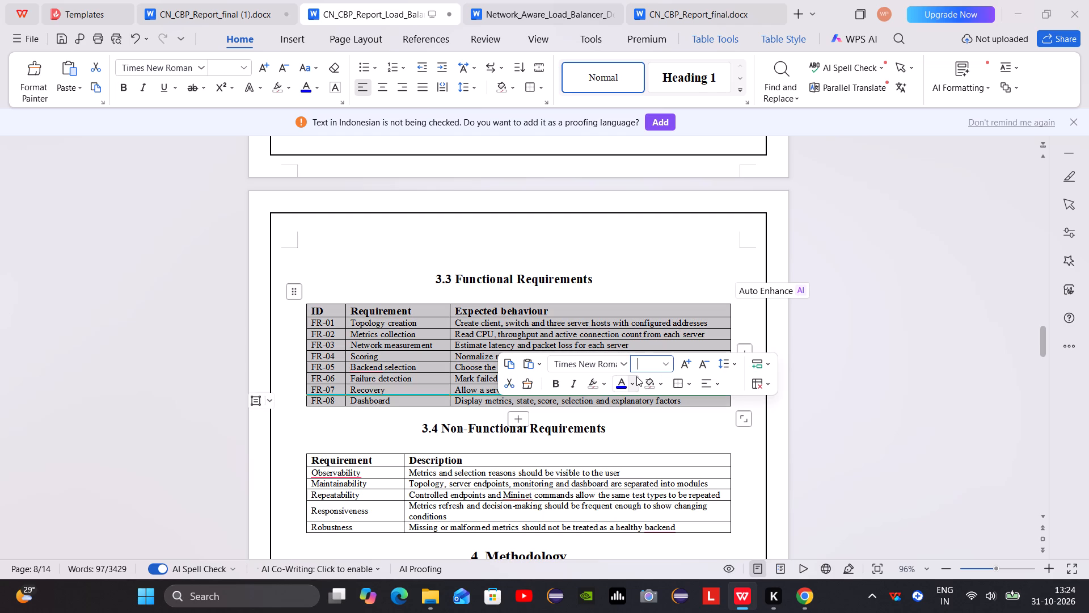
{"action": "type", "text": "12"}
{"action": "key", "text": "Return"}
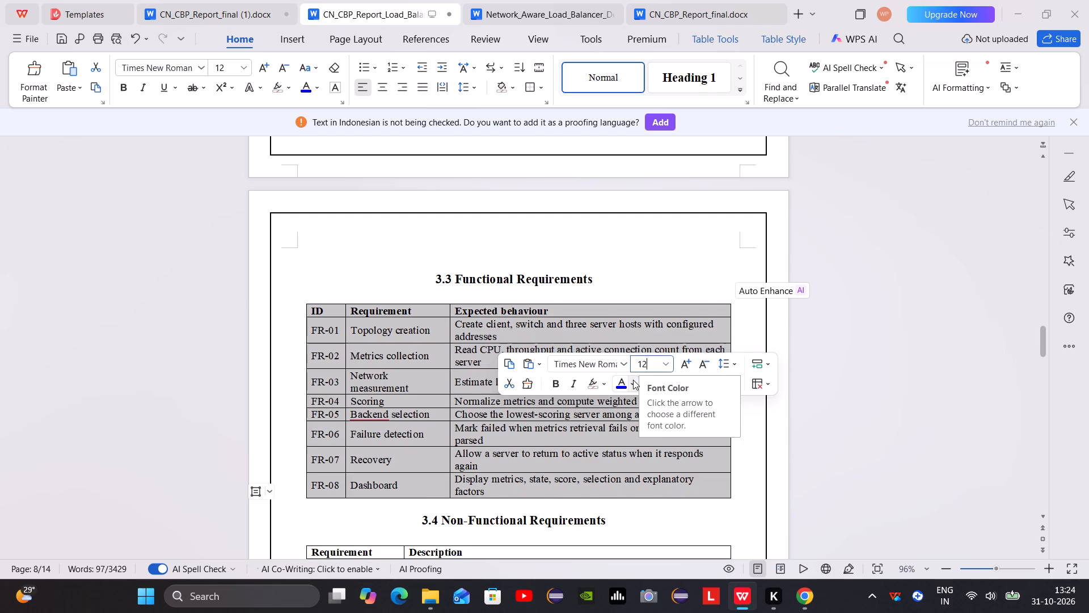
Set the font size of the whole 3.4 Non-Functional Requirements table, header row included, to 12.
{"action": "scroll", "coordinate": [633, 380], "scroll_direction": "down", "scroll_amount": 5}
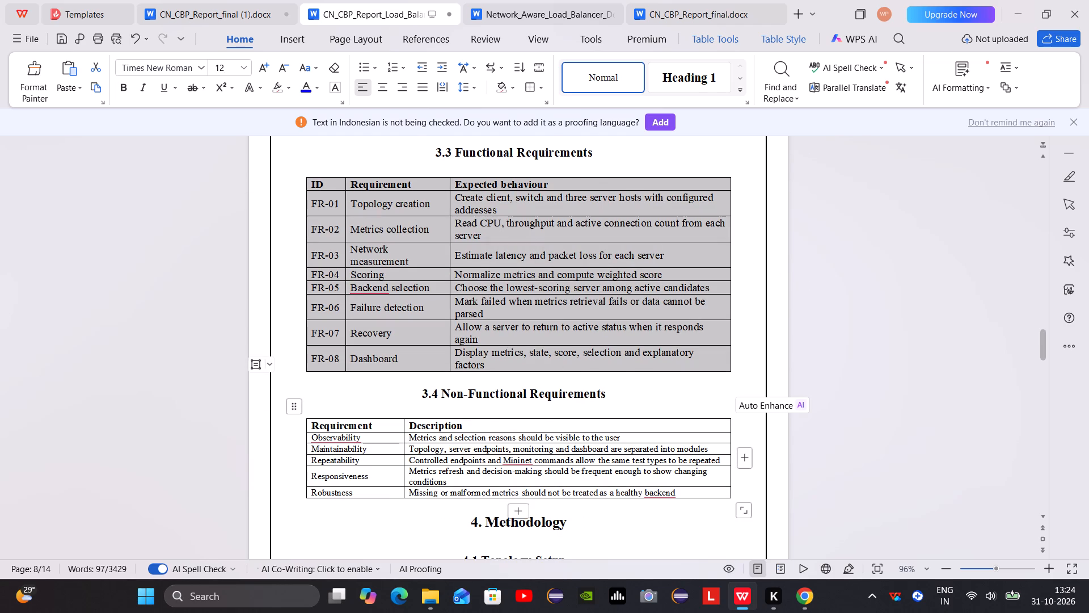
{"action": "left_click_drag", "start_coordinate": [313, 425], "coordinate": [475, 504]}
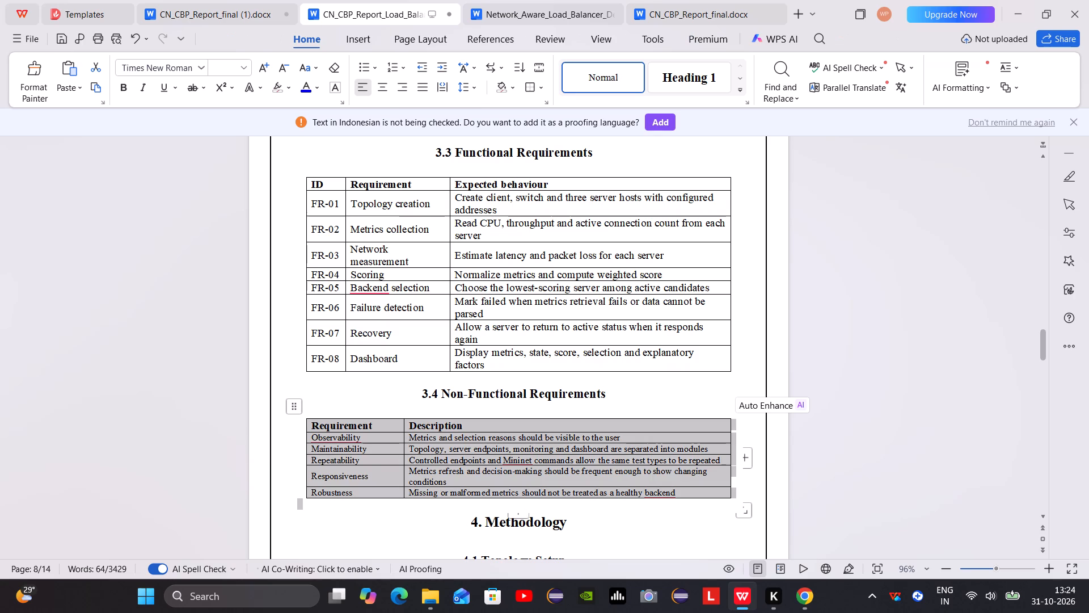
{"action": "left_click", "coordinate": [294, 497]}
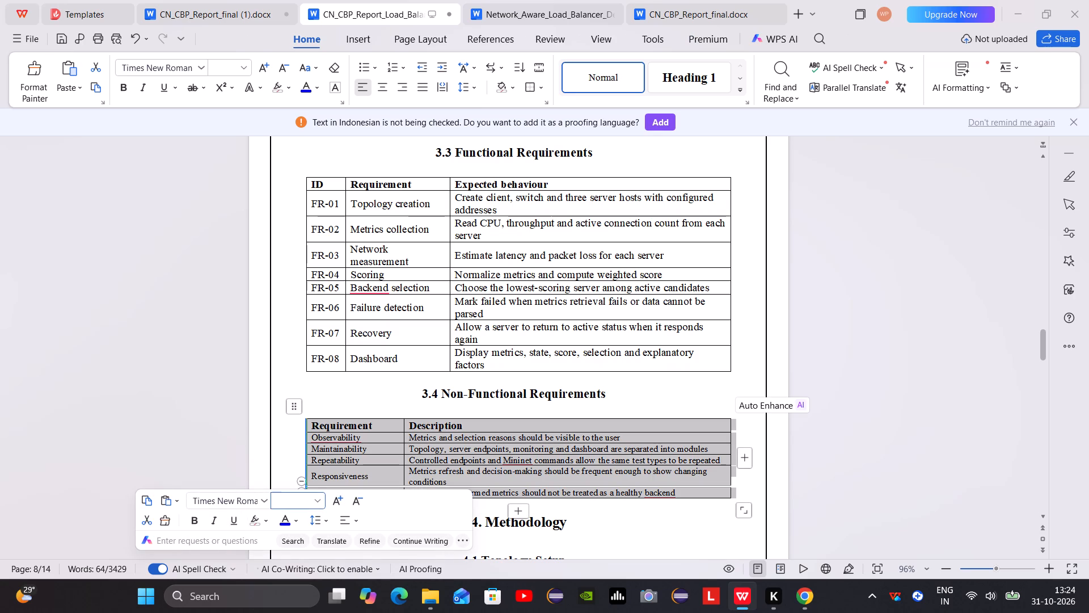
{"action": "type", "text": "12"}
{"action": "key", "text": "Return"}
{"action": "scroll", "coordinate": [335, 506], "scroll_direction": "down", "scroll_amount": 3}
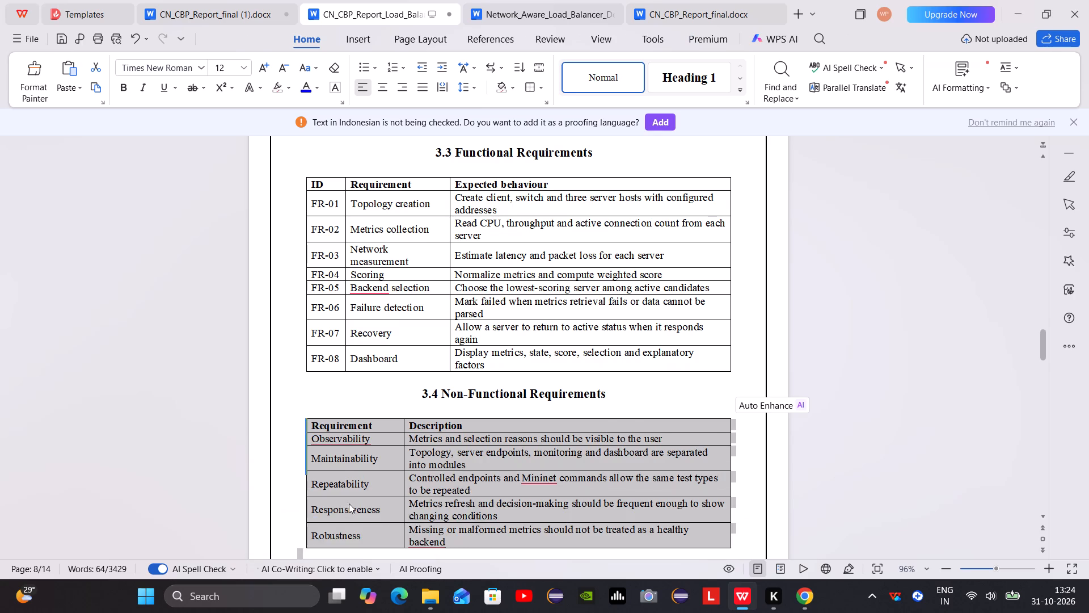
Set the font size of the whole node and IP address table under 4.1 Topology Setup to 12.
{"action": "scroll", "coordinate": [349, 503], "scroll_direction": "down", "scroll_amount": 3}
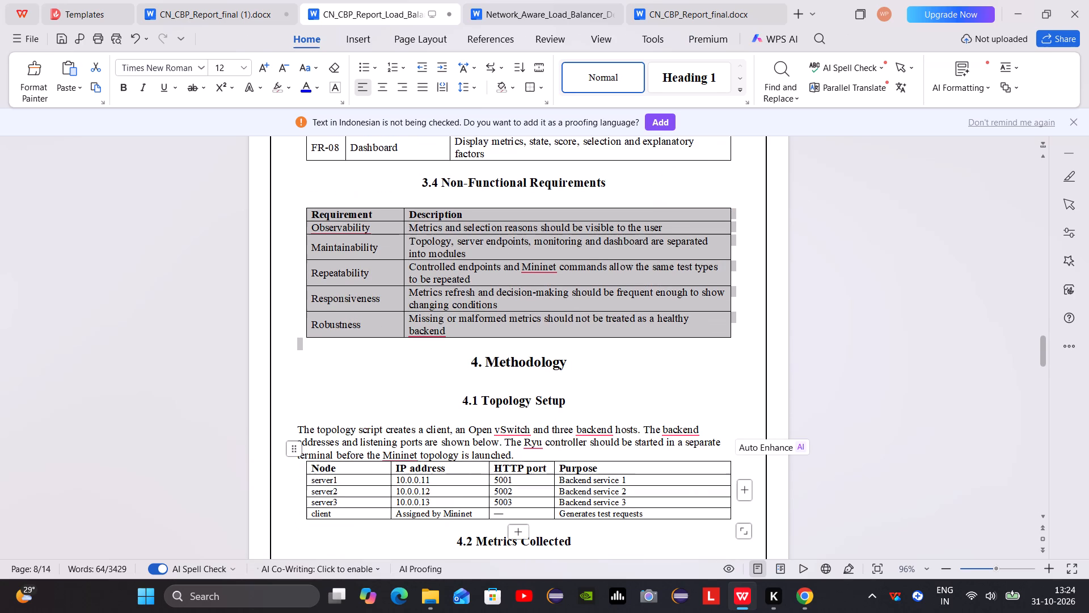
{"action": "left_click_drag", "start_coordinate": [294, 431], "coordinate": [323, 444]}
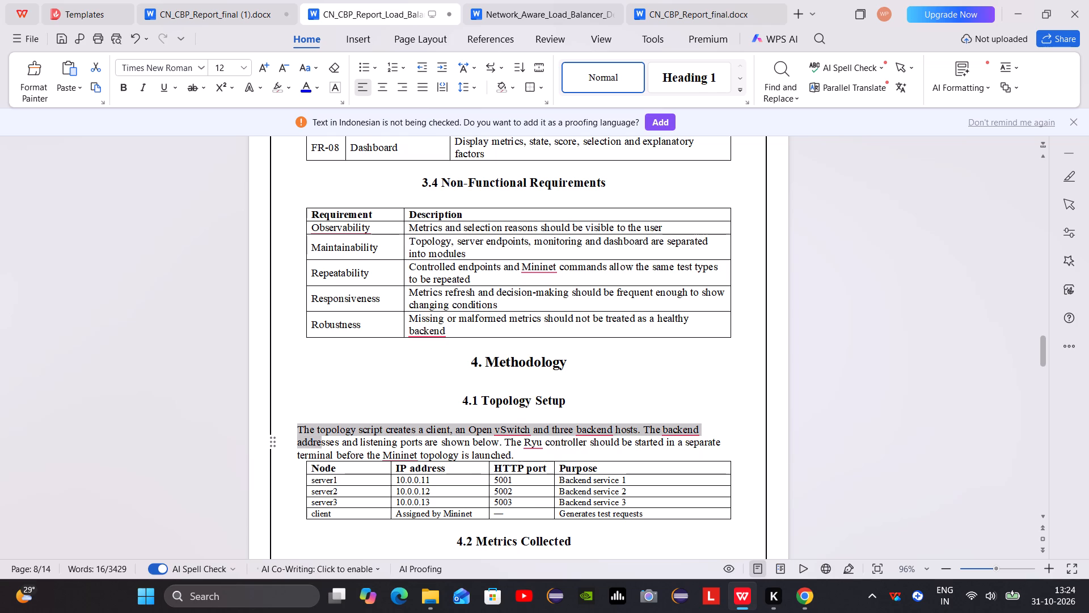
{"action": "left_click", "coordinate": [332, 417]}
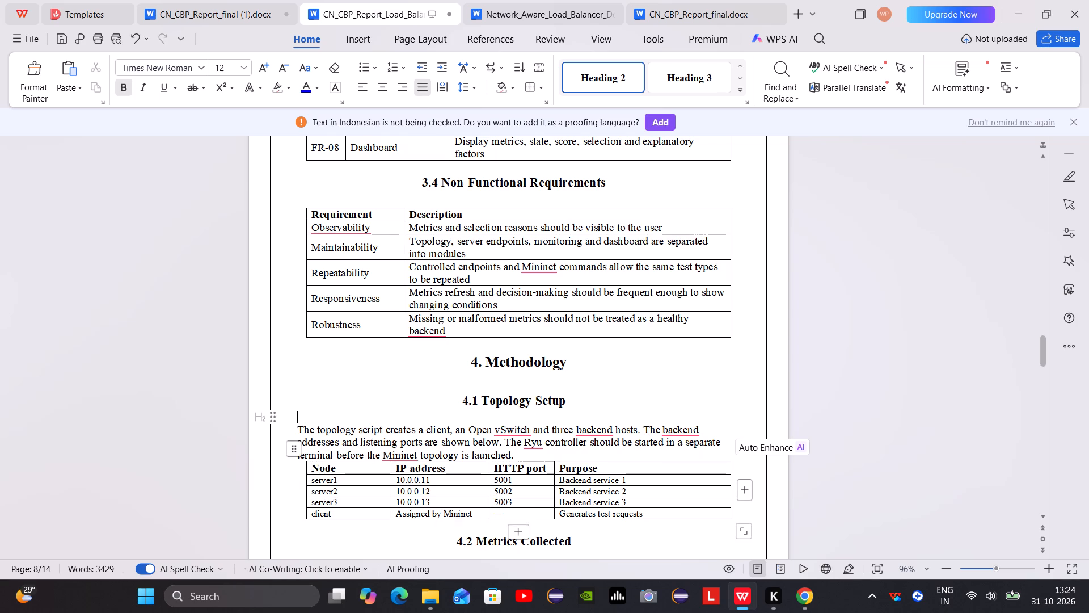
{"action": "left_click_drag", "start_coordinate": [313, 463], "coordinate": [622, 522]}
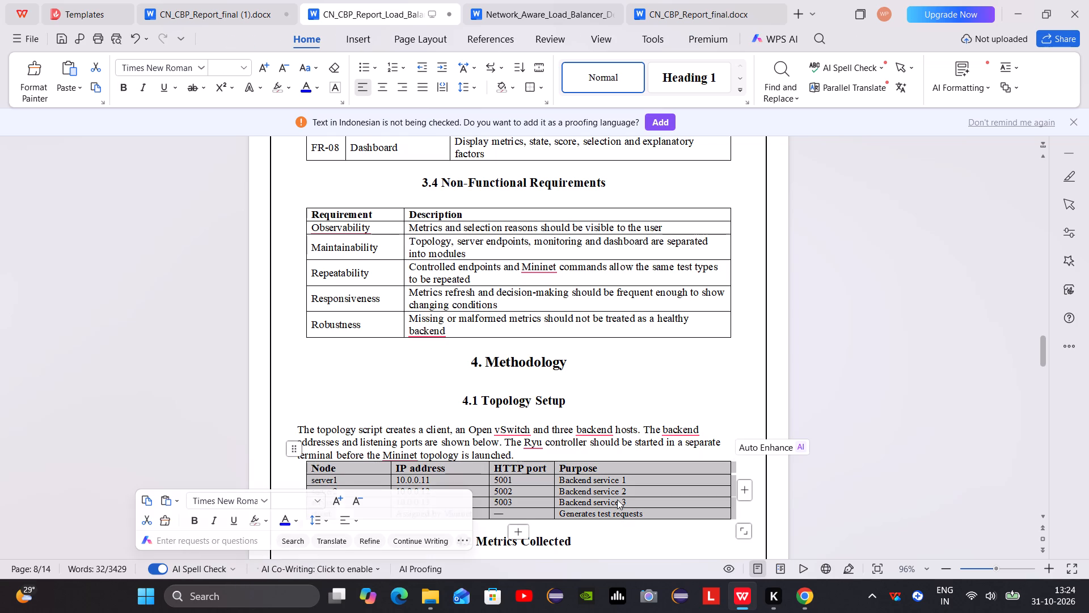
{"action": "left_click", "coordinate": [295, 499]}
{"action": "type", "text": "12"}
{"action": "key", "text": "Return"}
Insert three blank lines above the 4.2 Metrics Collected heading so the heading and its table move to the following page.
{"action": "scroll", "coordinate": [290, 564], "scroll_direction": "down", "scroll_amount": 3}
{"action": "scroll", "coordinate": [526, 401], "scroll_direction": "down", "scroll_amount": 1}
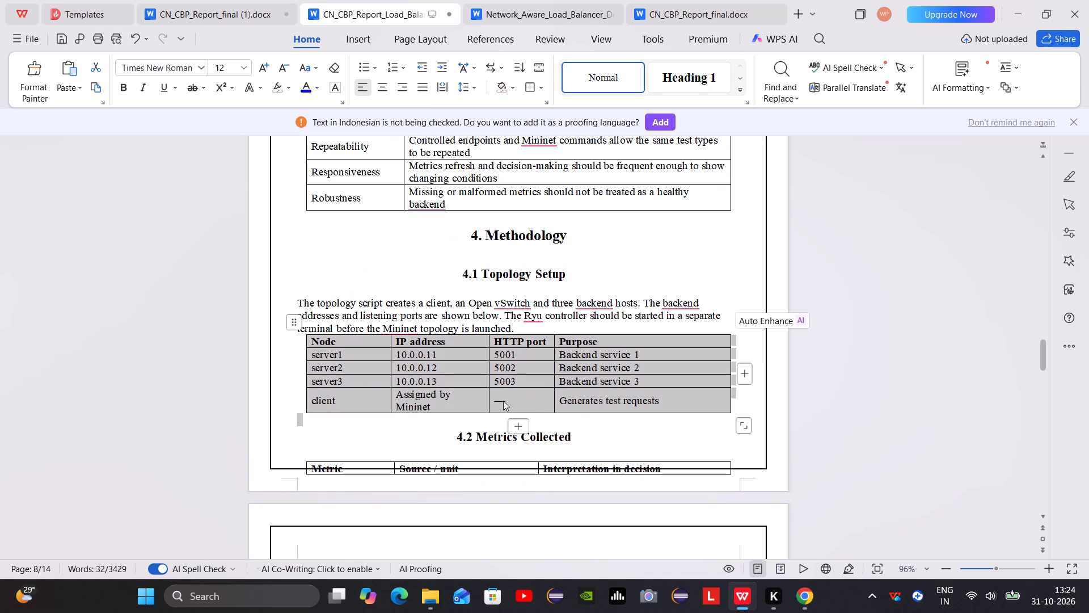
{"action": "left_click", "coordinate": [455, 435]}
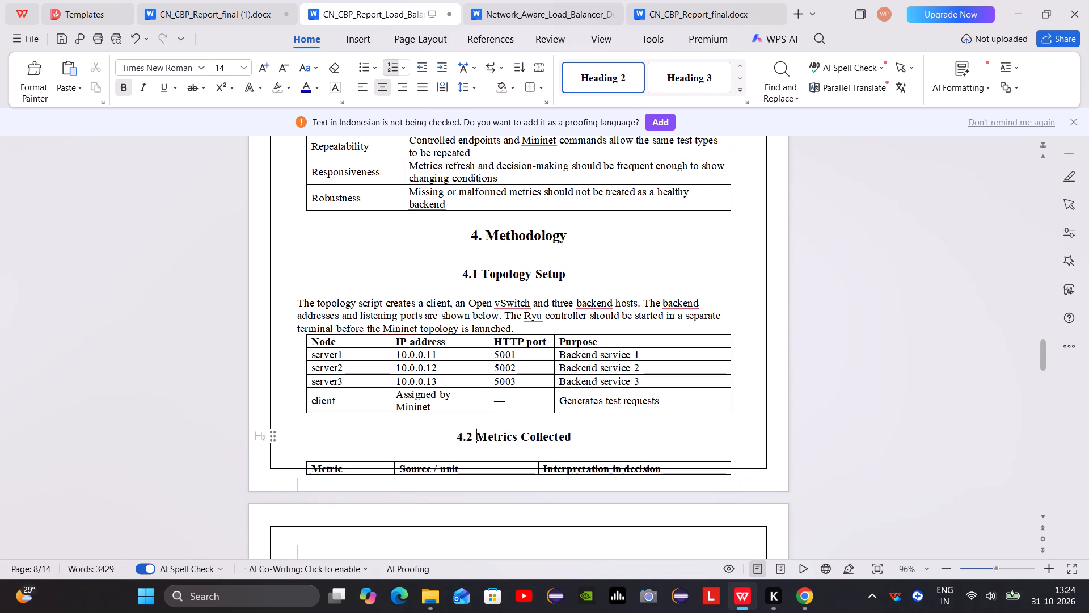
{"action": "key", "text": "Left"}
{"action": "key", "text": "Left"}
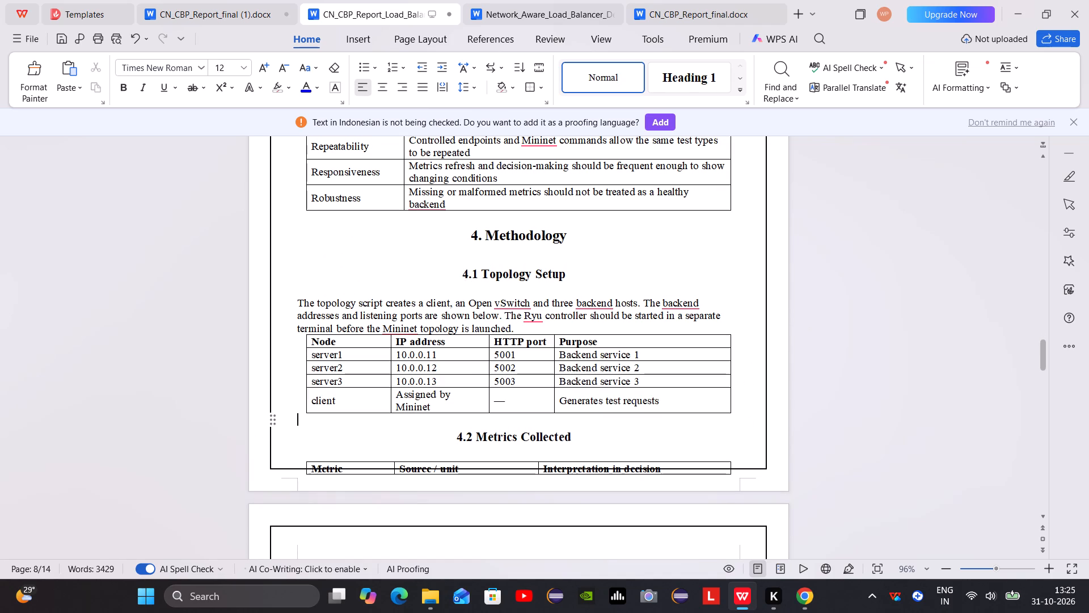
{"action": "key", "text": "Return"}
{"action": "key", "text": "Return"}
{"action": "key", "text": "Return"}
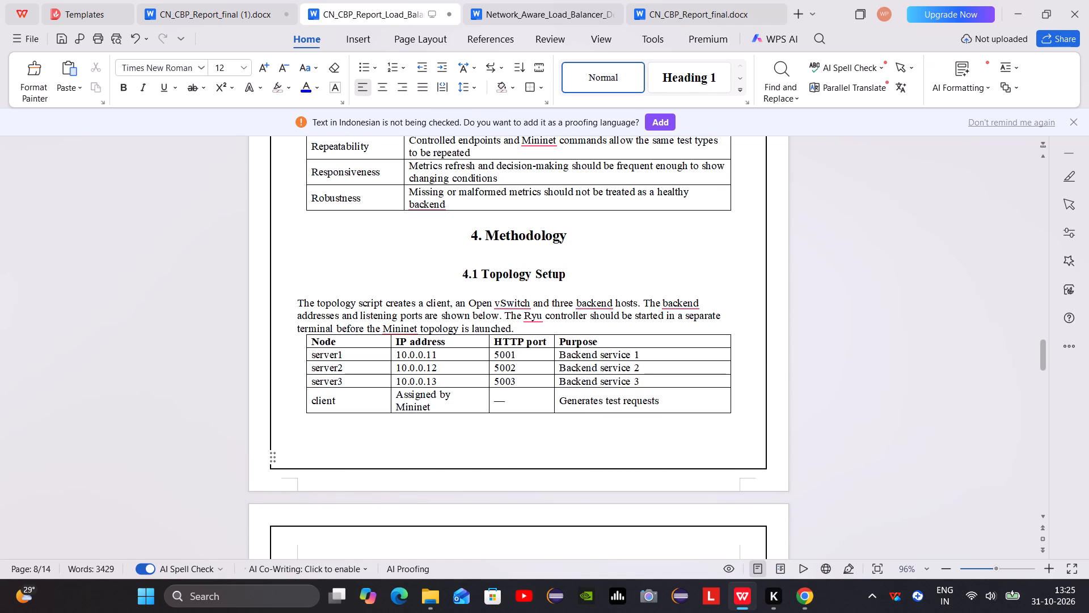
Set the font size of the whole 4.2 Metrics Collected table, header row included, to 12.
{"action": "scroll", "coordinate": [557, 435], "scroll_direction": "down", "scroll_amount": 4}
{"action": "scroll", "coordinate": [558, 435], "scroll_direction": "up", "scroll_amount": 1}
{"action": "scroll", "coordinate": [531, 445], "scroll_direction": "down", "scroll_amount": 4}
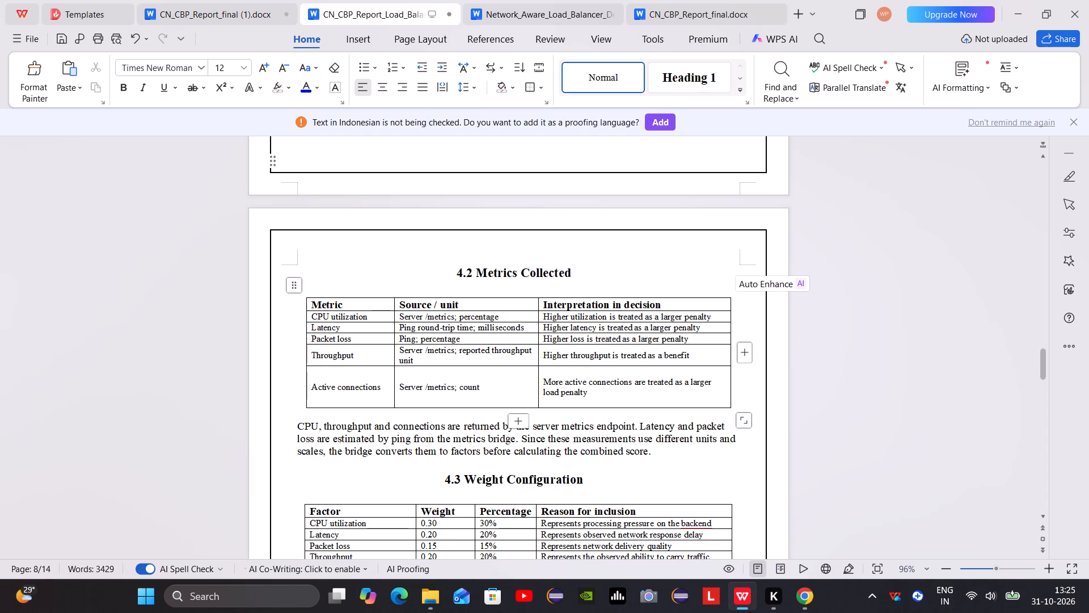
{"action": "left_click_drag", "start_coordinate": [315, 302], "coordinate": [609, 385]}
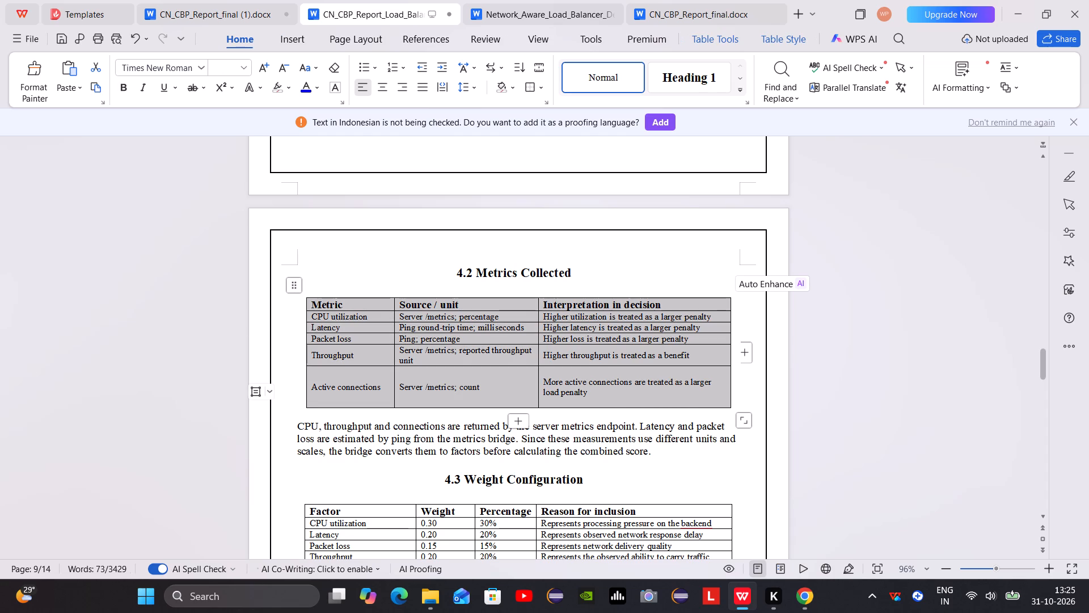
{"action": "left_click_drag", "start_coordinate": [609, 385], "coordinate": [610, 385]}
{"action": "left_click", "coordinate": [755, 337]}
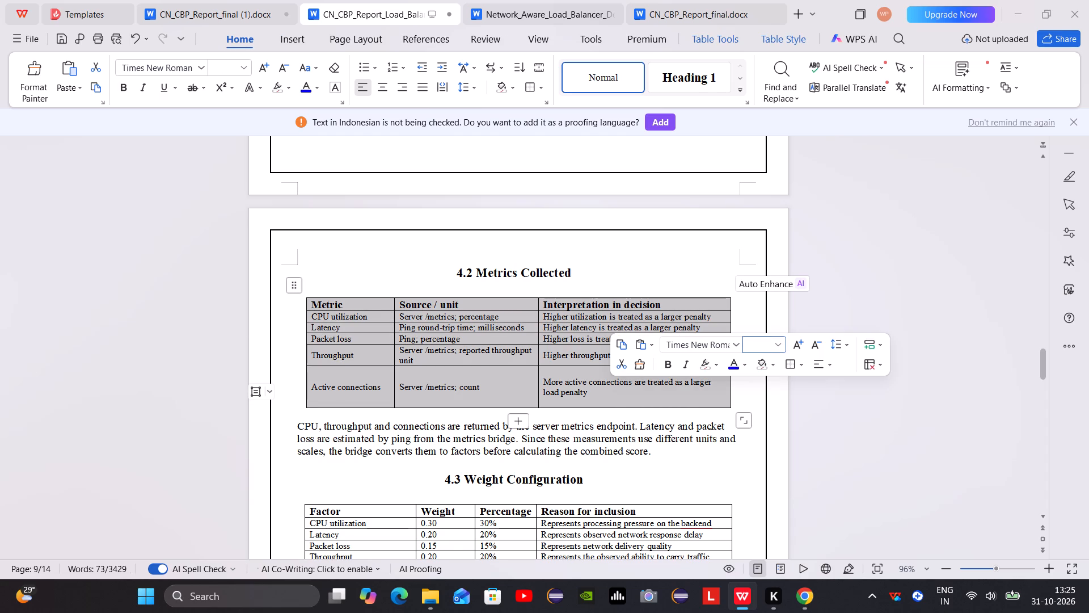
{"action": "type", "text": "12"}
{"action": "key", "text": "Return"}
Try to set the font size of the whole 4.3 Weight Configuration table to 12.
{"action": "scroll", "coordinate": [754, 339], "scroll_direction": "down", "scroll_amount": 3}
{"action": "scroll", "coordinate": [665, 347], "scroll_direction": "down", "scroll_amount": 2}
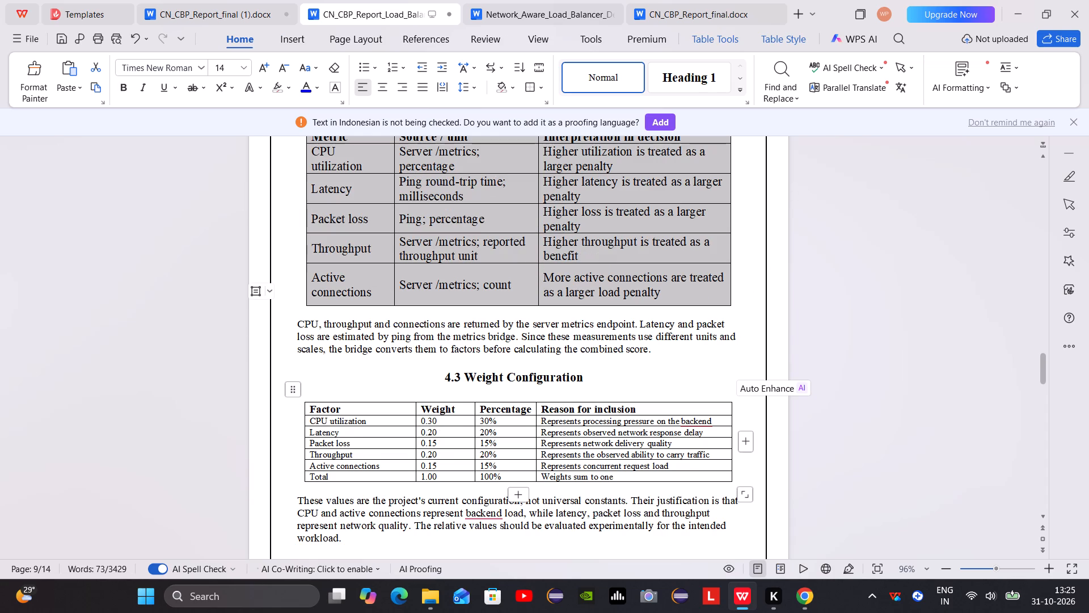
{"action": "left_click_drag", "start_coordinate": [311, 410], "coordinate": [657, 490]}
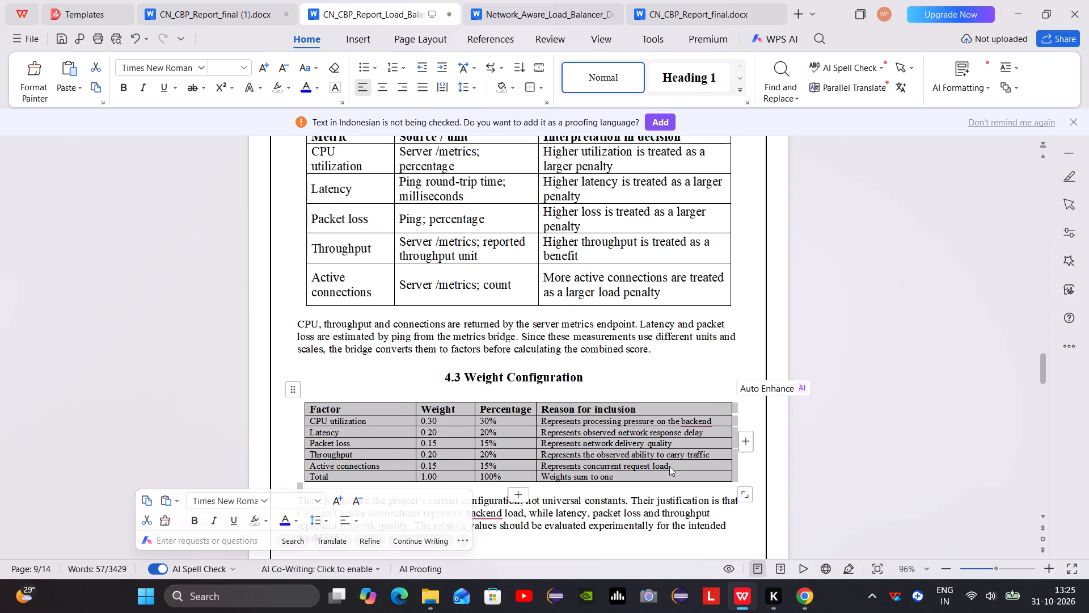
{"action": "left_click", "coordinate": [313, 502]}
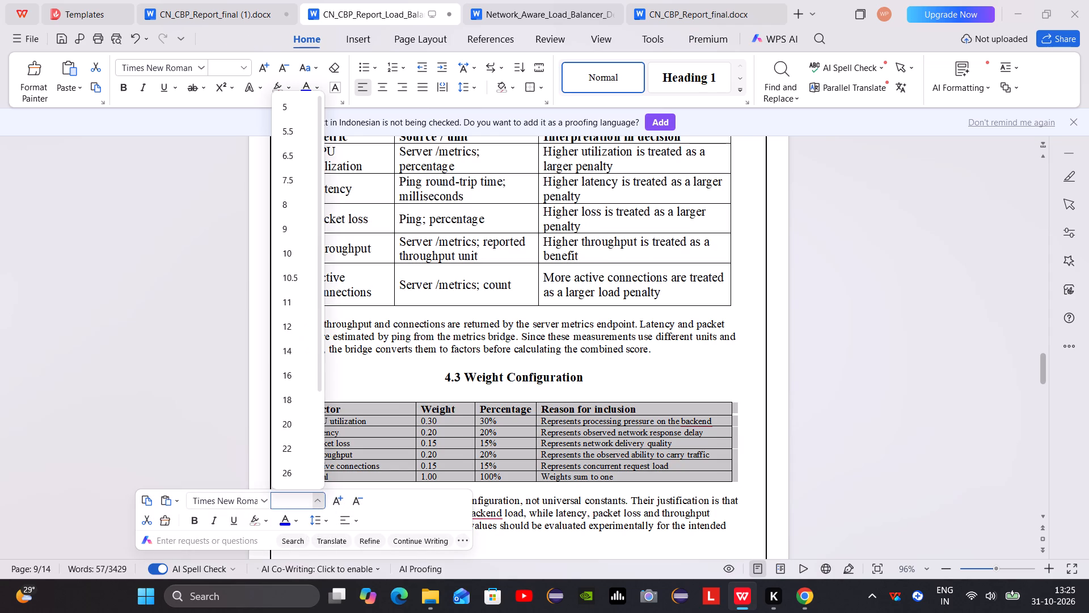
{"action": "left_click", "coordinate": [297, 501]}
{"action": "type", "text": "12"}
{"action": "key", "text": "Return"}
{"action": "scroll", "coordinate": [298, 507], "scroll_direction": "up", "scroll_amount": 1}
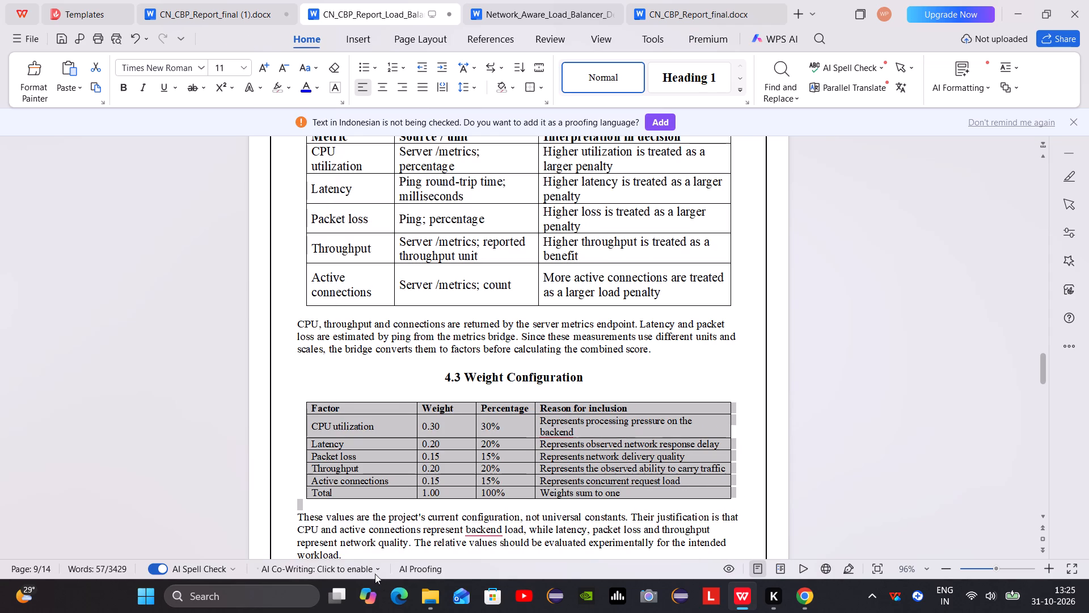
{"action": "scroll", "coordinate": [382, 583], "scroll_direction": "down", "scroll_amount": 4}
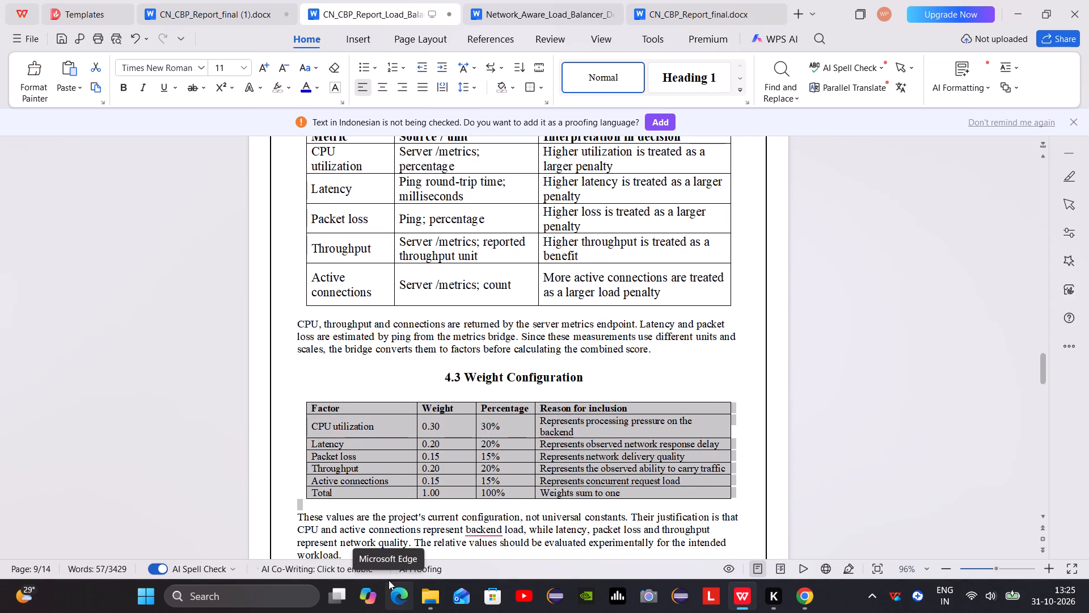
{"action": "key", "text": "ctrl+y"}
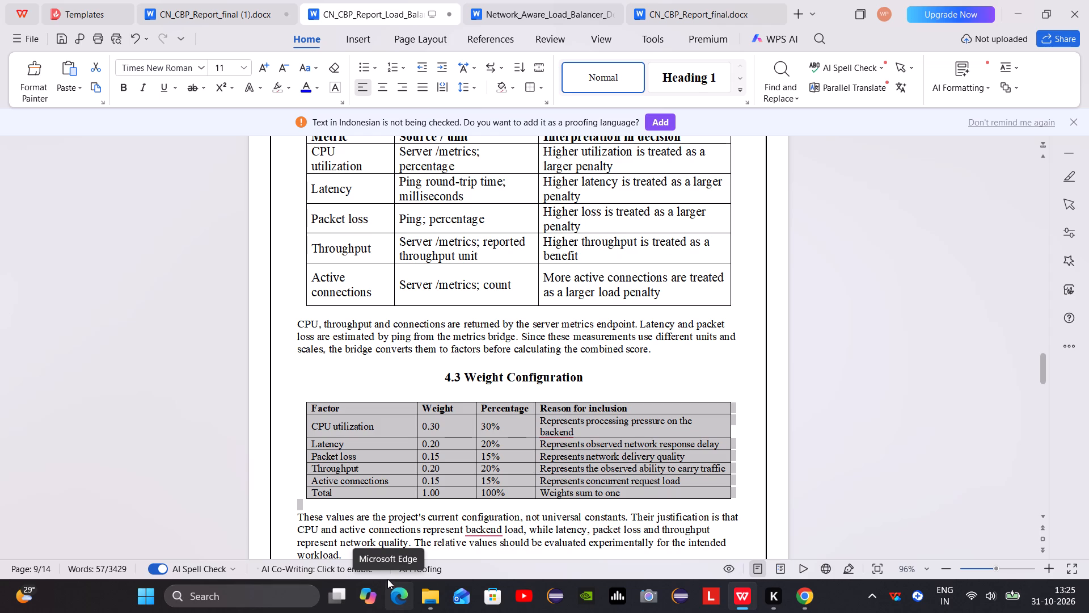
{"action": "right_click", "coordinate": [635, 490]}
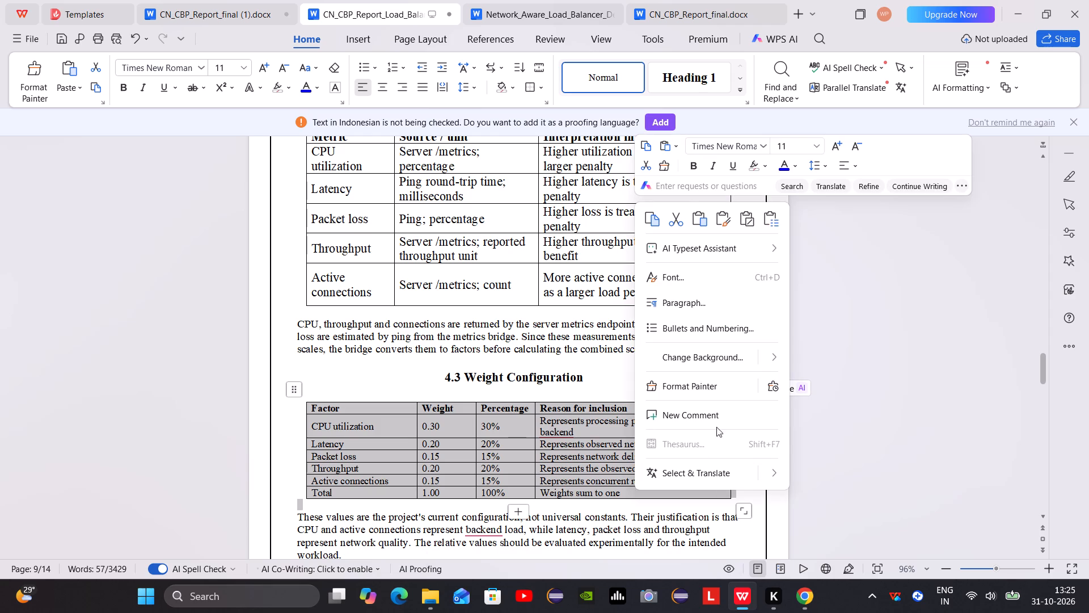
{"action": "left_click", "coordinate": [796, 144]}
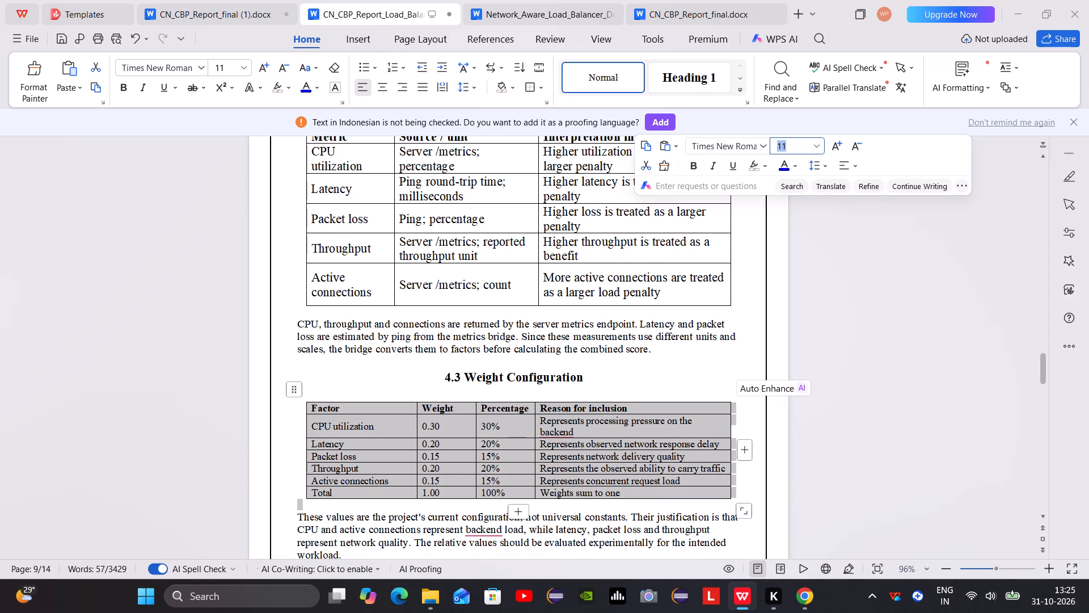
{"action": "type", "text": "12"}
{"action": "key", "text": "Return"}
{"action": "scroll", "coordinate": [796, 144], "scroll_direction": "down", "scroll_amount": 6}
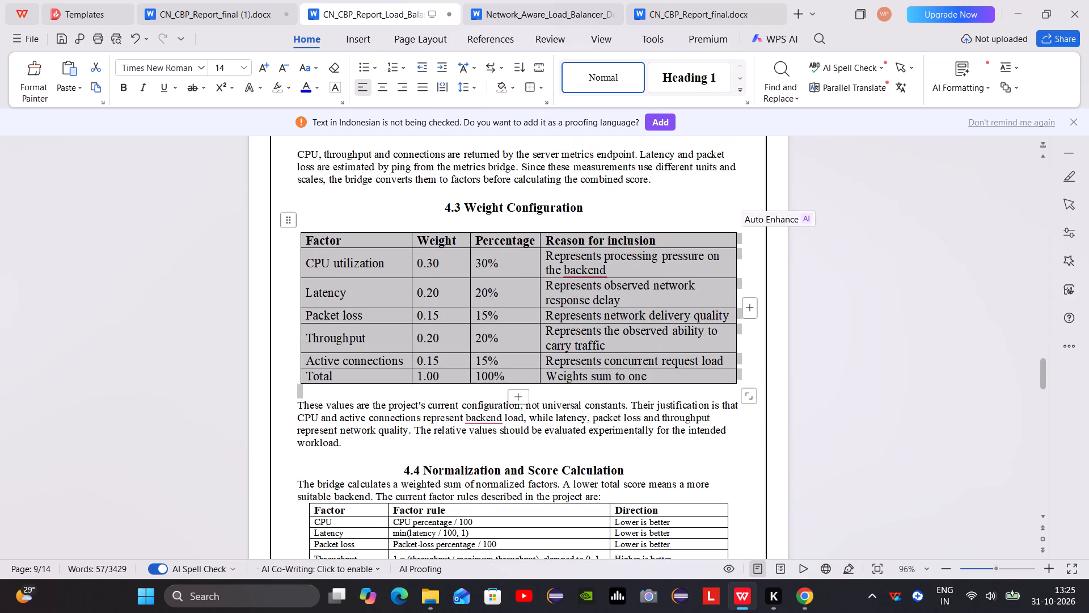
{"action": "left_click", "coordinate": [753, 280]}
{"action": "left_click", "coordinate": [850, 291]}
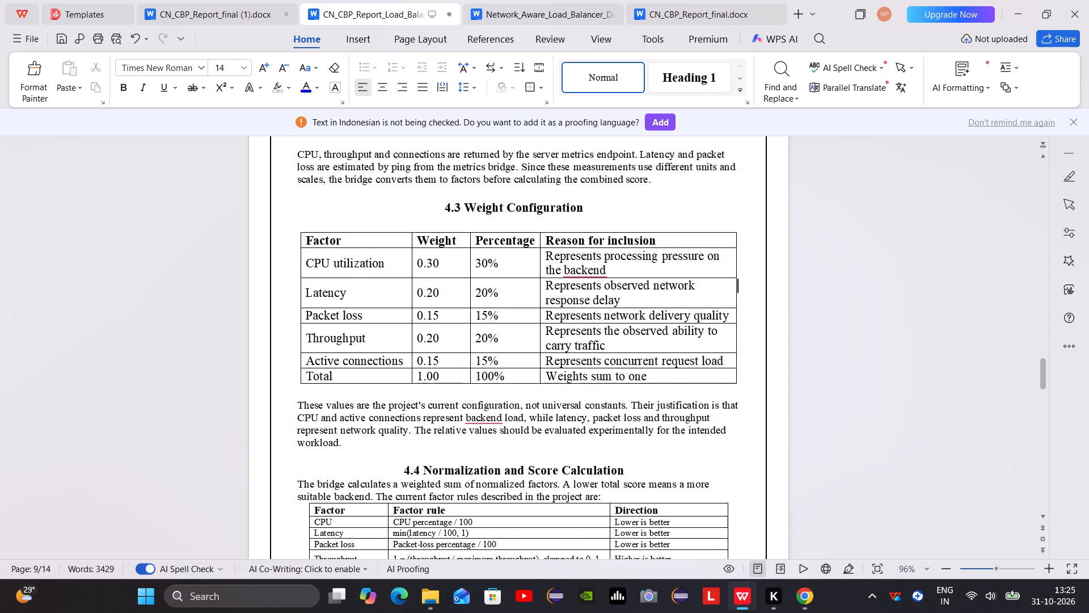
Set the font size of the whole 4.3 Weight Configuration table, header row included, to 12.
{"action": "scroll", "coordinate": [712, 299], "scroll_direction": "down", "scroll_amount": 1}
{"action": "left_click_drag", "start_coordinate": [298, 368], "coordinate": [305, 375]}
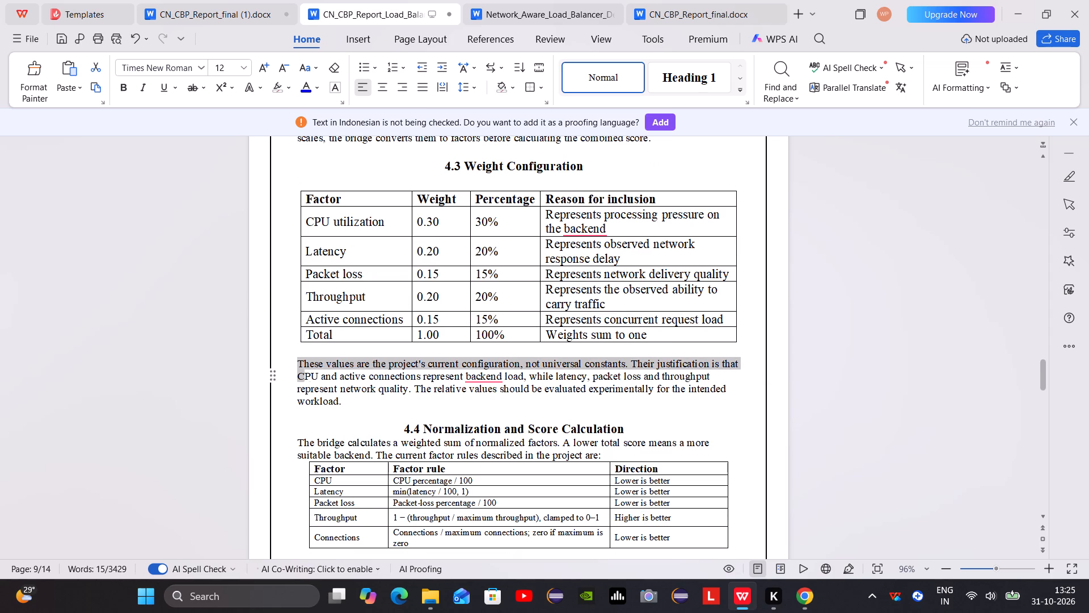
{"action": "left_click_drag", "start_coordinate": [305, 375], "coordinate": [330, 405]}
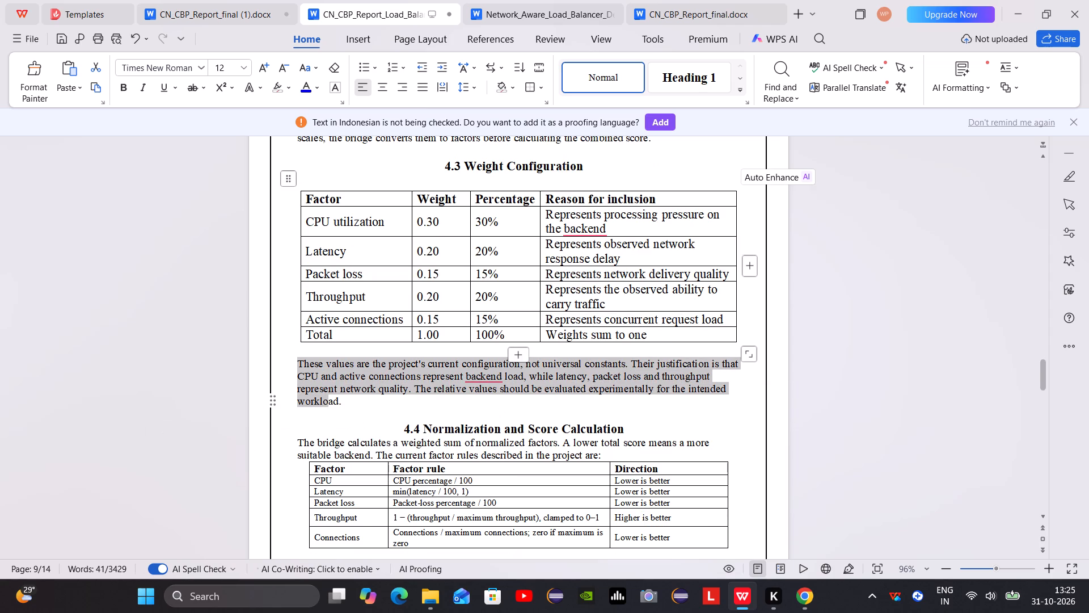
{"action": "left_click_drag", "start_coordinate": [346, 286], "coordinate": [364, 300]}
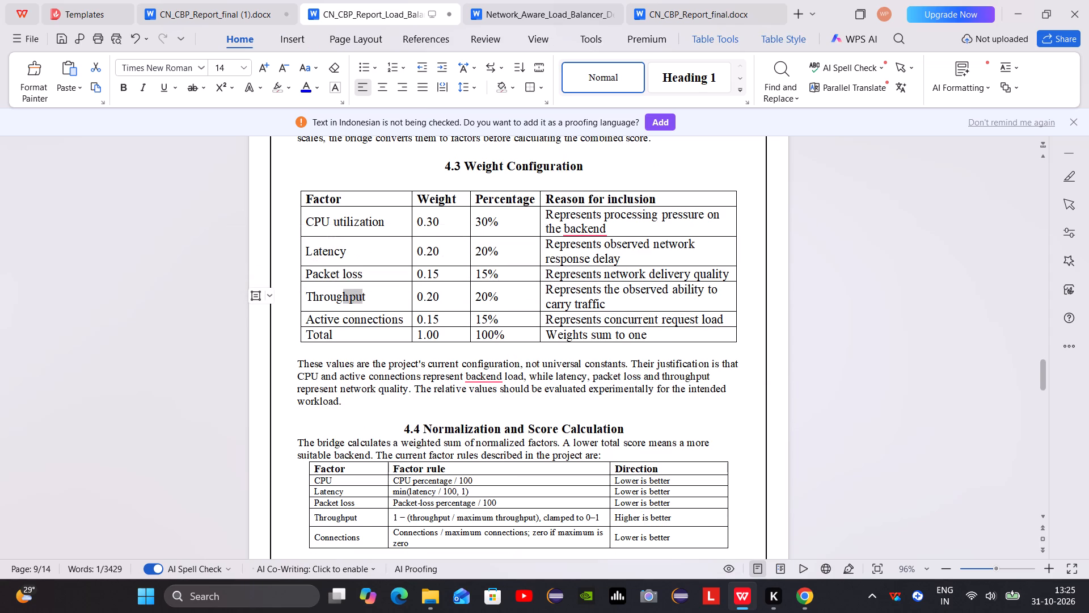
{"action": "left_click_drag", "start_coordinate": [674, 340], "coordinate": [335, 233]}
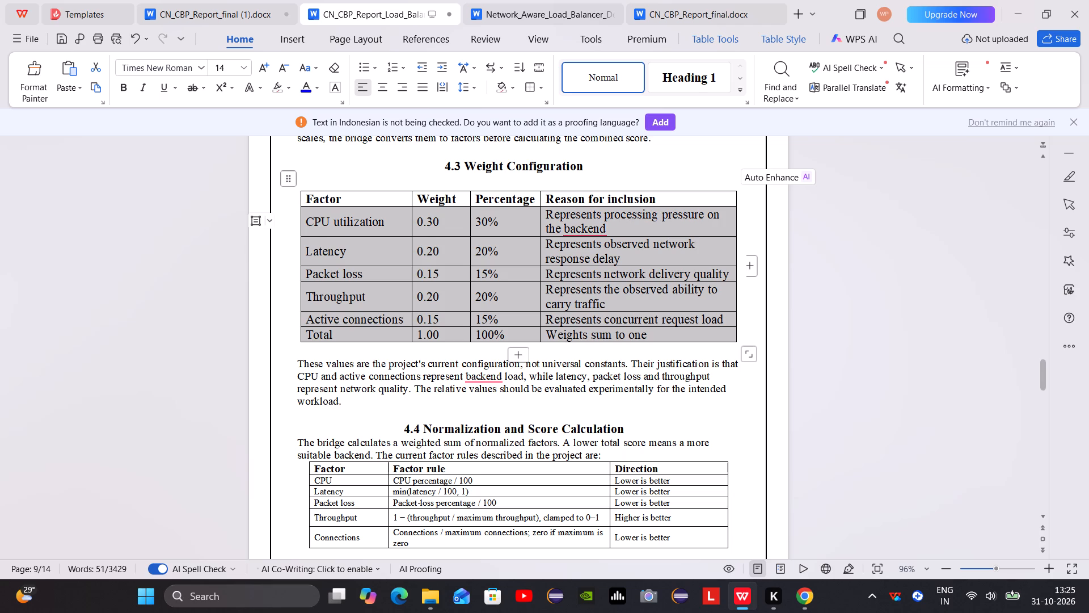
{"action": "left_click_drag", "start_coordinate": [335, 233], "coordinate": [335, 204]}
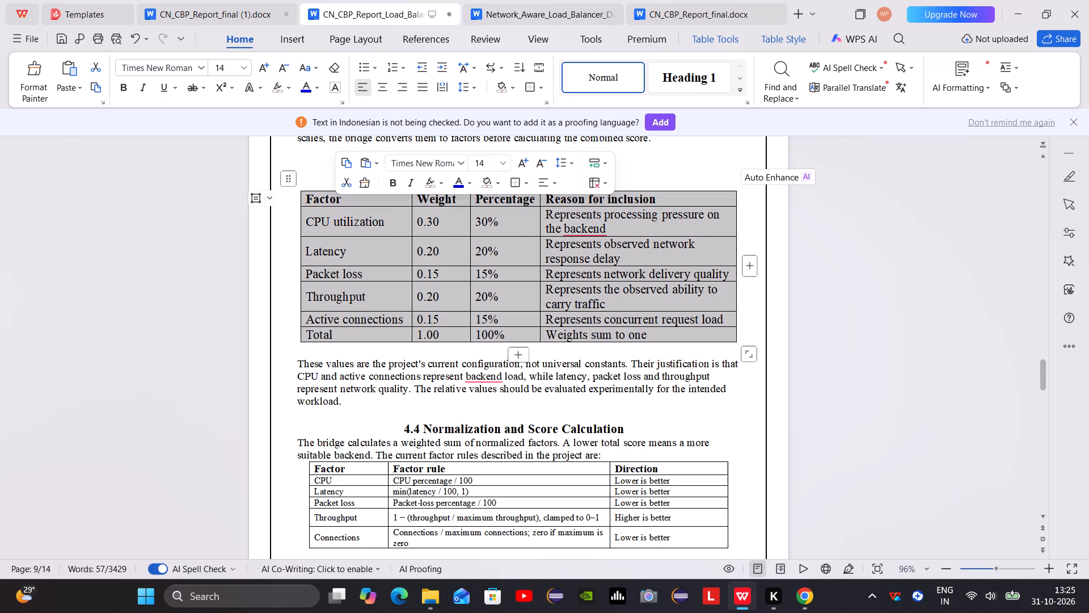
{"action": "left_click", "coordinate": [497, 163]}
{"action": "key", "text": "BackSpace"}
{"action": "key", "text": "2"}
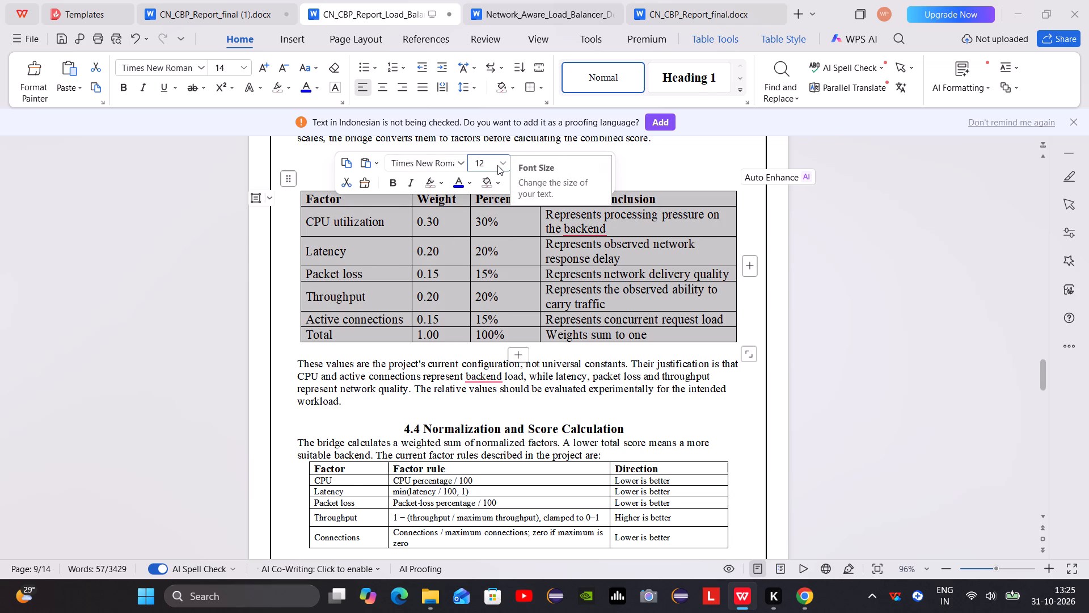
{"action": "key", "text": "Return"}
Set the font size of the whole factor rule table under 4.4 Normalization and Score Calculation to 12.
{"action": "scroll", "coordinate": [493, 175], "scroll_direction": "down", "scroll_amount": 1}
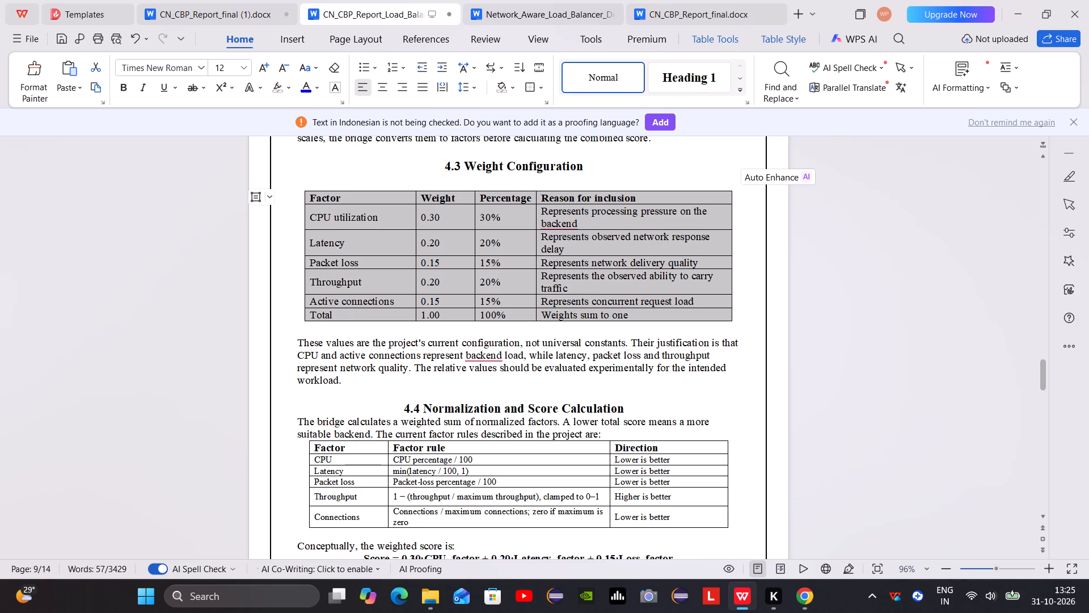
{"action": "left_click_drag", "start_coordinate": [315, 447], "coordinate": [461, 513]}
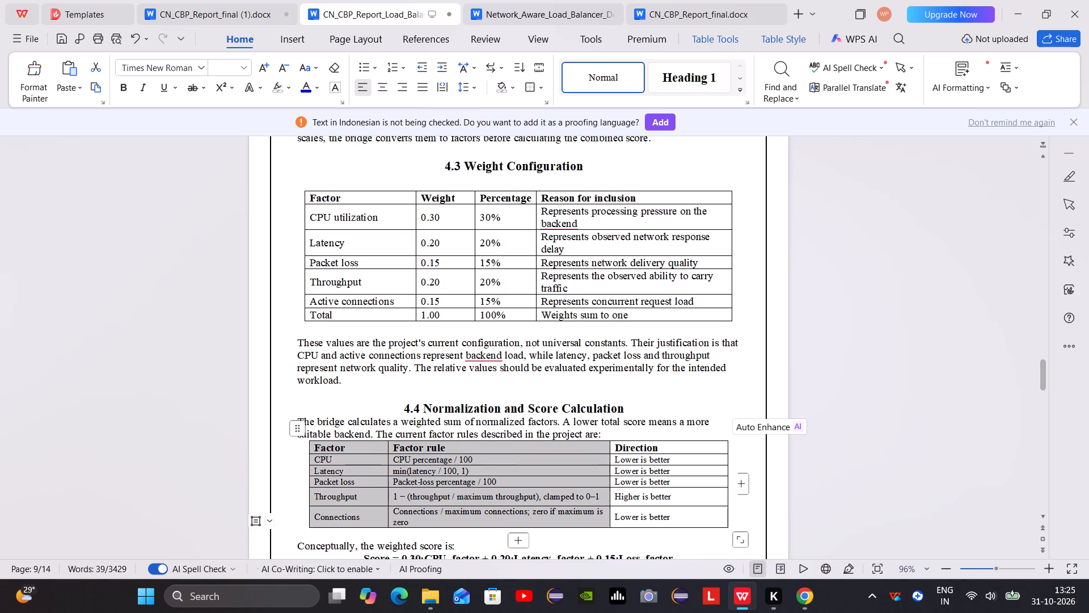
{"action": "left_click_drag", "start_coordinate": [461, 513], "coordinate": [630, 520]}
{"action": "left_click", "coordinate": [766, 484]}
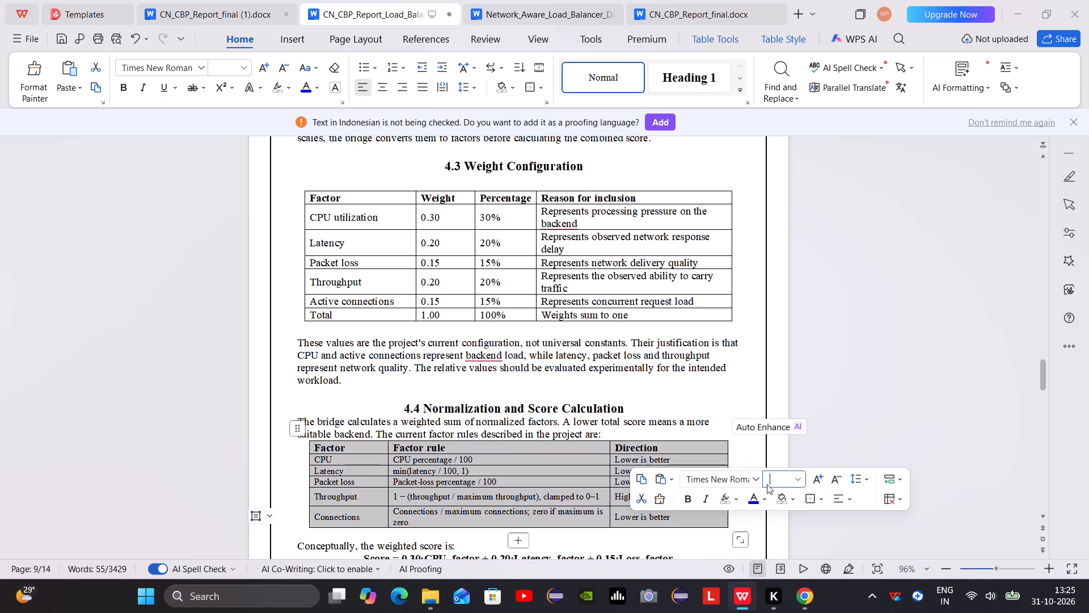
{"action": "type", "text": "12"}
{"action": "key", "text": "Return"}
Insert a blank line before "Conceptually, the weighted score is:" so the sentence moves to the following page with its formula.
{"action": "scroll", "coordinate": [886, 557], "scroll_direction": "down", "scroll_amount": 2}
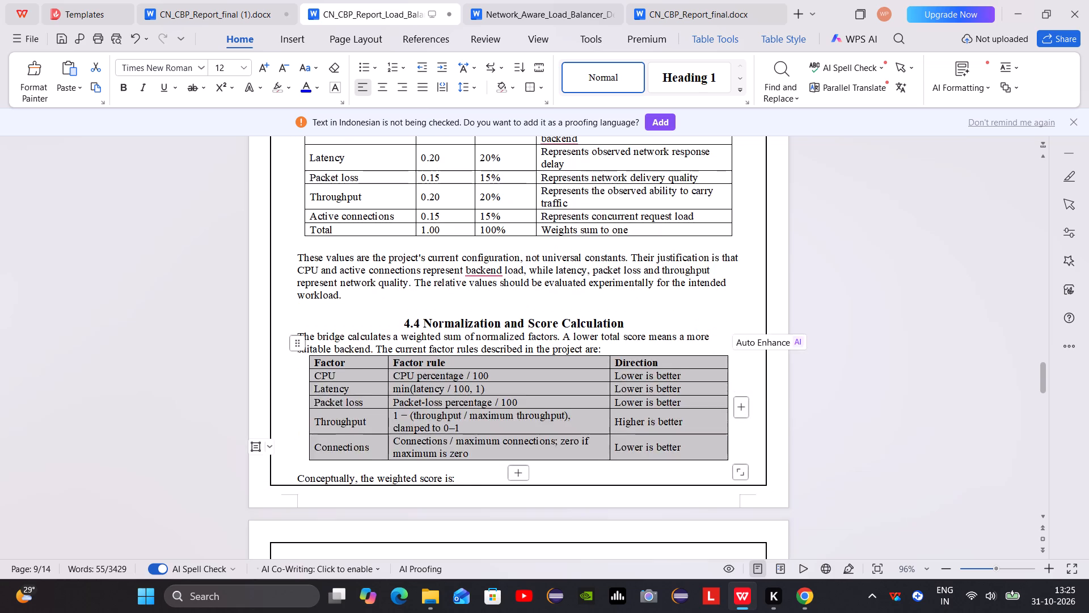
{"action": "scroll", "coordinate": [545, 508], "scroll_direction": "down", "scroll_amount": 4}
{"action": "scroll", "coordinate": [348, 459], "scroll_direction": "down", "scroll_amount": 1}
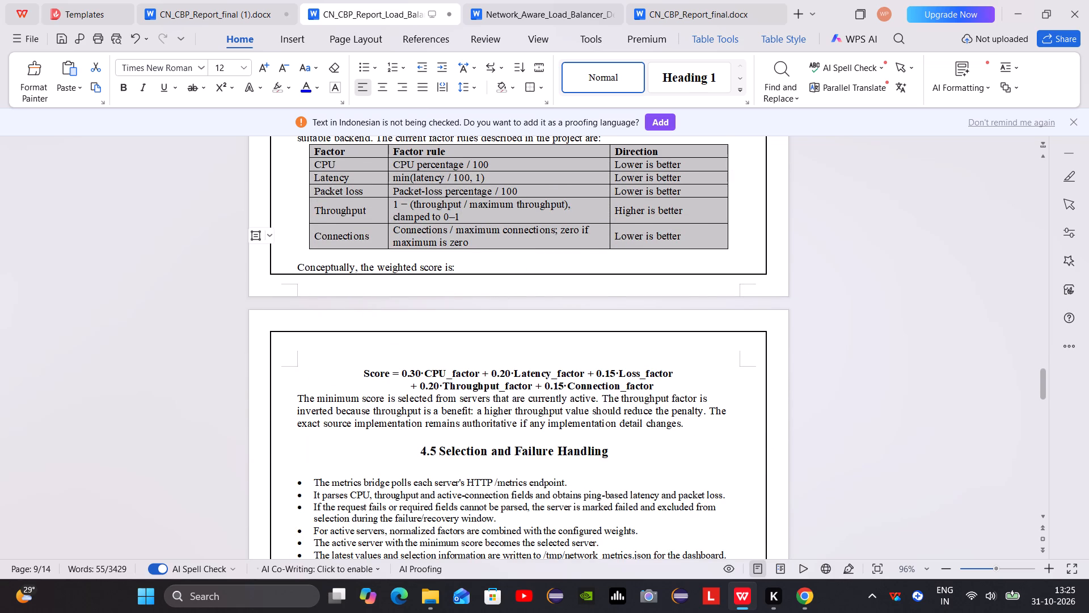
{"action": "left_click", "coordinate": [299, 259]}
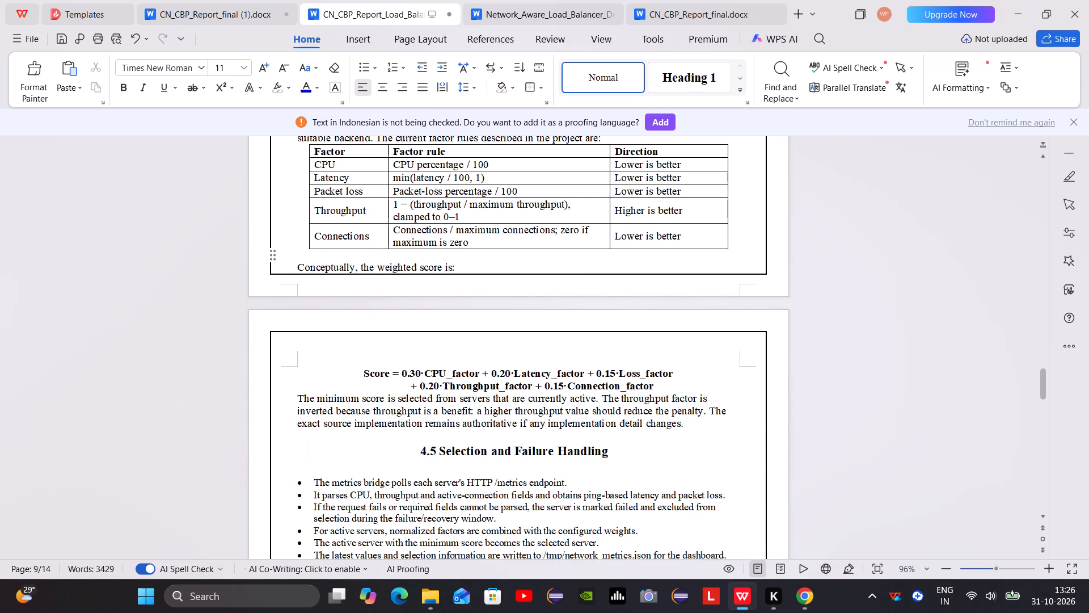
{"action": "left_click", "coordinate": [298, 263]}
{"action": "key", "text": "Return"}
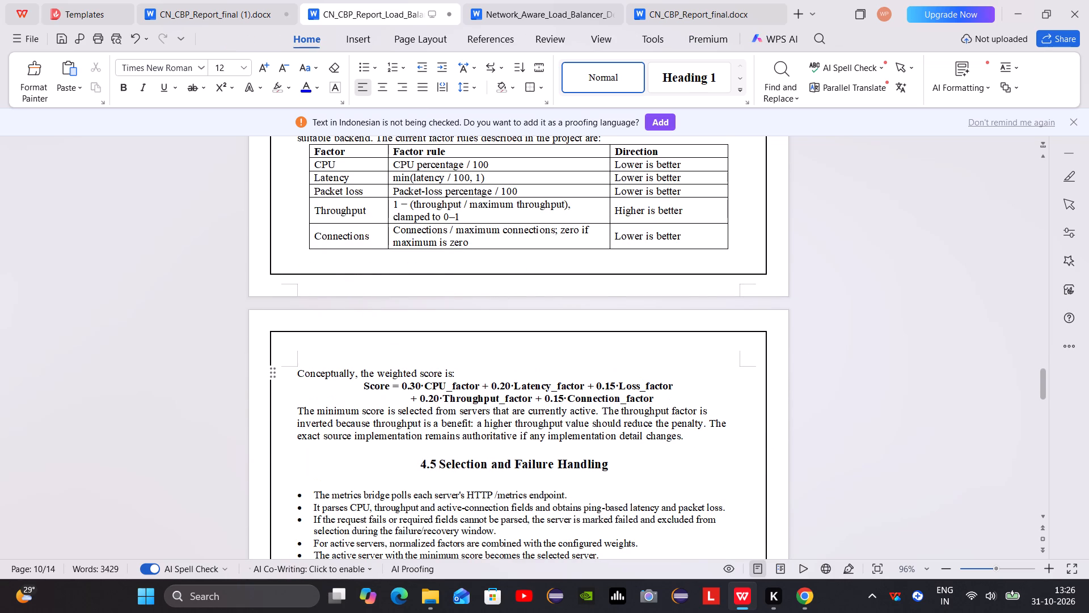
{"action": "key", "text": "BackSpace"}
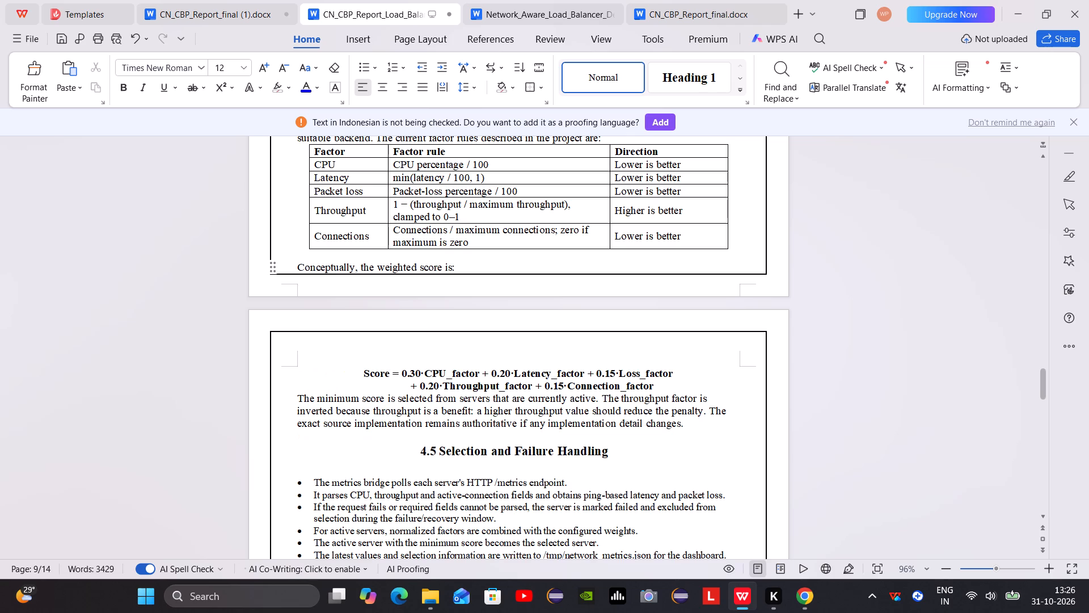
{"action": "key", "text": "ctrl+z"}
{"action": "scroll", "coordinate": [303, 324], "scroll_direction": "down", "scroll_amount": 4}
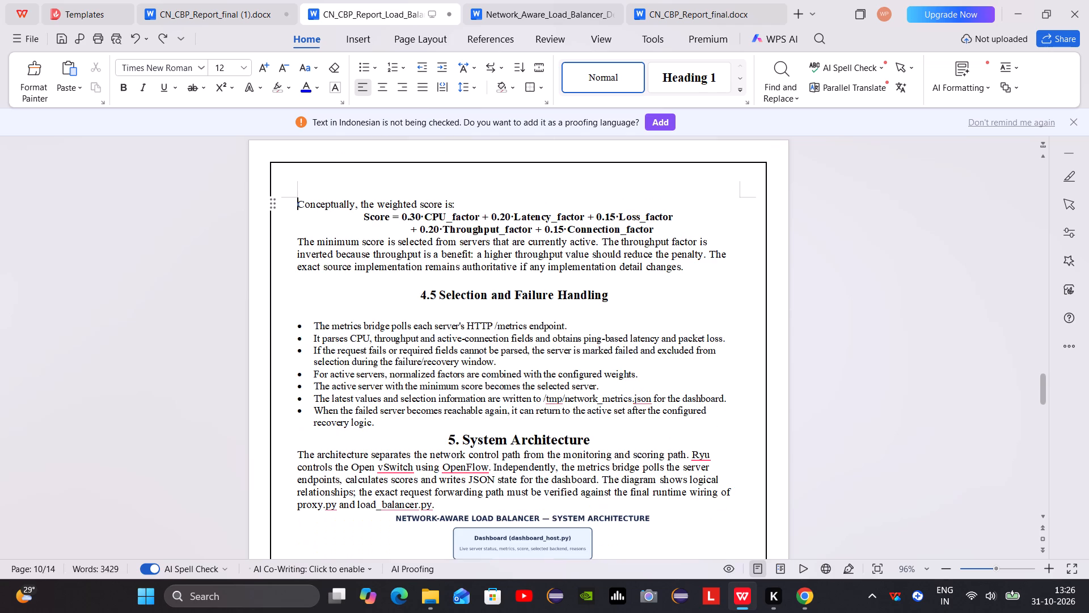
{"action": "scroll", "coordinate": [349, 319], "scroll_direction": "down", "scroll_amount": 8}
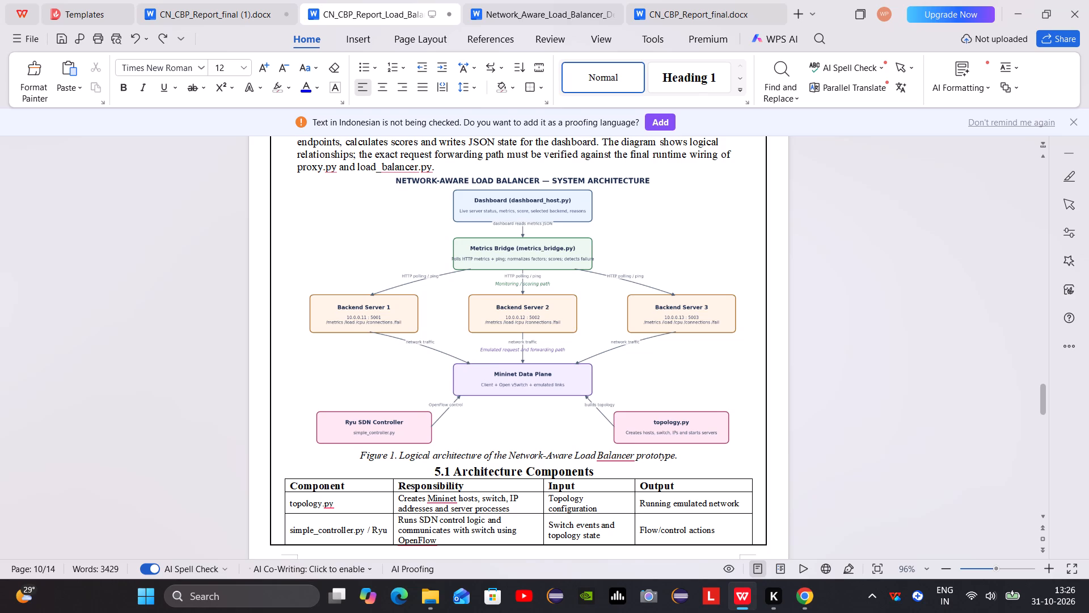
Insert five blank lines before the 5.1 Architecture Components heading so it starts on the following page with its table.
{"action": "scroll", "coordinate": [351, 337], "scroll_direction": "down", "scroll_amount": 2}
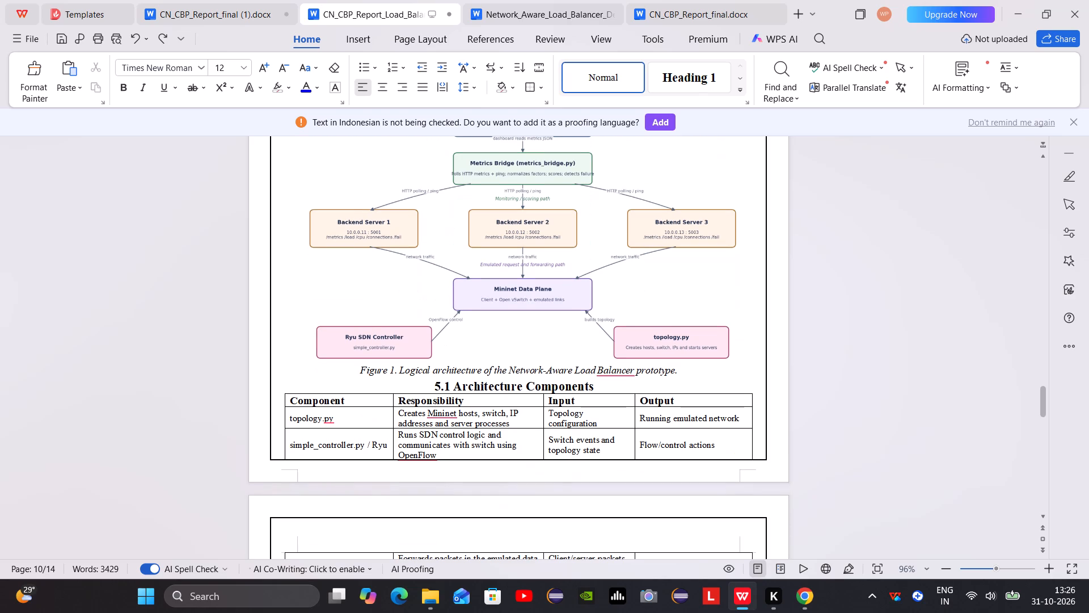
{"action": "left_click", "coordinate": [425, 387]}
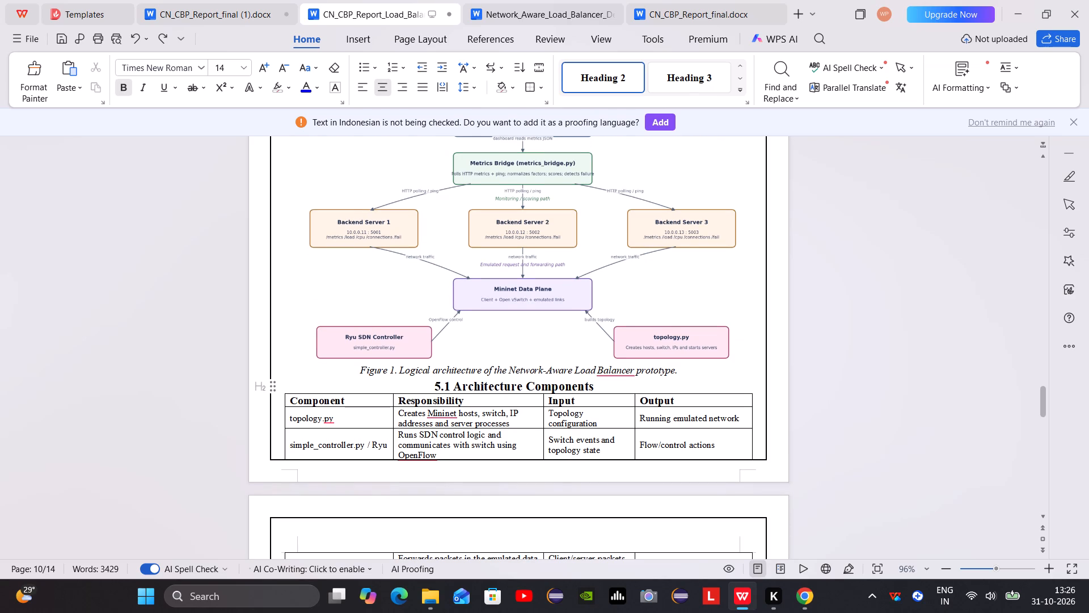
{"action": "key", "text": "Return"}
{"action": "key", "text": "Return"}
{"action": "key", "text": "Return"}
{"action": "key", "text": "Return"}
{"action": "key", "text": "Return"}
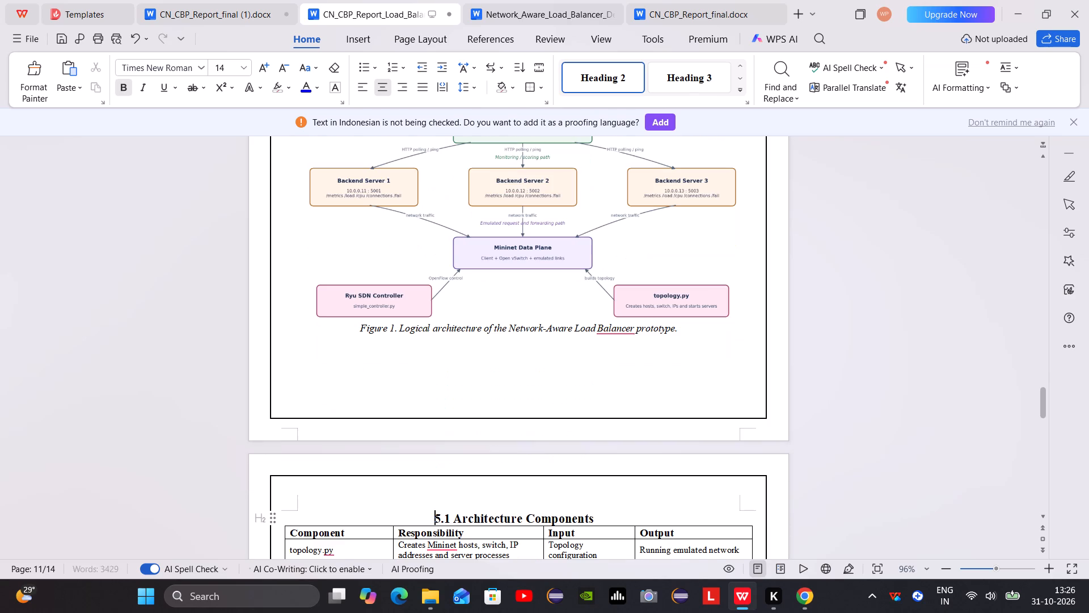
Set the font size of the whole 5.1 Architecture Components table, header row included, to 12.
{"action": "scroll", "coordinate": [424, 392], "scroll_direction": "down", "scroll_amount": 4}
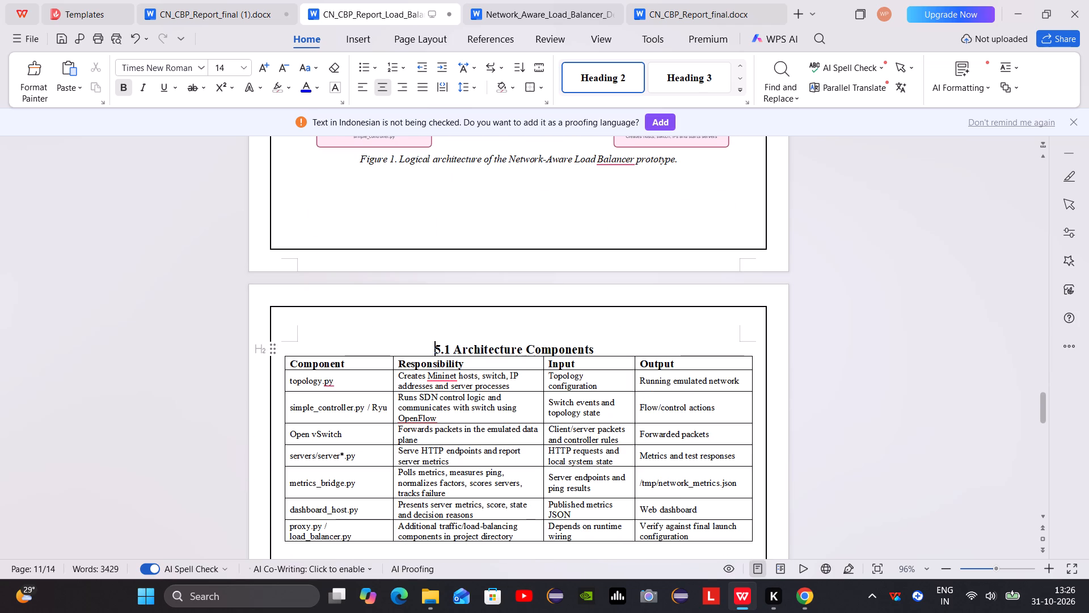
{"action": "left_click_drag", "start_coordinate": [290, 363], "coordinate": [722, 492]}
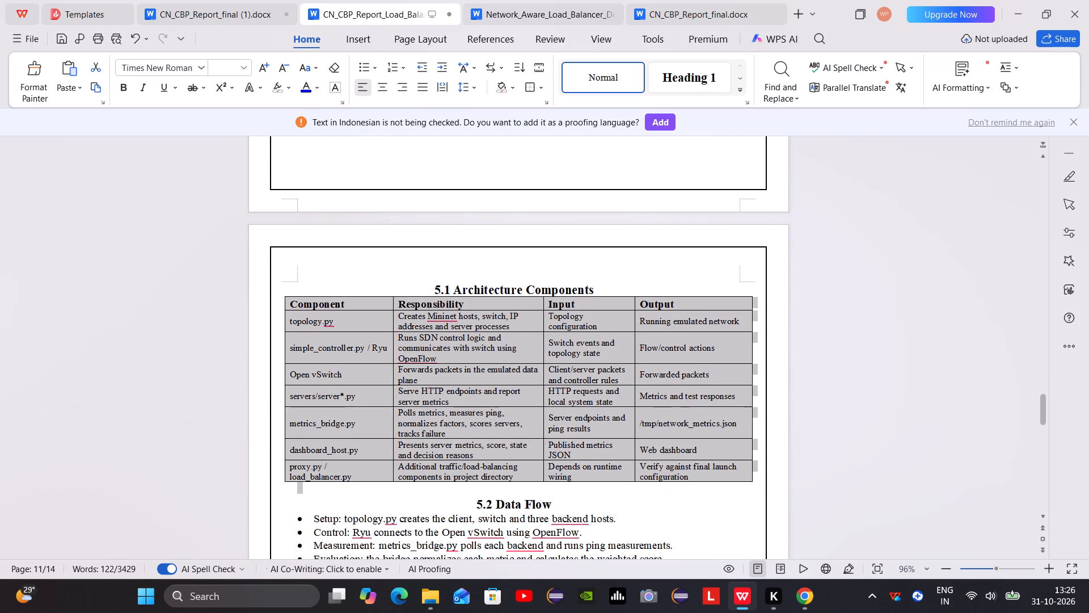
{"action": "left_click_drag", "start_coordinate": [722, 492], "coordinate": [733, 469]}
{"action": "left_click", "coordinate": [280, 494]}
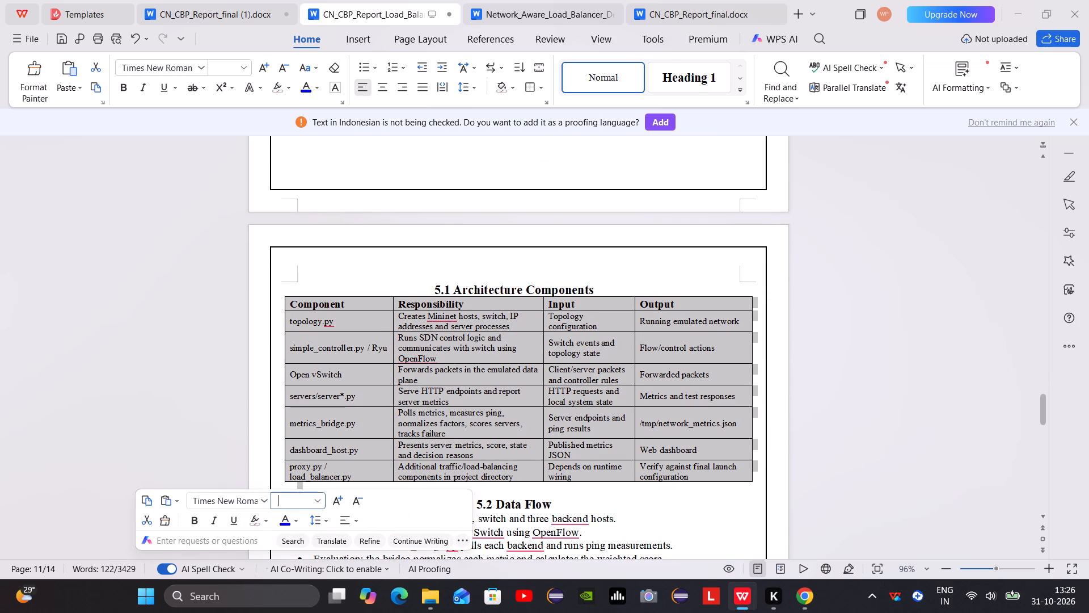
{"action": "type", "text": "12"}
{"action": "key", "text": "Return"}
{"action": "scroll", "coordinate": [281, 494], "scroll_direction": "down", "scroll_amount": 9}
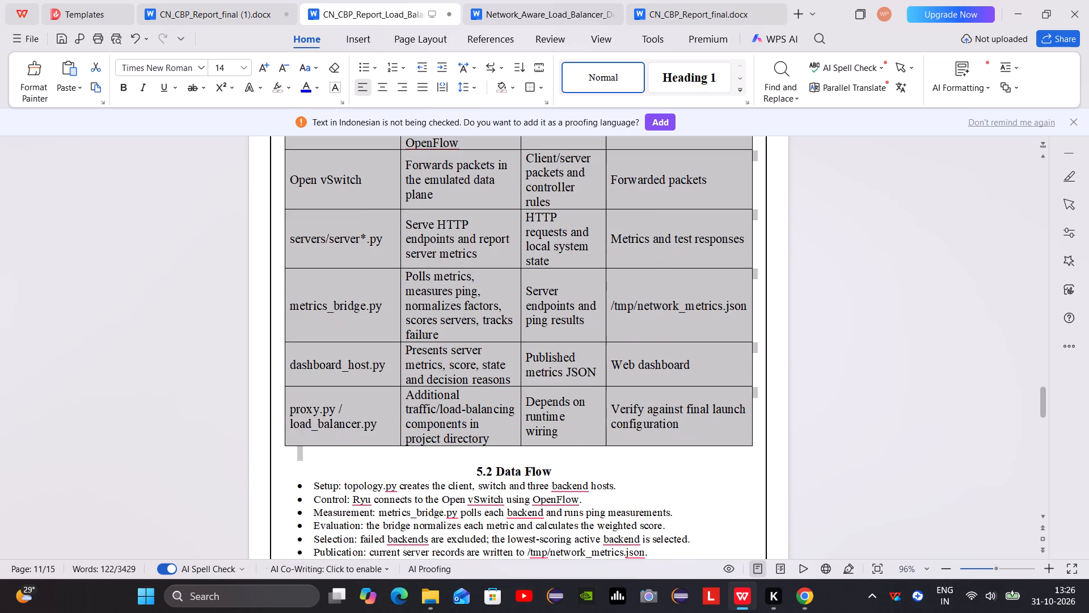
{"action": "scroll", "coordinate": [107, 471], "scroll_direction": "down", "scroll_amount": 1}
{"action": "right_click", "coordinate": [588, 370]}
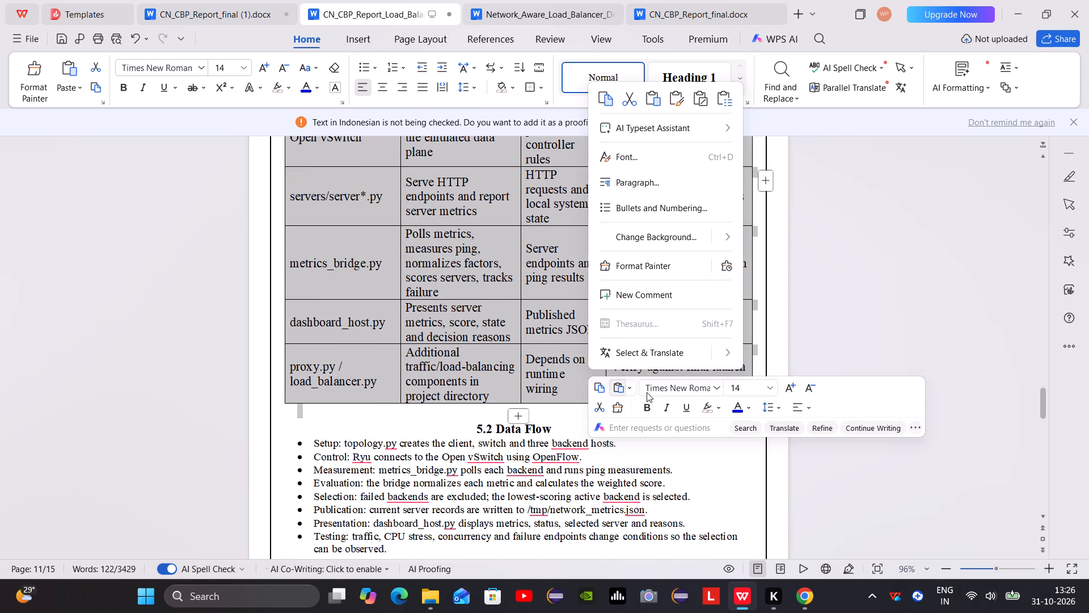
{"action": "left_click", "coordinate": [738, 393]}
{"action": "type", "text": "12"}
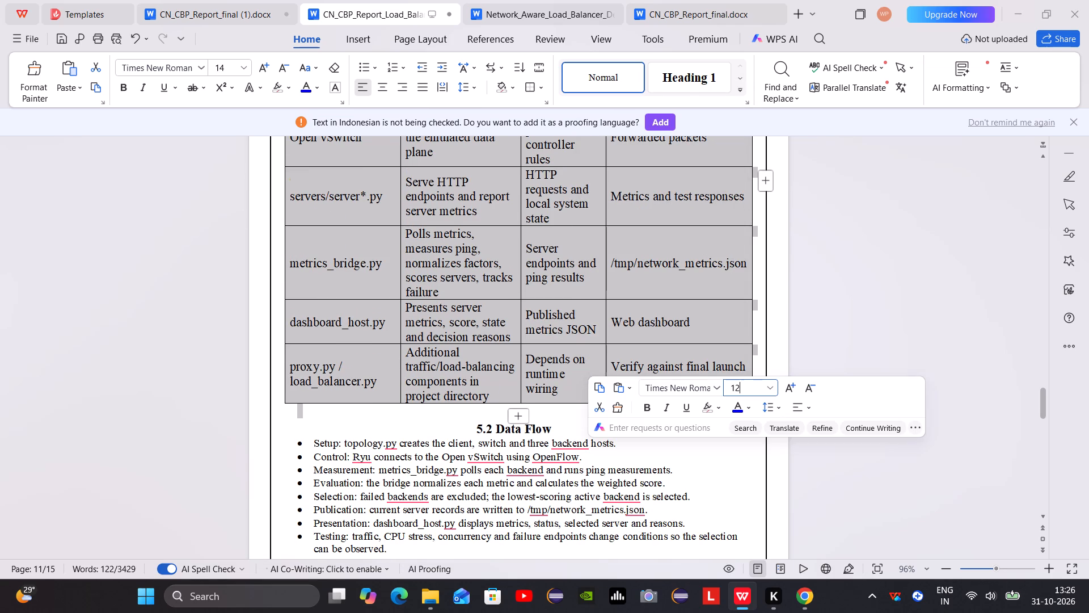
{"action": "key", "text": "Return"}
{"action": "scroll", "coordinate": [740, 393], "scroll_direction": "up", "scroll_amount": 4}
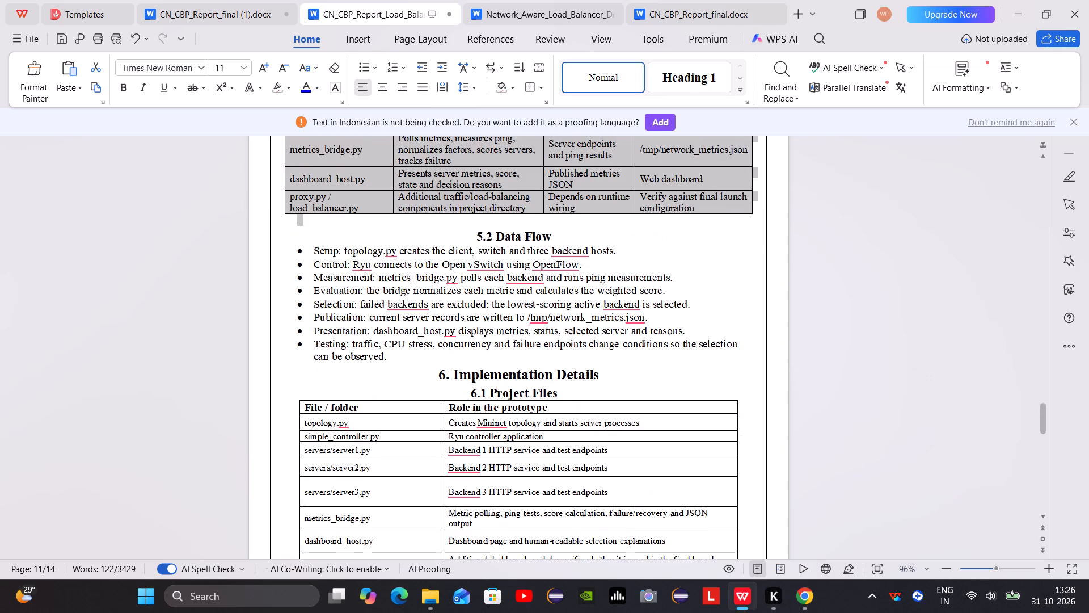
{"action": "scroll", "coordinate": [619, 363], "scroll_direction": "up", "scroll_amount": 3}
Set the font size of the whole 6.1 Project Files table, through the FINAL_DEMO_GUIDE.txt row, to 12.
{"action": "scroll", "coordinate": [288, 459], "scroll_direction": "down", "scroll_amount": 2}
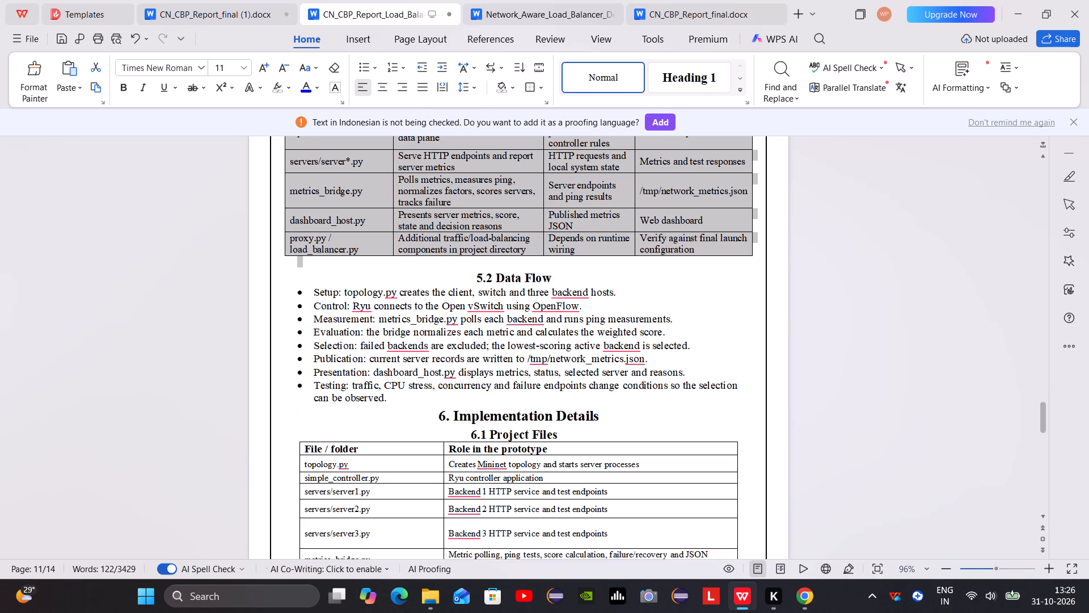
{"action": "left_click_drag", "start_coordinate": [307, 454], "coordinate": [826, 562]}
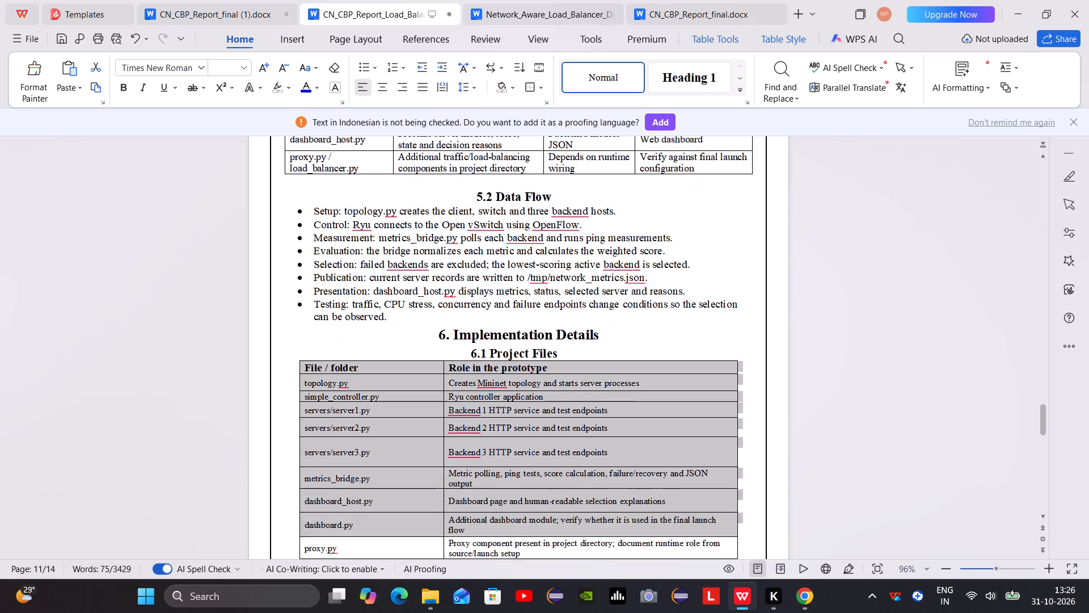
{"action": "left_click_drag", "start_coordinate": [826, 562], "coordinate": [741, 486]}
{"action": "left_click", "coordinate": [877, 448]}
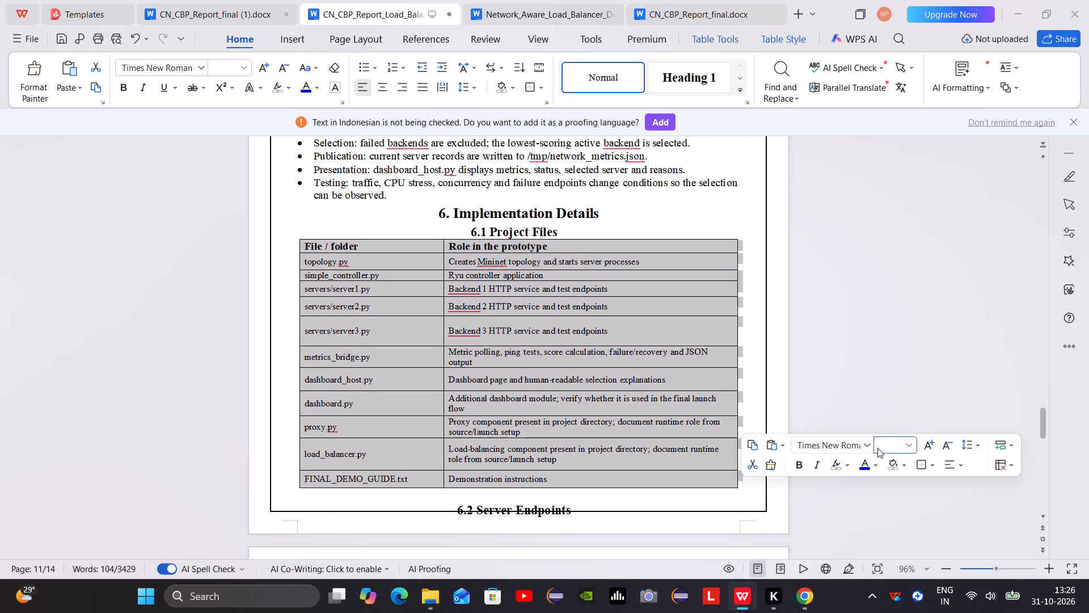
{"action": "type", "text": "12"}
{"action": "key", "text": "Return"}
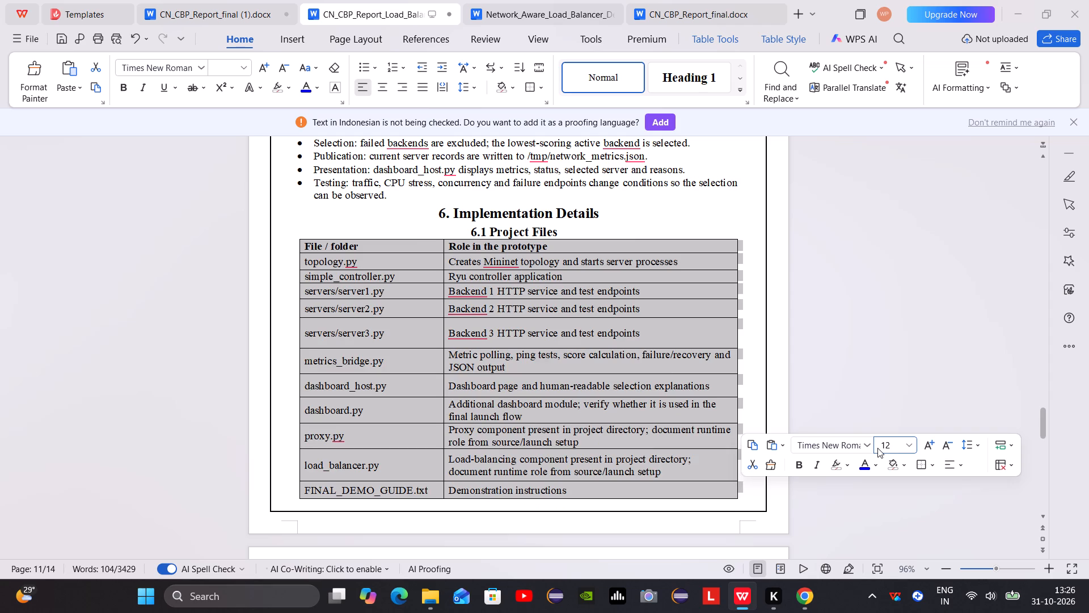
{"action": "scroll", "coordinate": [876, 449], "scroll_direction": "down", "scroll_amount": 9}
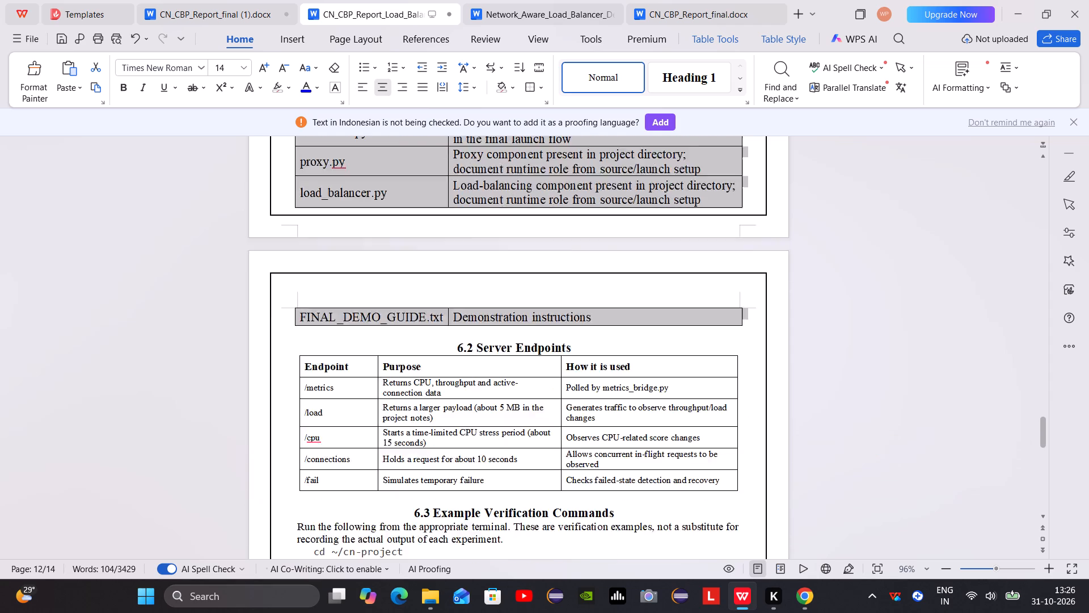
{"action": "scroll", "coordinate": [573, 338], "scroll_direction": "up", "scroll_amount": 2}
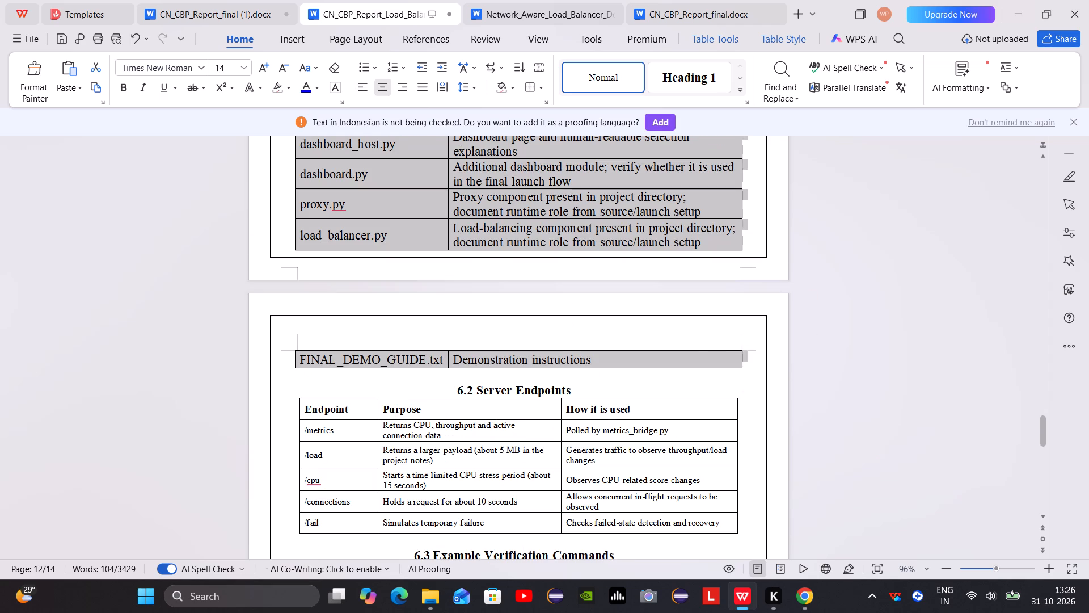
{"action": "scroll", "coordinate": [573, 336], "scroll_direction": "up", "scroll_amount": 2}
{"action": "right_click", "coordinate": [585, 303]}
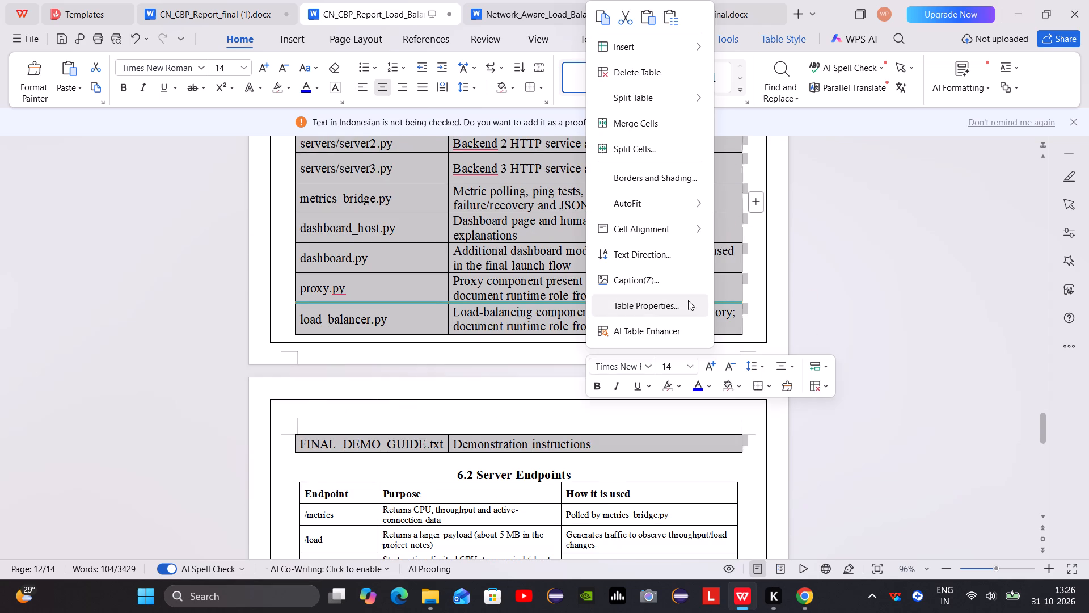
{"action": "left_click", "coordinate": [685, 363]}
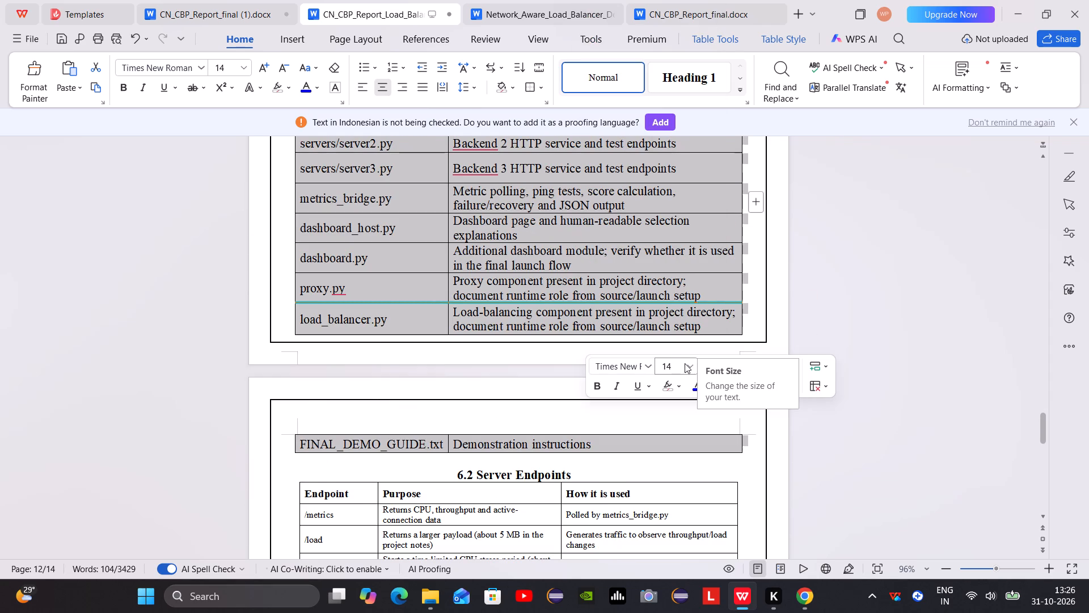
{"action": "left_click", "coordinate": [685, 364]}
{"action": "key", "text": "BackSpace"}
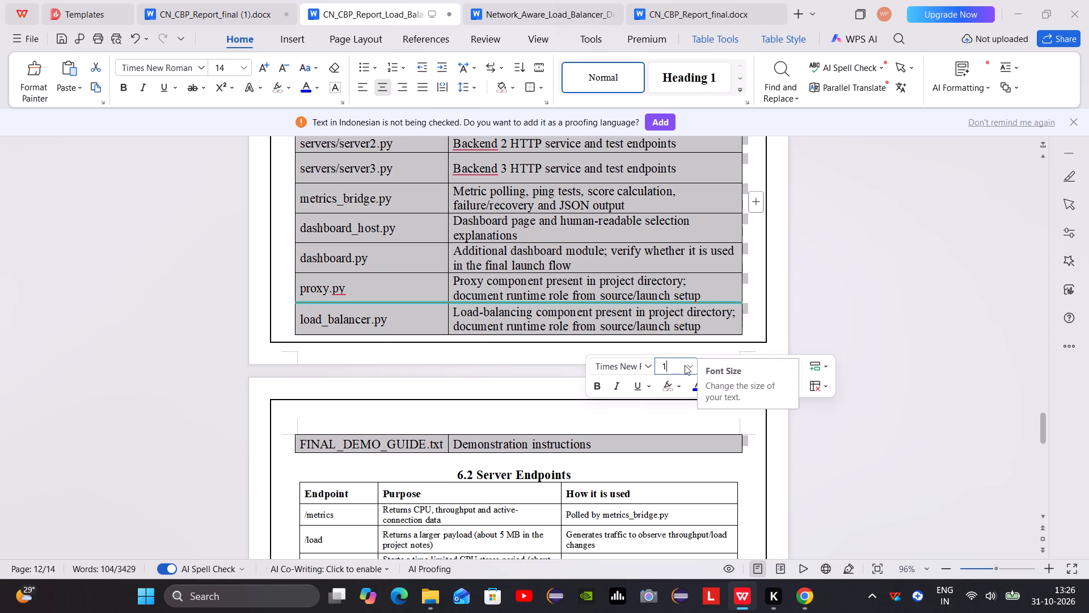
{"action": "key", "text": "2"}
{"action": "key", "text": "Return"}
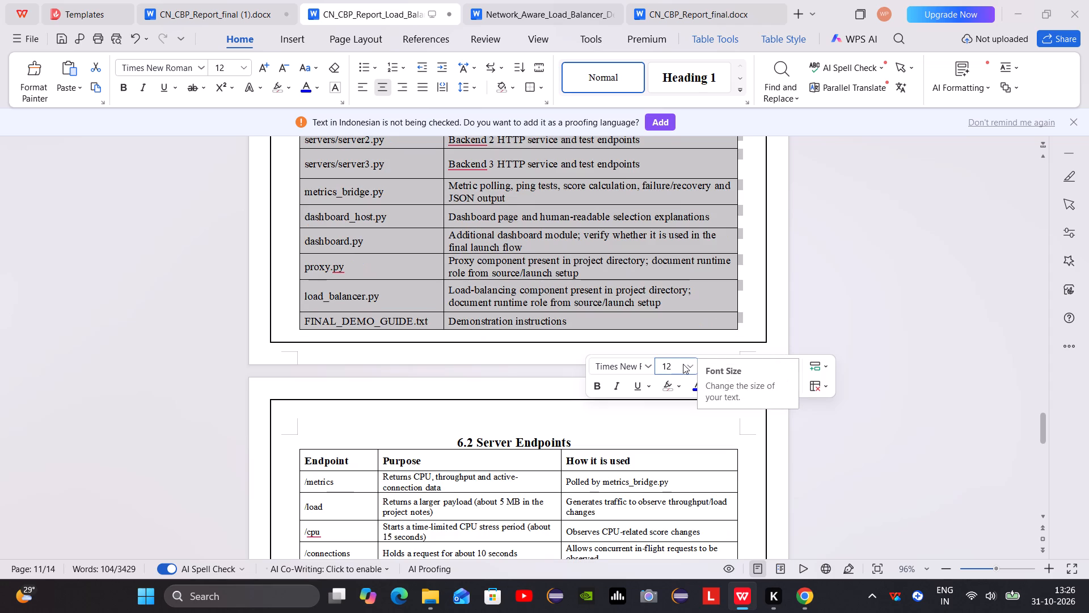
{"action": "left_click", "coordinate": [407, 345]}
Set the font size of the whole 4.2 Metrics Collected table, header row included, to 12.
{"action": "scroll", "coordinate": [410, 367], "scroll_direction": "up", "scroll_amount": 4}
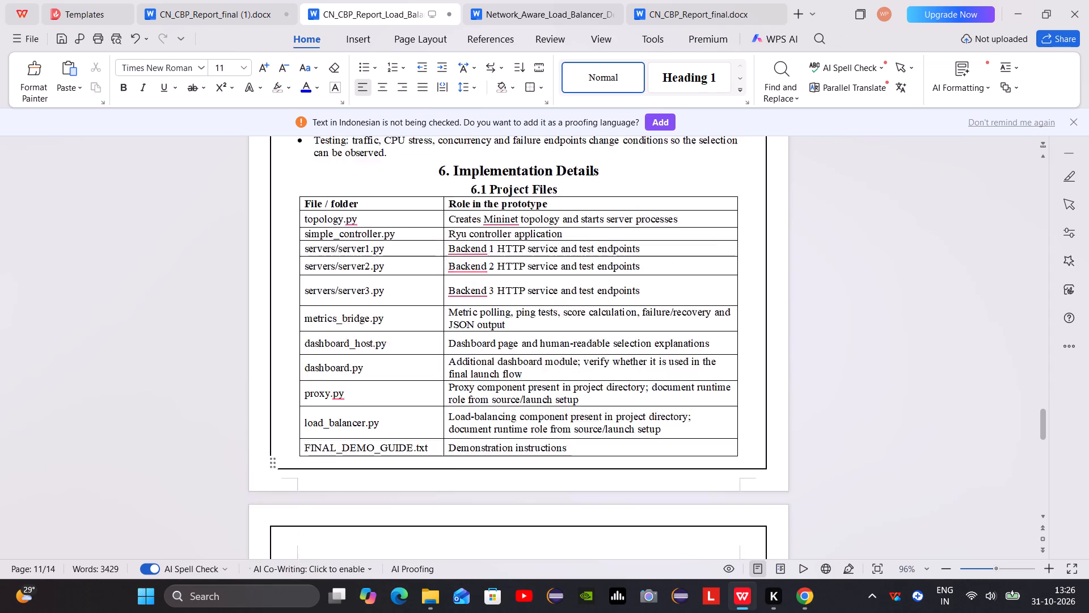
{"action": "scroll", "coordinate": [410, 367], "scroll_direction": "up", "scroll_amount": 20}
{"action": "scroll", "coordinate": [410, 367], "scroll_direction": "up", "scroll_amount": 20}
{"action": "scroll", "coordinate": [410, 367], "scroll_direction": "up", "scroll_amount": 4}
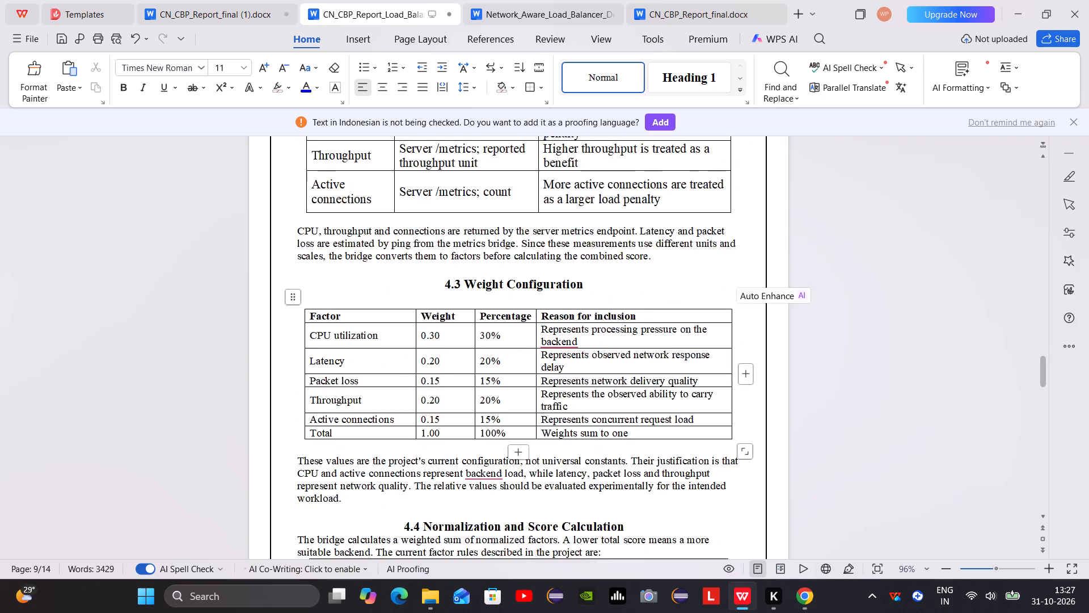
{"action": "scroll", "coordinate": [419, 406], "scroll_direction": "up", "scroll_amount": 9}
{"action": "scroll", "coordinate": [421, 408], "scroll_direction": "down", "scroll_amount": 5}
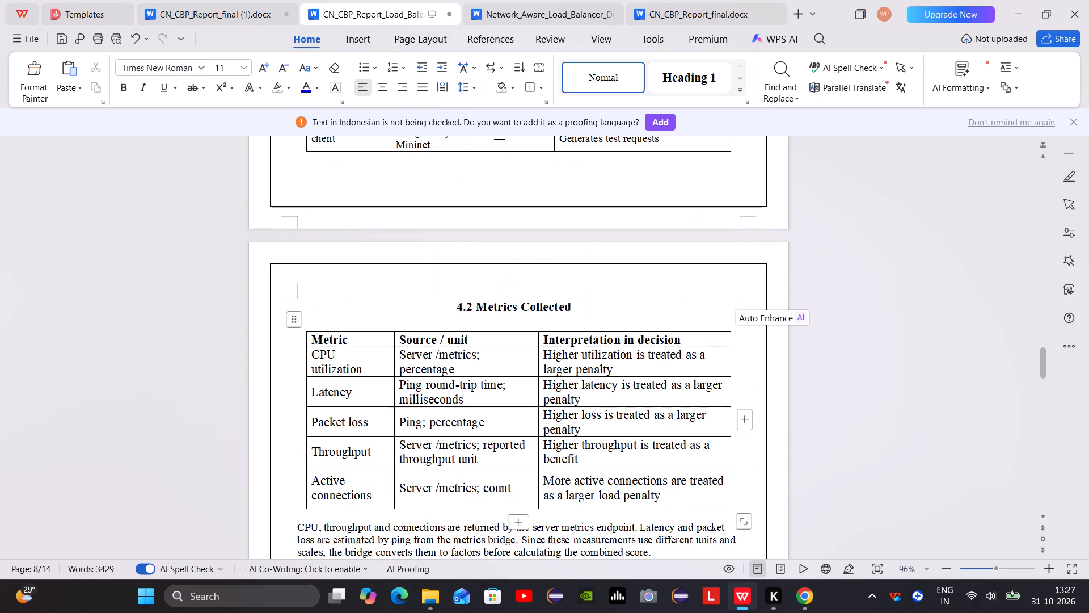
{"action": "left_click_drag", "start_coordinate": [348, 342], "coordinate": [649, 477]}
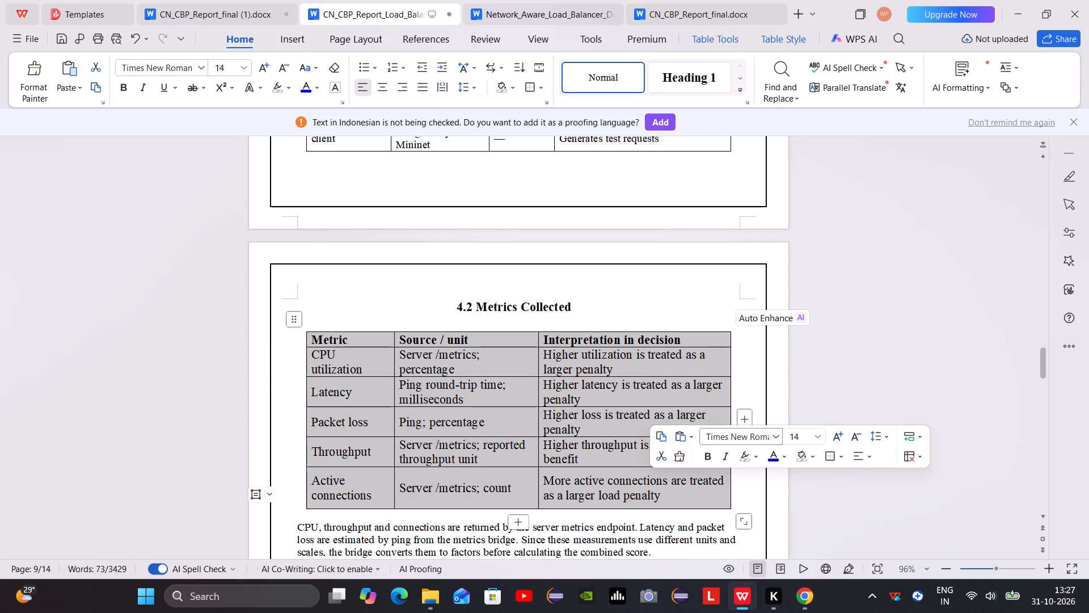
{"action": "left_click", "coordinate": [798, 434]}
{"action": "type", "text": "12"}
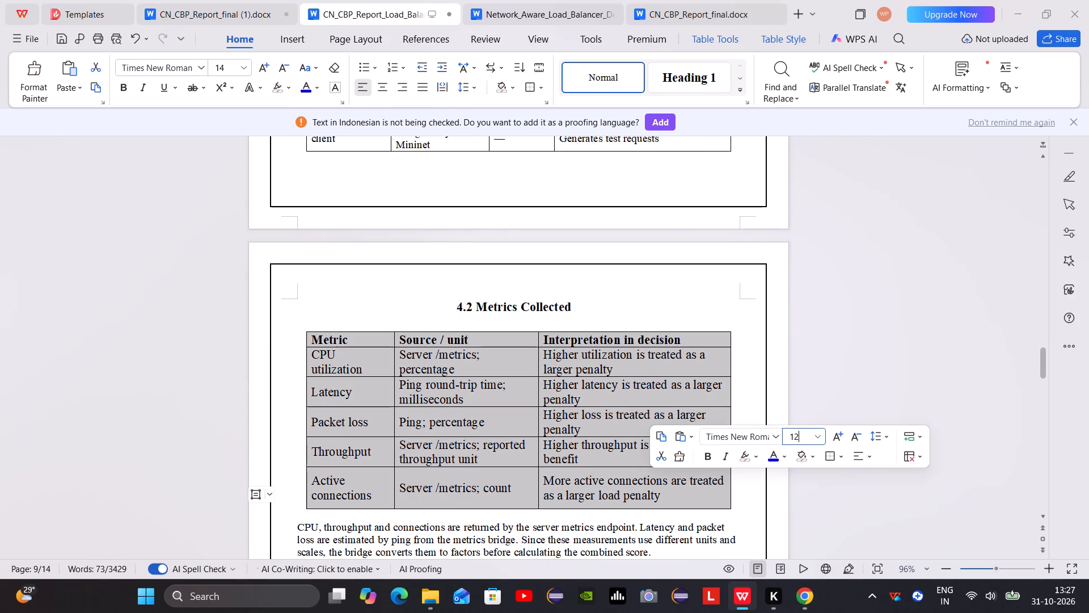
{"action": "key", "text": "Return"}
{"action": "scroll", "coordinate": [796, 434], "scroll_direction": "up", "scroll_amount": 4}
{"action": "scroll", "coordinate": [796, 434], "scroll_direction": "down", "scroll_amount": 7}
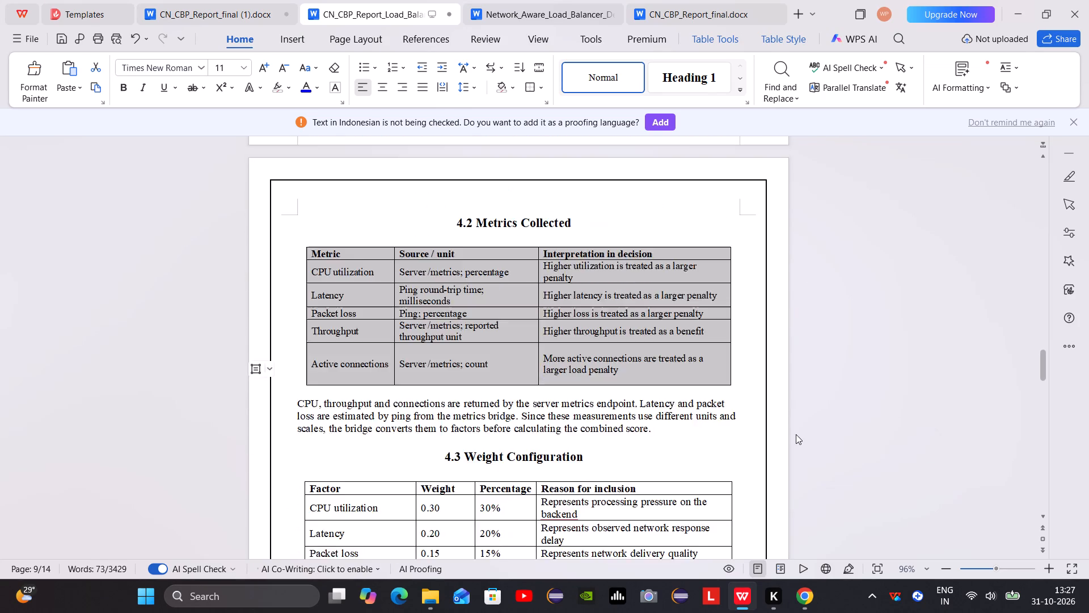
Insert four blank lines before "Conceptually, the weighted score is:" so the sentence moves to the following page with its formula.
{"action": "scroll", "coordinate": [796, 434], "scroll_direction": "down", "scroll_amount": 11}
{"action": "scroll", "coordinate": [728, 422], "scroll_direction": "up", "scroll_amount": 1}
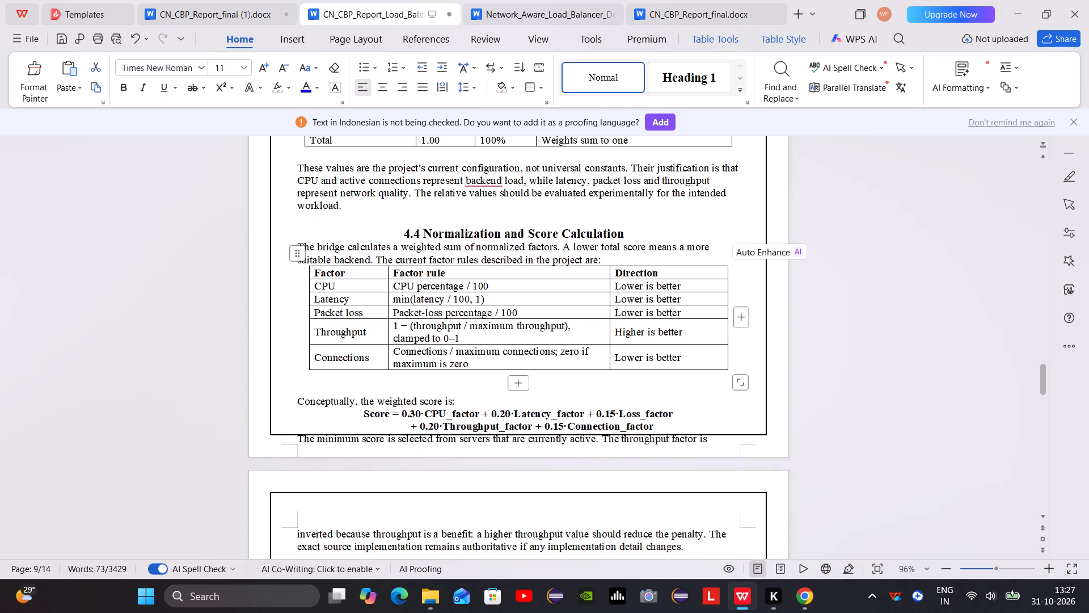
{"action": "left_click", "coordinate": [299, 398]}
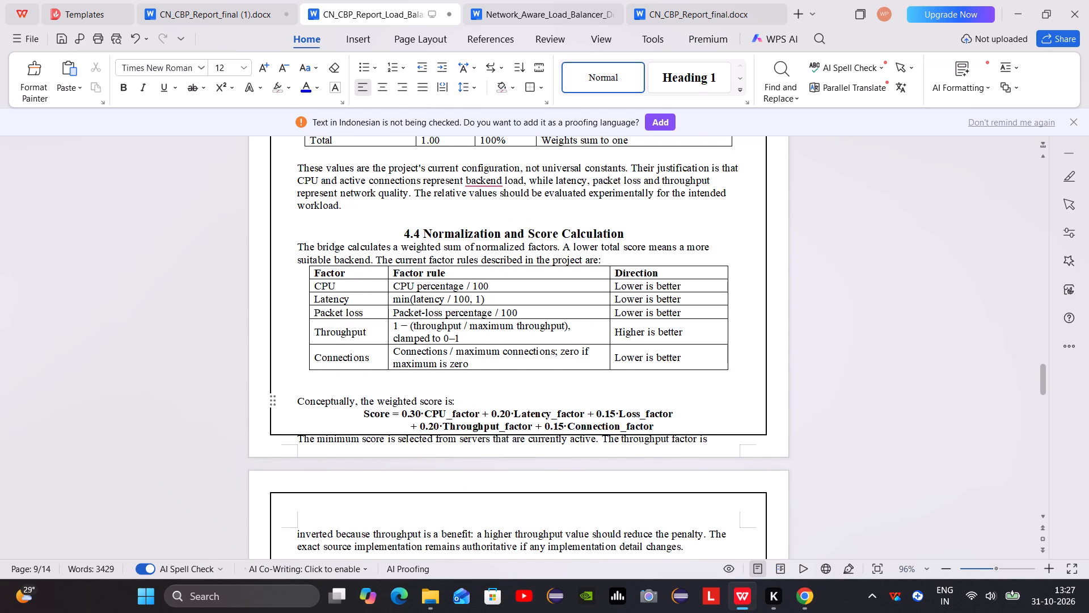
{"action": "key", "text": "Return"}
{"action": "key", "text": "Return"}
{"action": "key", "text": "Return"}
{"action": "key", "text": "Return"}
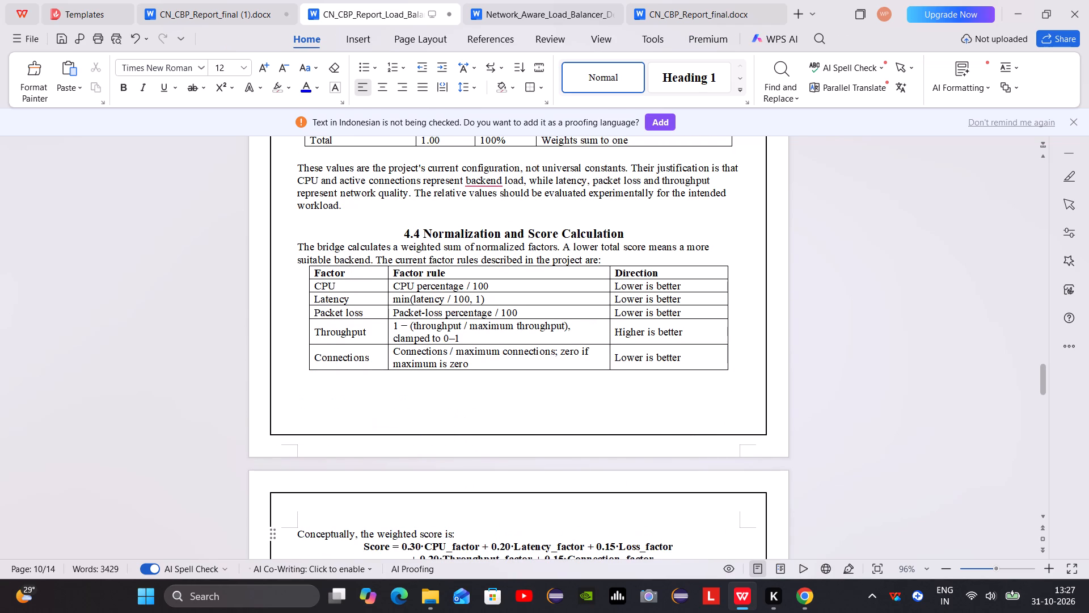
{"action": "key", "text": "BackSpace"}
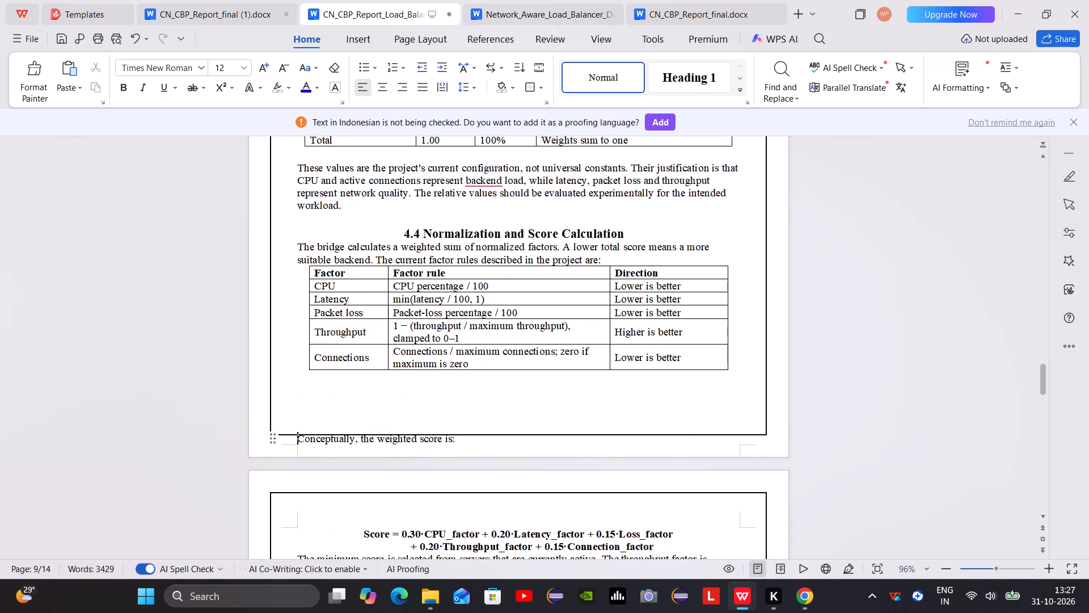
{"action": "key", "text": "Return"}
Review the page layout and tables from the Index page through 5.1 Architecture Components and 5.2 Data Flow.
{"action": "scroll", "coordinate": [516, 442], "scroll_direction": "up", "scroll_amount": 5}
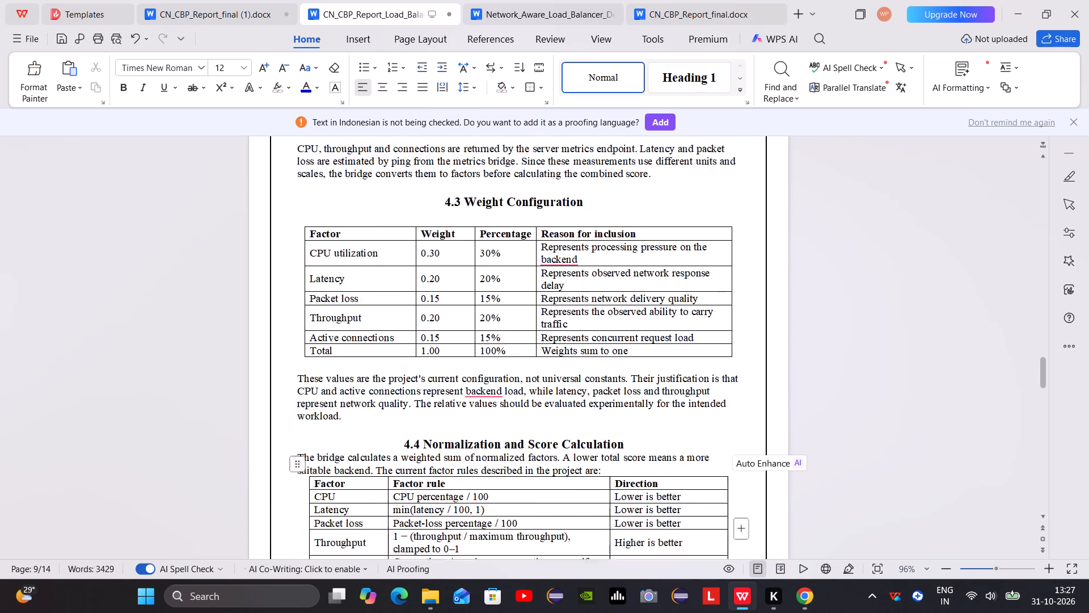
{"action": "scroll", "coordinate": [516, 448], "scroll_direction": "up", "scroll_amount": 19}
{"action": "scroll", "coordinate": [516, 463], "scroll_direction": "up", "scroll_amount": 11}
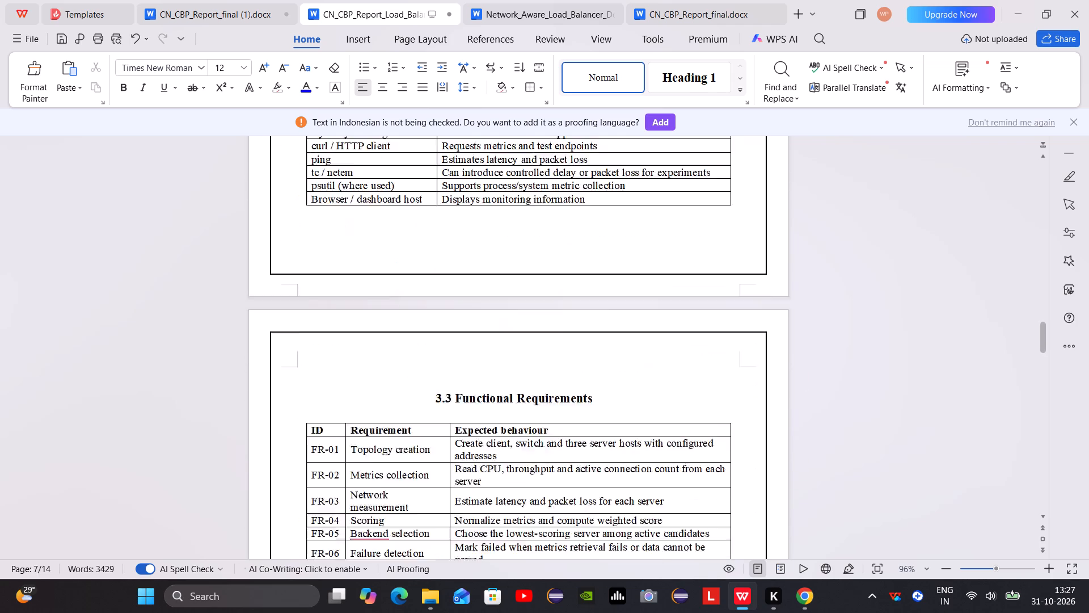
{"action": "scroll", "coordinate": [516, 463], "scroll_direction": "up", "scroll_amount": 20}
{"action": "scroll", "coordinate": [516, 463], "scroll_direction": "up", "scroll_amount": 20}
{"action": "scroll", "coordinate": [516, 463], "scroll_direction": "up", "scroll_amount": 12}
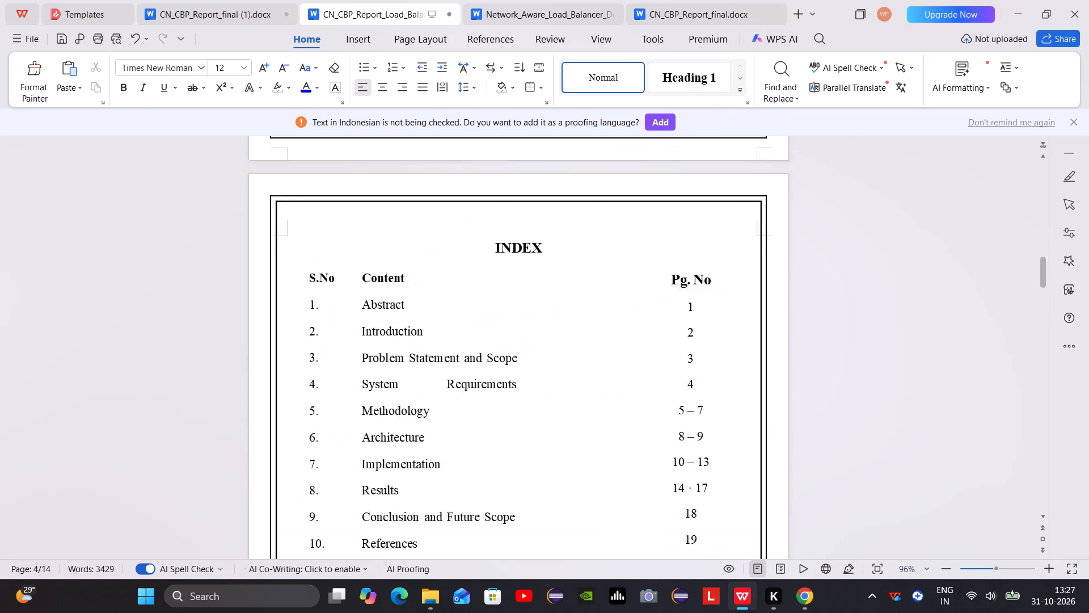
{"action": "scroll", "coordinate": [555, 506], "scroll_direction": "up", "scroll_amount": 9}
{"action": "scroll", "coordinate": [571, 515], "scroll_direction": "down", "scroll_amount": 20}
{"action": "scroll", "coordinate": [571, 515], "scroll_direction": "down", "scroll_amount": 20}
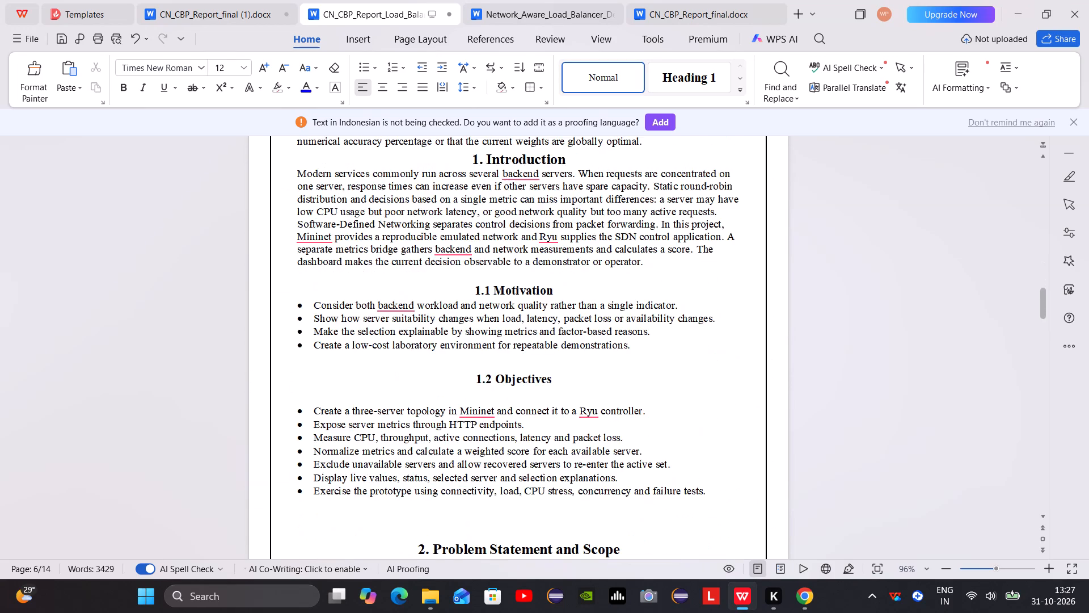
{"action": "scroll", "coordinate": [571, 506], "scroll_direction": "down", "scroll_amount": 20}
{"action": "scroll", "coordinate": [571, 506], "scroll_direction": "down", "scroll_amount": 20}
{"action": "scroll", "coordinate": [571, 506], "scroll_direction": "down", "scroll_amount": 11}
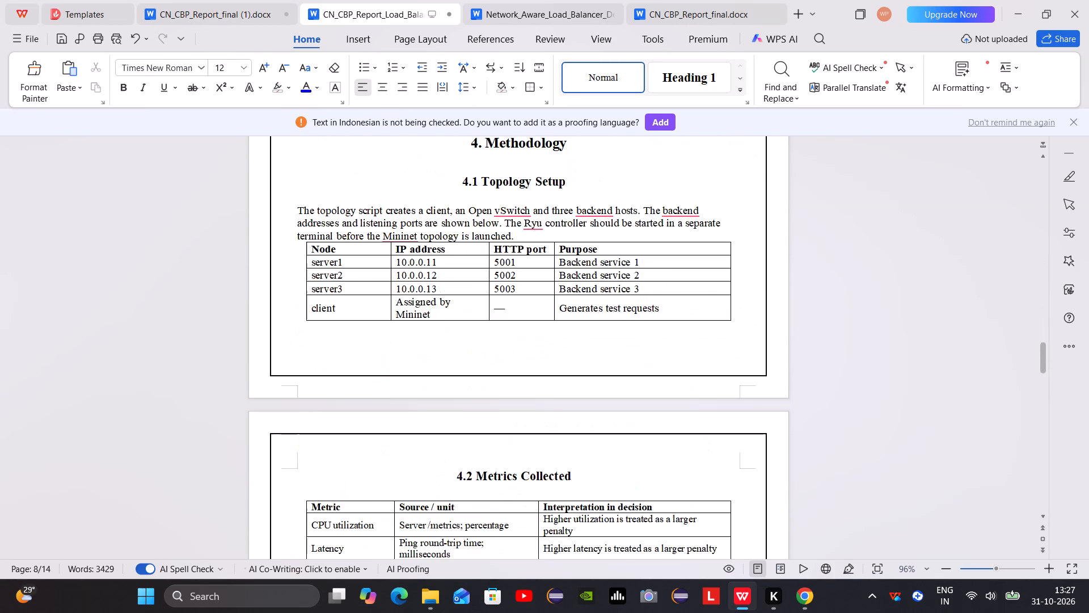
{"action": "scroll", "coordinate": [569, 505], "scroll_direction": "down", "scroll_amount": 12}
{"action": "scroll", "coordinate": [569, 505], "scroll_direction": "down", "scroll_amount": 20}
{"action": "scroll", "coordinate": [569, 505], "scroll_direction": "down", "scroll_amount": 6}
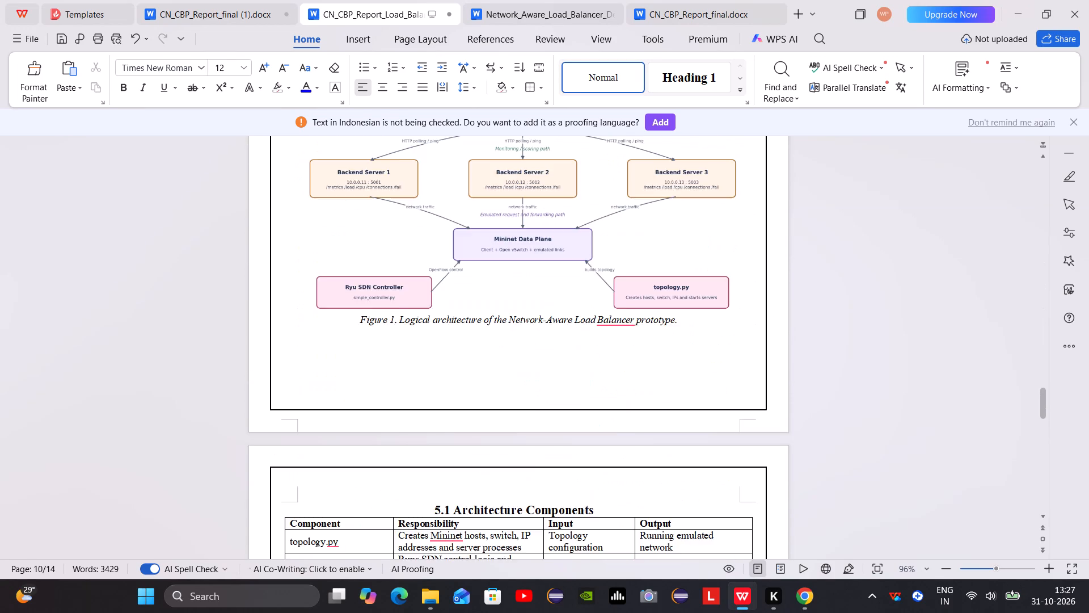
{"action": "scroll", "coordinate": [569, 510], "scroll_direction": "down", "scroll_amount": 7}
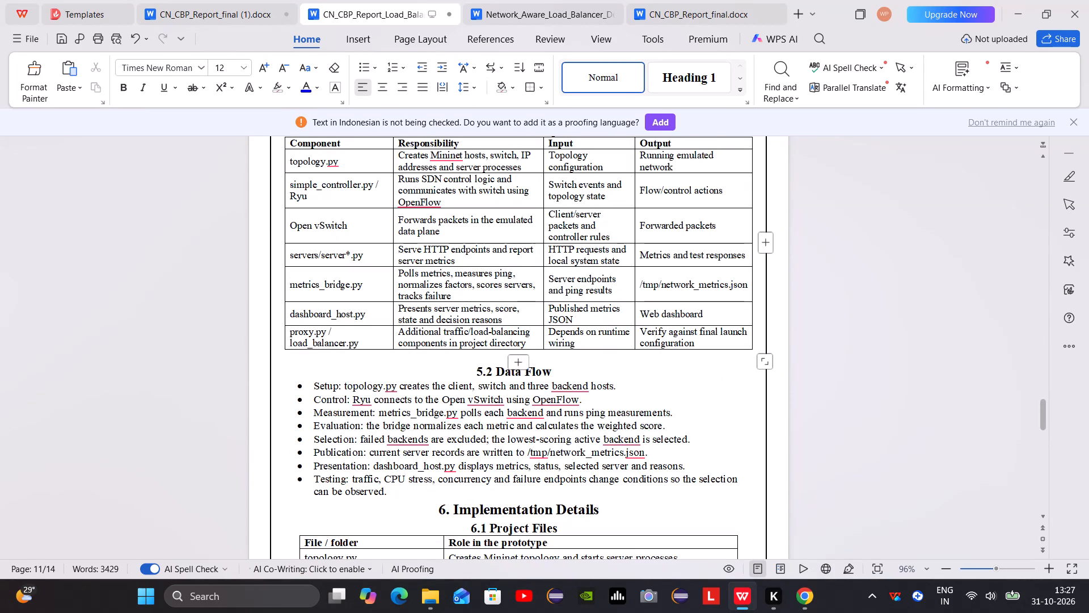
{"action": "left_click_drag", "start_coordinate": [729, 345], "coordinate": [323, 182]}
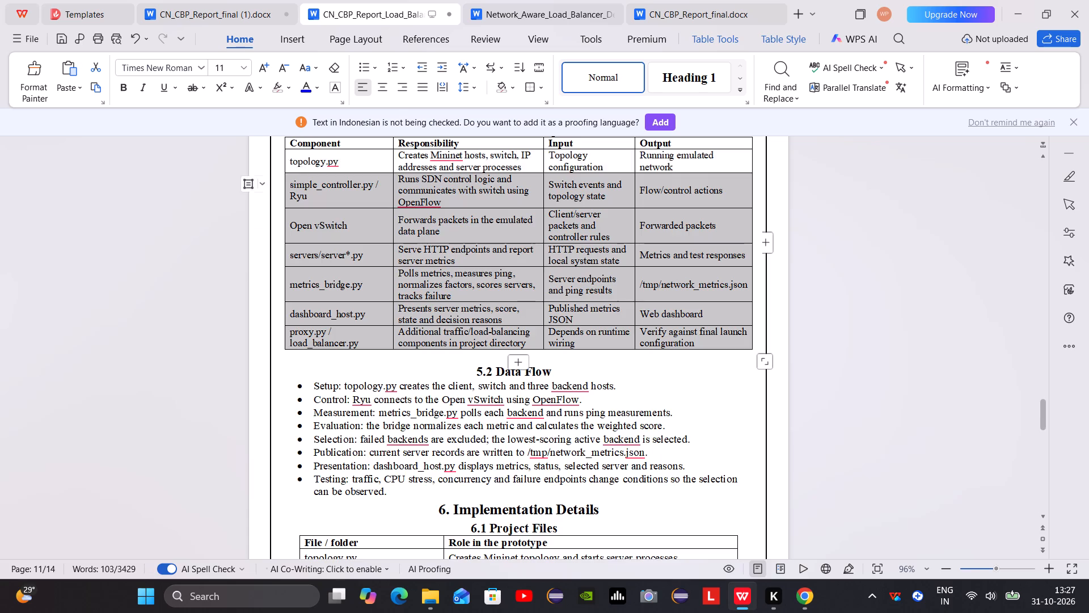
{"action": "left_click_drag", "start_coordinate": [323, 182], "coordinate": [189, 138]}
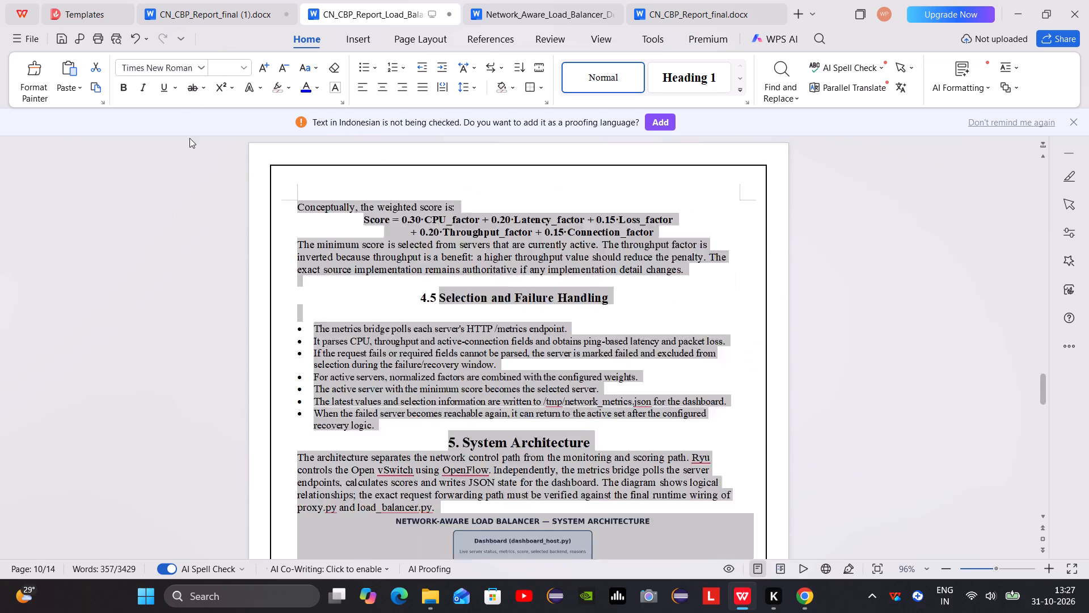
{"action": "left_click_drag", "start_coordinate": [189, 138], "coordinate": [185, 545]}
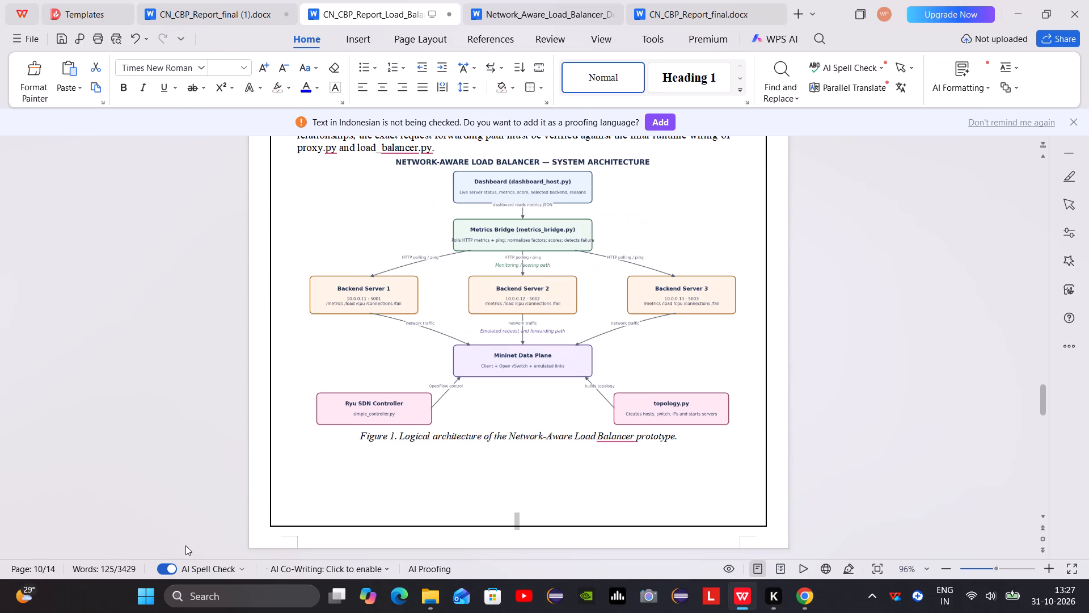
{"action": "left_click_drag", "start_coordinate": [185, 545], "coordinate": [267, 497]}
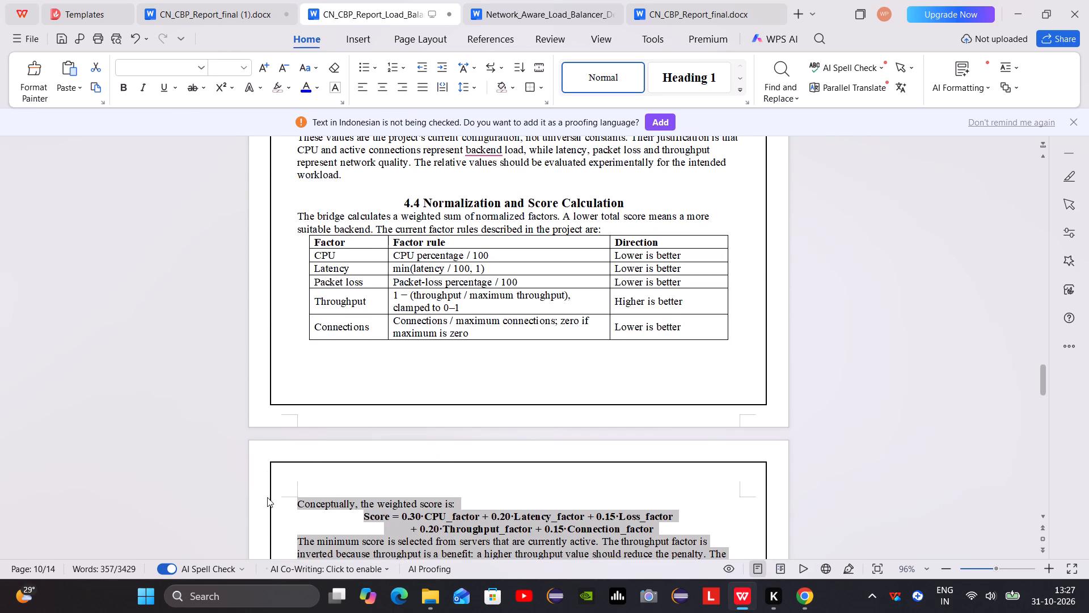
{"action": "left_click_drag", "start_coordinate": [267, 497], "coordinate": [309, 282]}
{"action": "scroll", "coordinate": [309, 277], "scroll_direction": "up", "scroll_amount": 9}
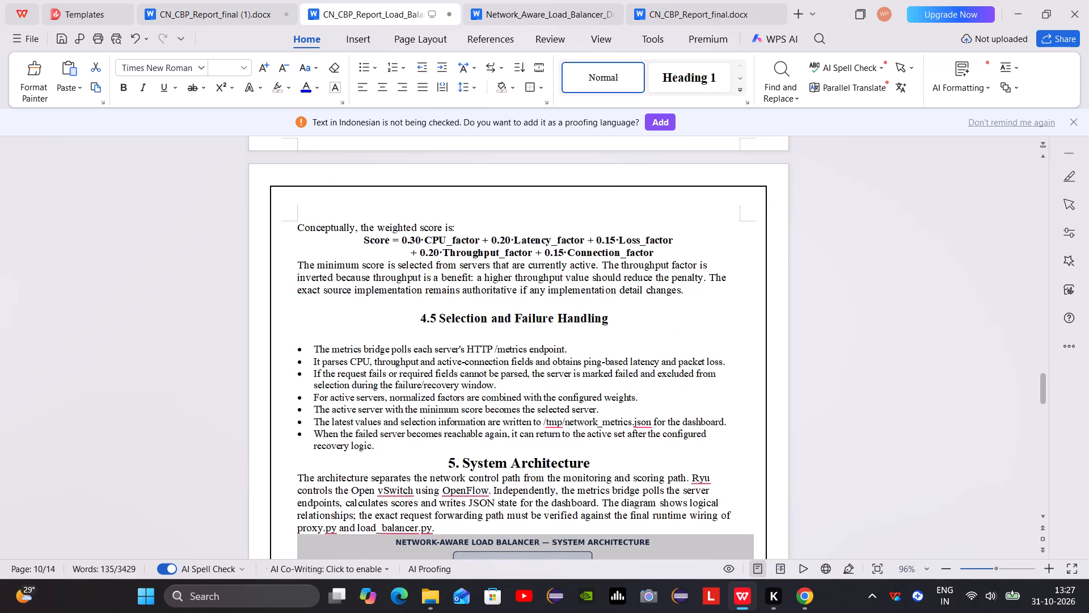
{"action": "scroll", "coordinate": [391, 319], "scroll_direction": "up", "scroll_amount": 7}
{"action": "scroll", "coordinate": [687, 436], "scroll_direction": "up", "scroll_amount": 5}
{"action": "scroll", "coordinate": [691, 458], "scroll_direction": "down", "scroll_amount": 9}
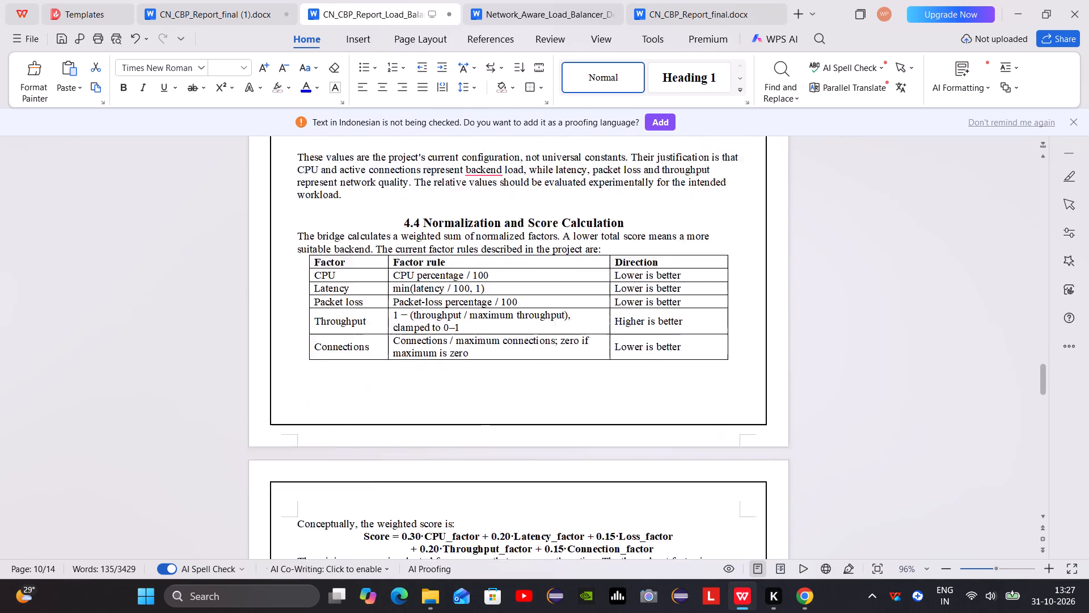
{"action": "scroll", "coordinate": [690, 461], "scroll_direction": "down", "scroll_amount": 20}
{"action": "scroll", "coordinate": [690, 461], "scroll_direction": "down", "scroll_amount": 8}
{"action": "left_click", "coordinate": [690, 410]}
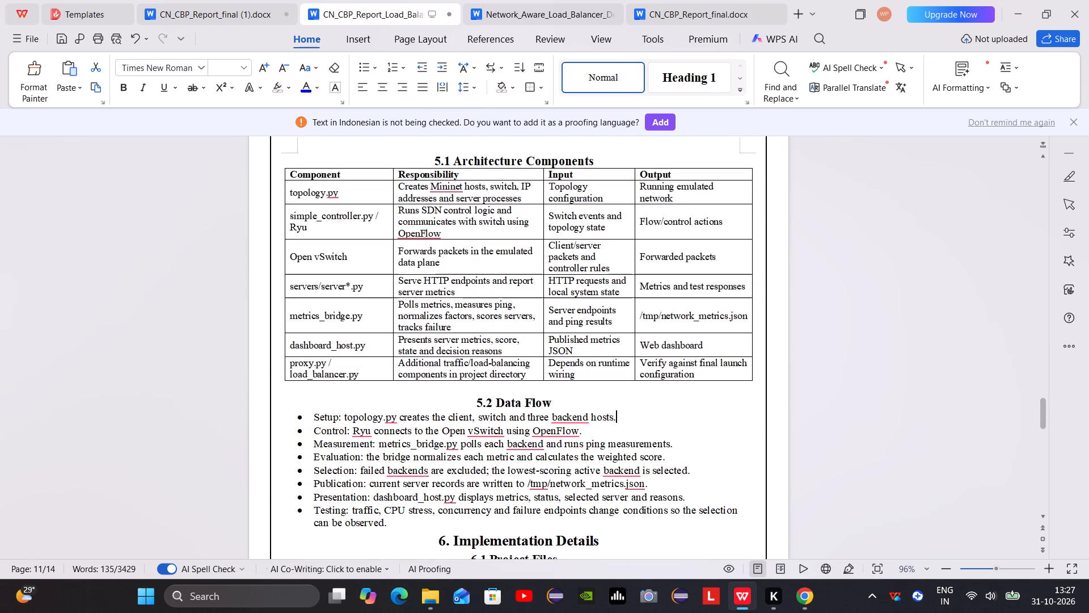
Set the font size of the whole 5.1 Architecture Components table, header row included, to 12.
{"action": "left_click_drag", "start_coordinate": [737, 380], "coordinate": [466, 275]}
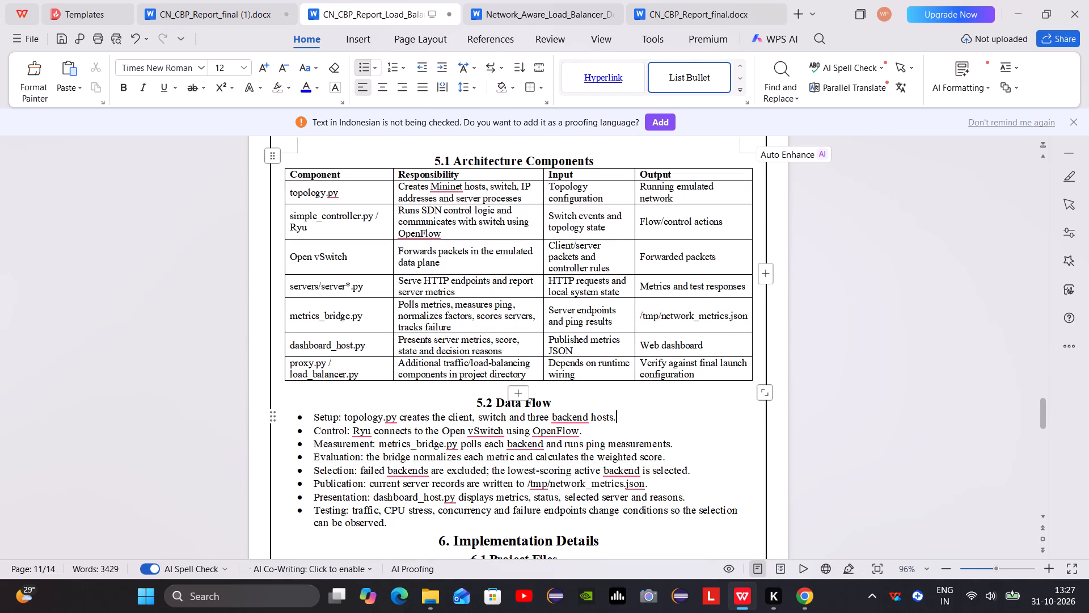
{"action": "left_click_drag", "start_coordinate": [735, 381], "coordinate": [412, 211]}
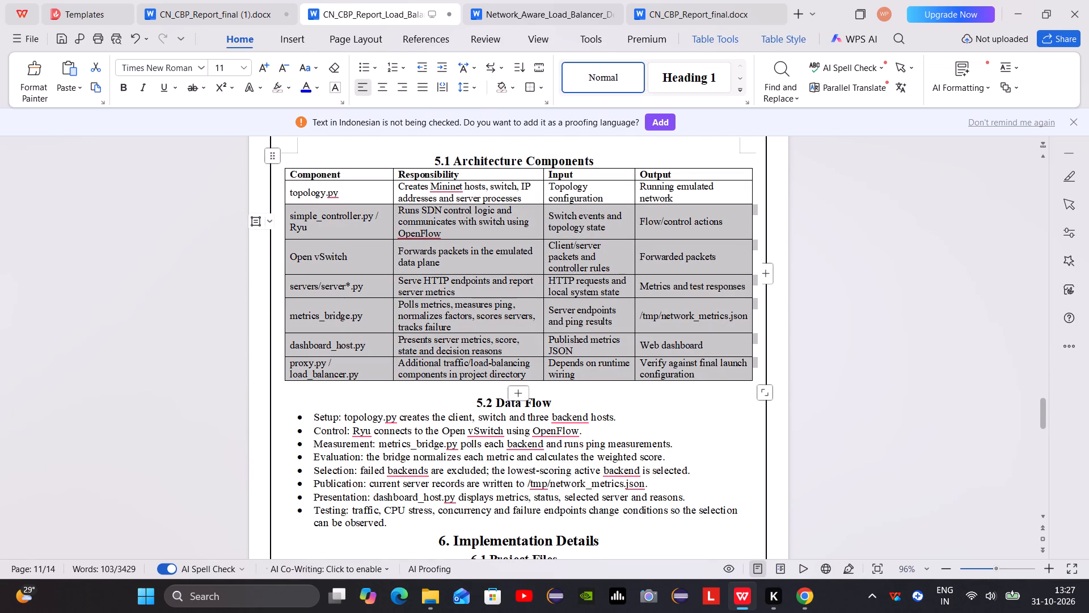
{"action": "left_click_drag", "start_coordinate": [412, 211], "coordinate": [405, 188]}
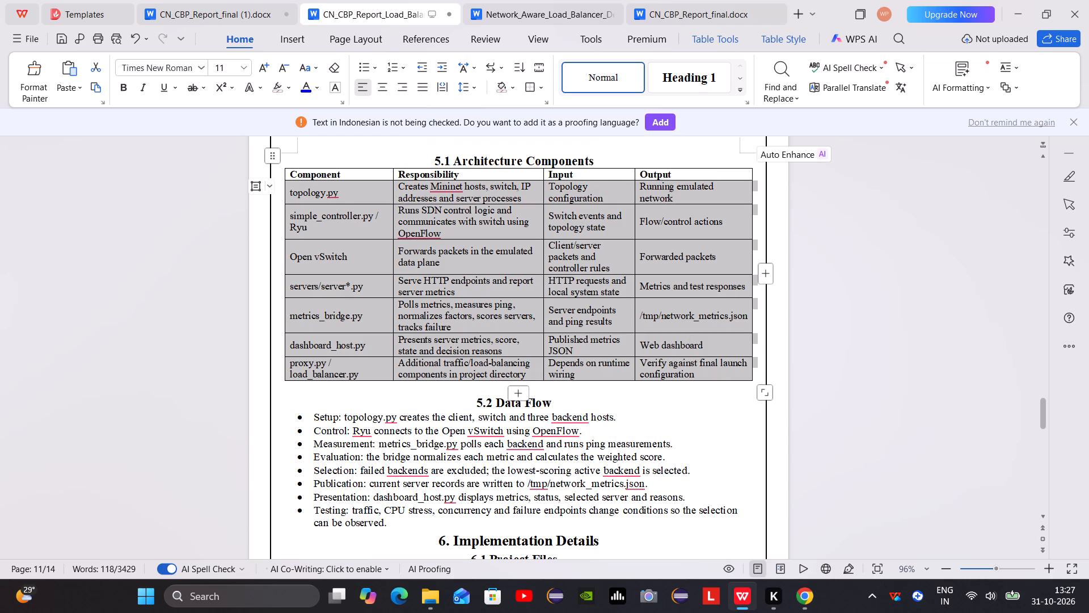
{"action": "left_click", "coordinate": [787, 462]}
{"action": "left_click_drag", "start_coordinate": [746, 372], "coordinate": [256, 146]}
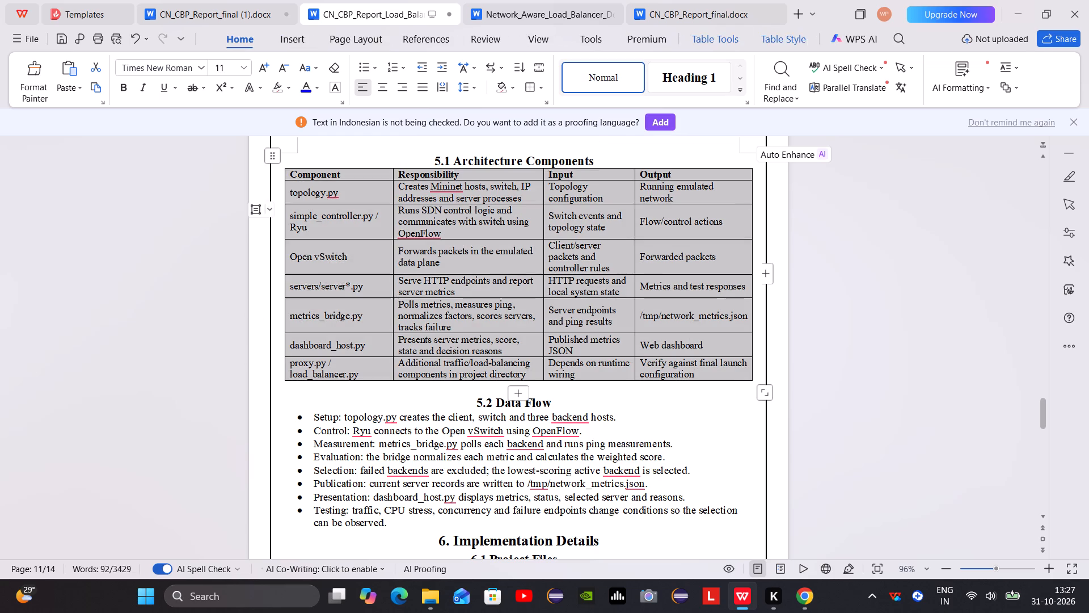
{"action": "left_click_drag", "start_coordinate": [256, 146], "coordinate": [185, 242]}
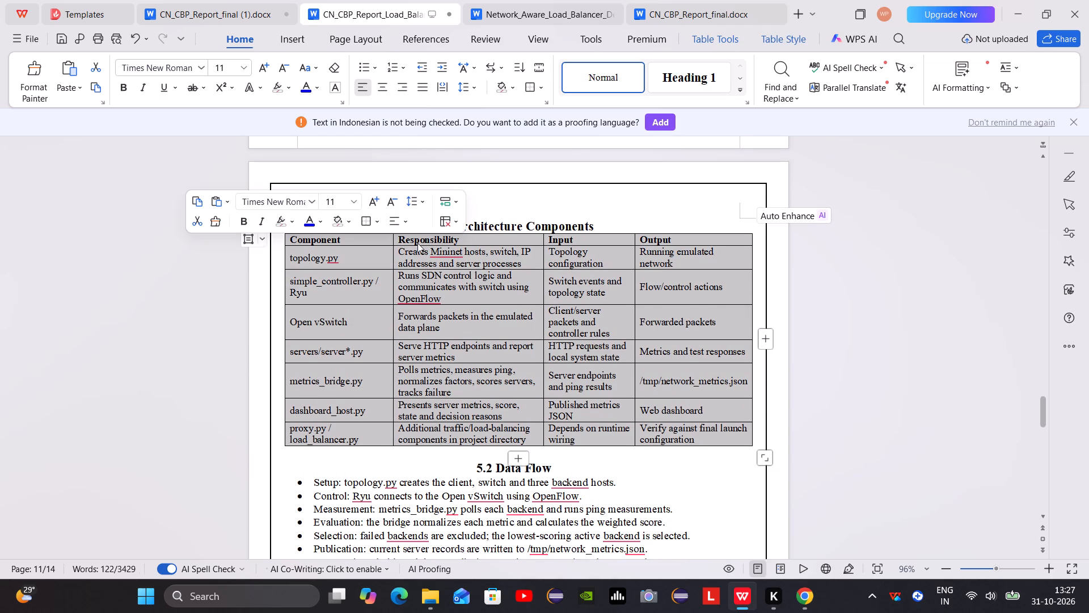
{"action": "left_click", "coordinate": [341, 202]}
{"action": "type", "text": "12"}
{"action": "key", "text": "Return"}
Examine the page flow from the 4.4 factor rules table through the start of section 6.
{"action": "scroll", "coordinate": [372, 219], "scroll_direction": "up", "scroll_amount": 3}
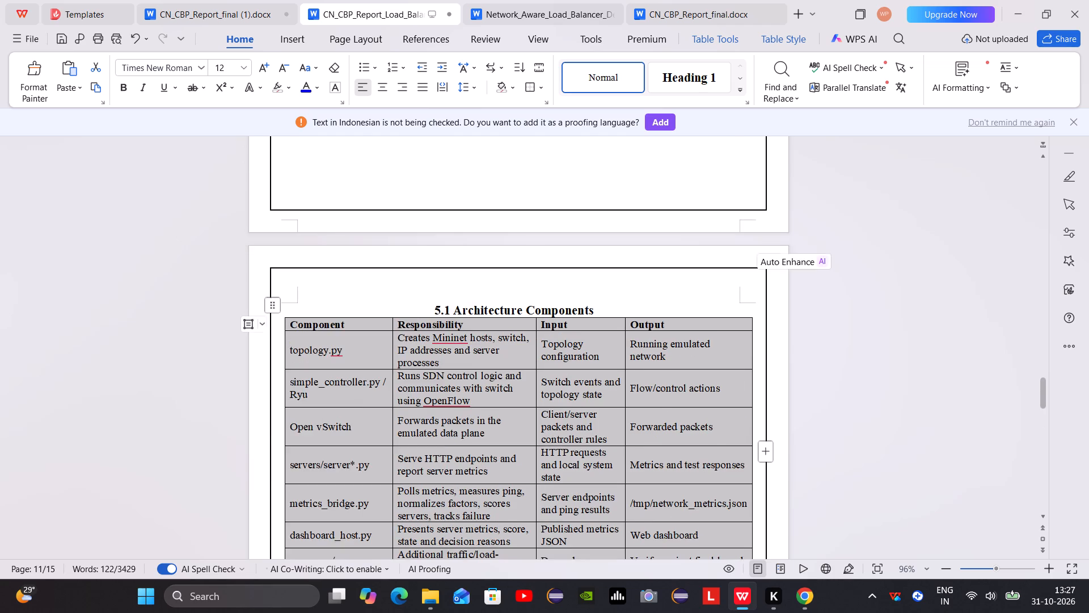
{"action": "scroll", "coordinate": [638, 363], "scroll_direction": "up", "scroll_amount": 20}
{"action": "scroll", "coordinate": [638, 363], "scroll_direction": "up", "scroll_amount": 2}
{"action": "scroll", "coordinate": [543, 391], "scroll_direction": "down", "scroll_amount": 4}
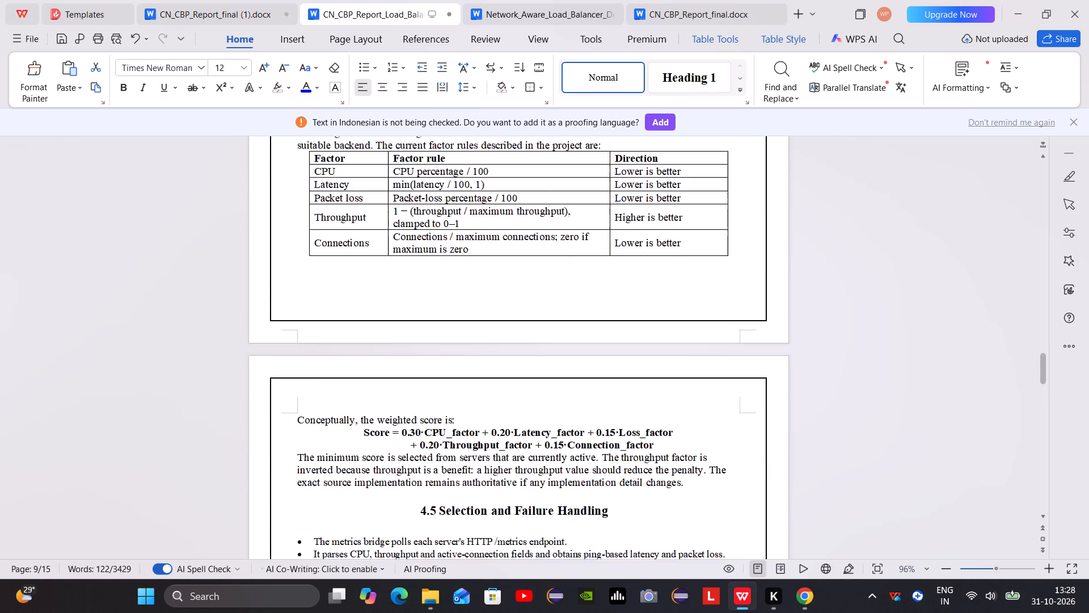
{"action": "scroll", "coordinate": [543, 391], "scroll_direction": "down", "scroll_amount": 14}
{"action": "scroll", "coordinate": [543, 393], "scroll_direction": "down", "scroll_amount": 12}
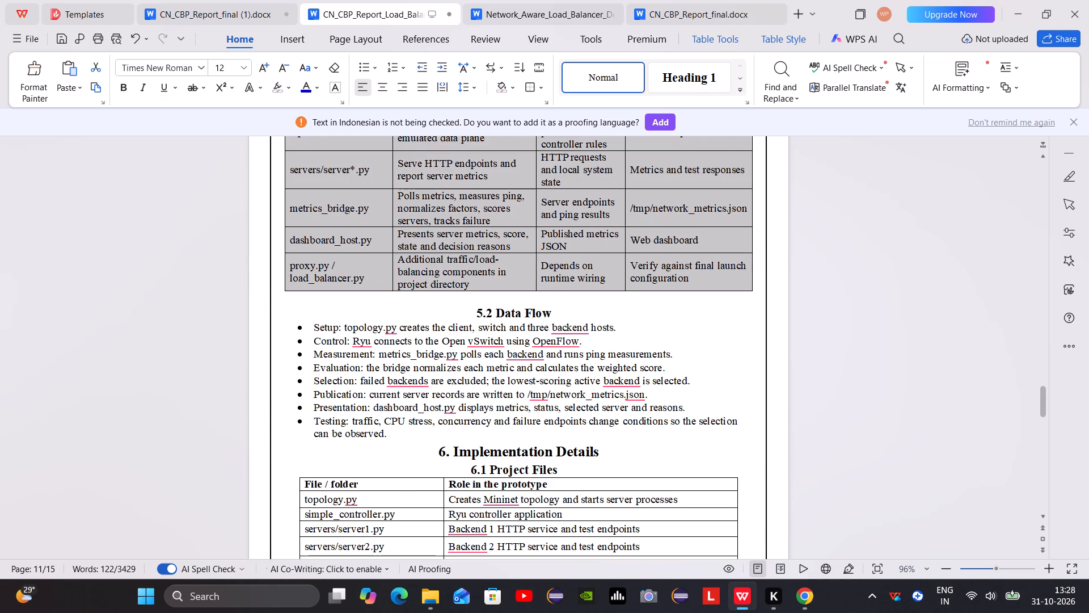
{"action": "scroll", "coordinate": [468, 460], "scroll_direction": "down", "scroll_amount": 1}
Select the whole 6.1 Project Files table, header row included, and check its font size.
{"action": "left_click", "coordinate": [331, 461]}
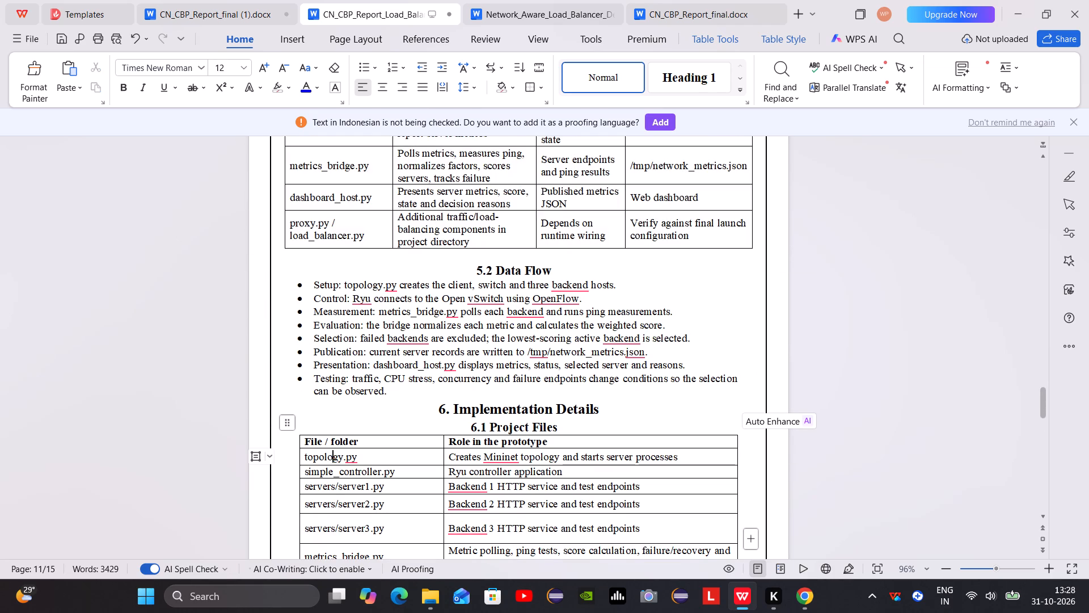
{"action": "left_click_drag", "start_coordinate": [309, 439], "coordinate": [597, 520]}
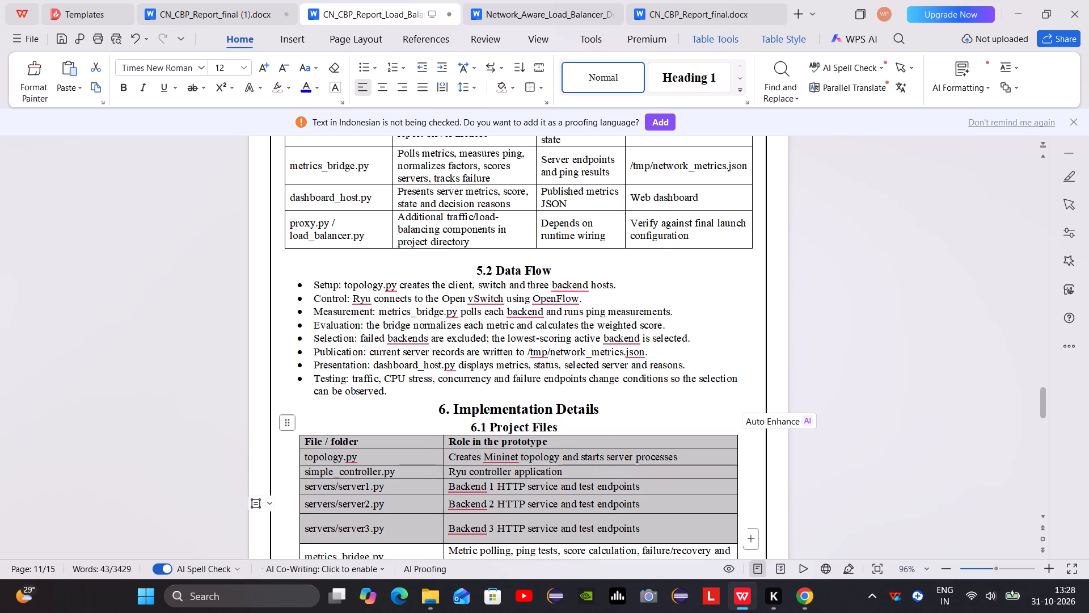
{"action": "left_click_drag", "start_coordinate": [597, 520], "coordinate": [709, 523]}
{"action": "scroll", "coordinate": [709, 523], "scroll_direction": "down", "scroll_amount": 7}
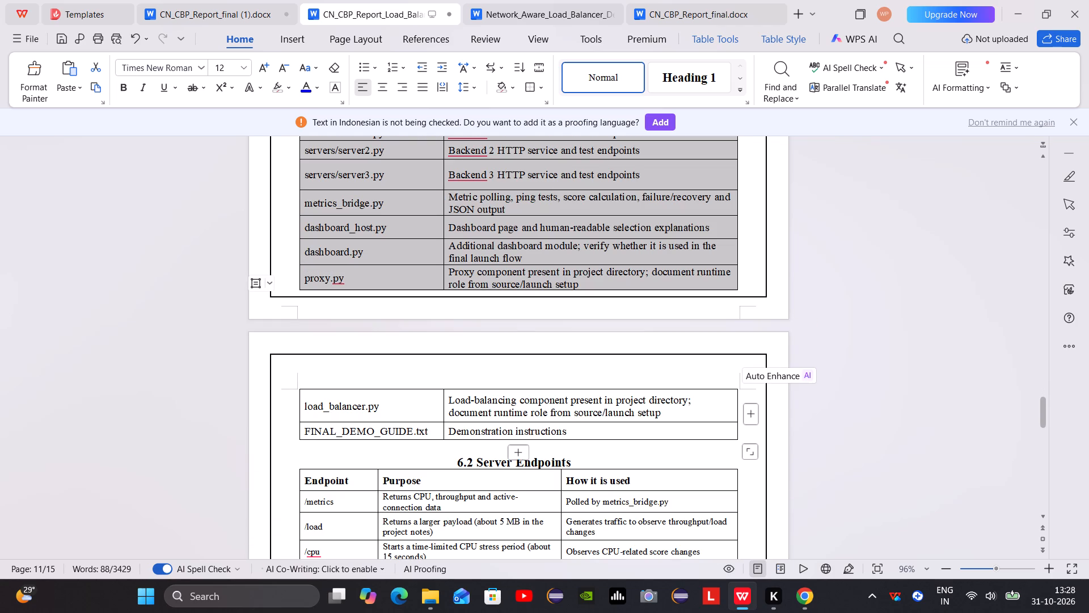
{"action": "left_click_drag", "start_coordinate": [714, 436], "coordinate": [402, 211]}
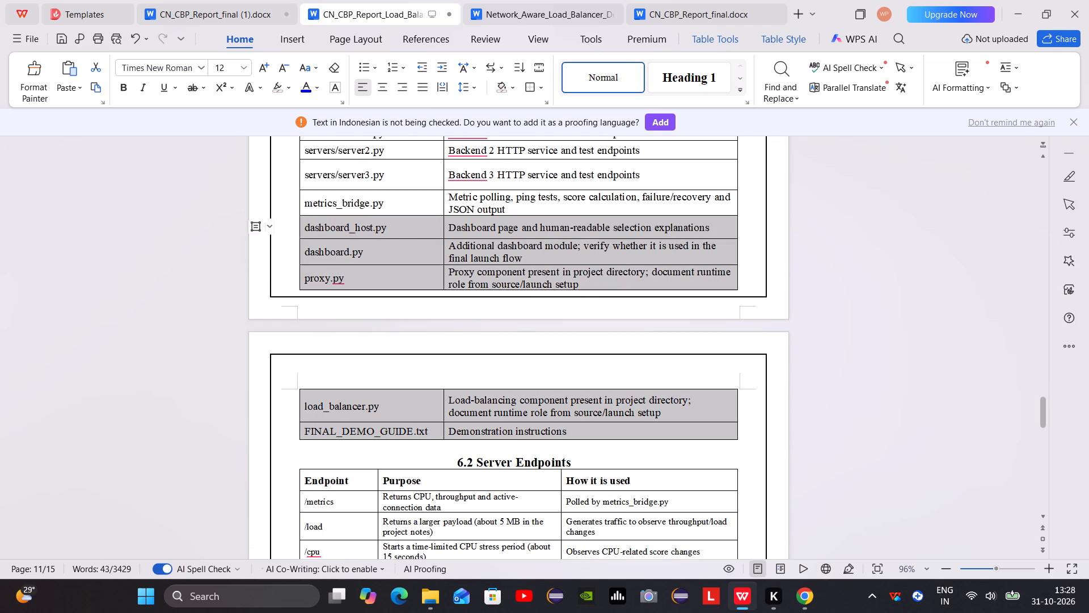
{"action": "left_click_drag", "start_coordinate": [402, 211], "coordinate": [323, 225]}
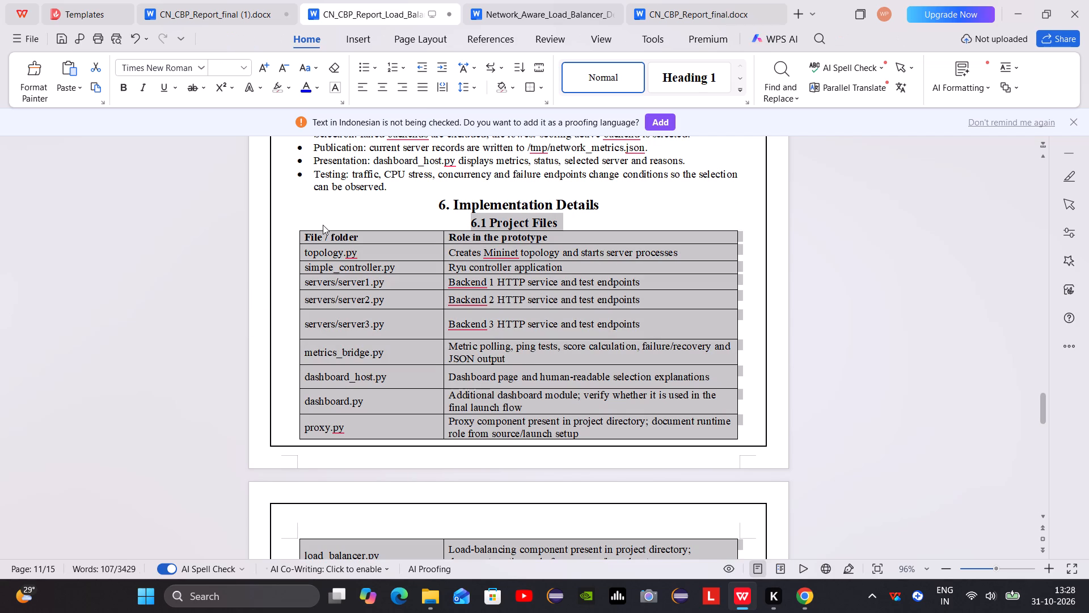
{"action": "left_click_drag", "start_coordinate": [323, 225], "coordinate": [308, 251]}
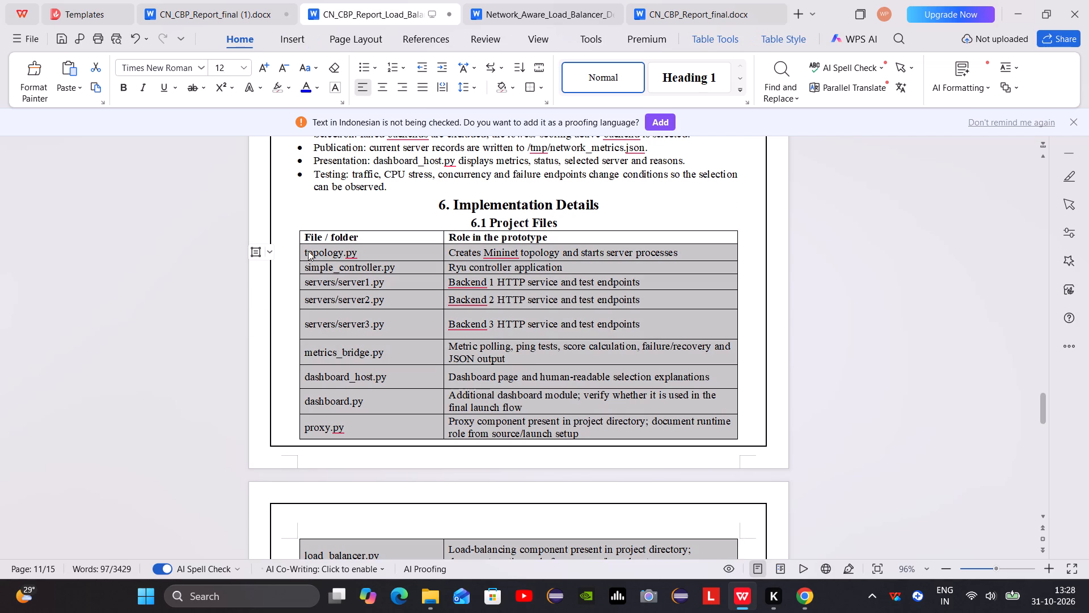
{"action": "left_click_drag", "start_coordinate": [308, 251], "coordinate": [309, 240]}
{"action": "left_click", "coordinate": [458, 200]}
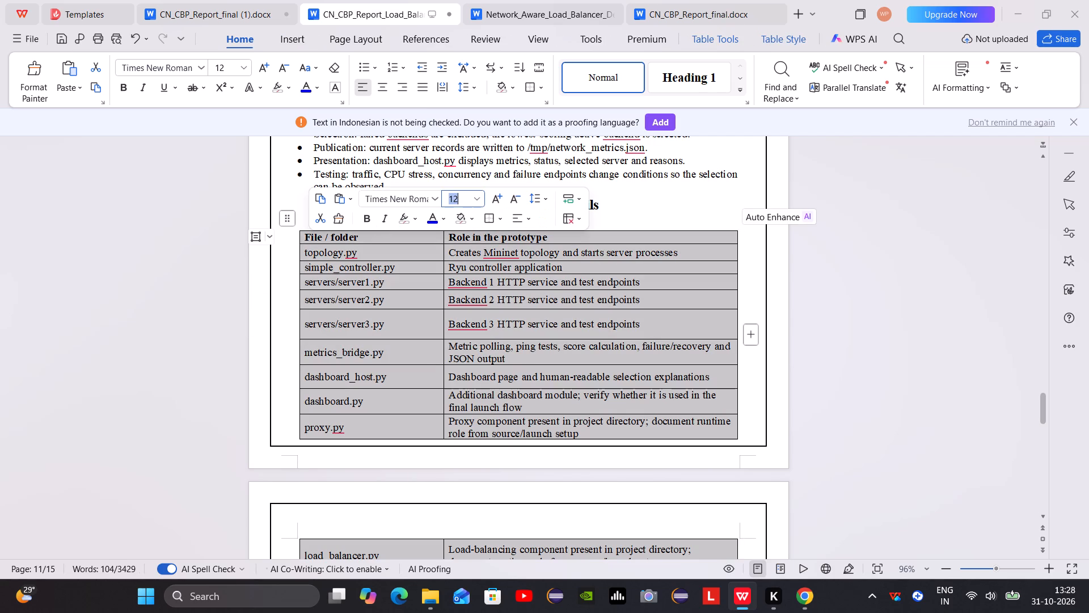
Set the font size of the whole 6.2 Server Endpoints table, header row included, to 12.
{"action": "scroll", "coordinate": [682, 310], "scroll_direction": "down", "scroll_amount": 9}
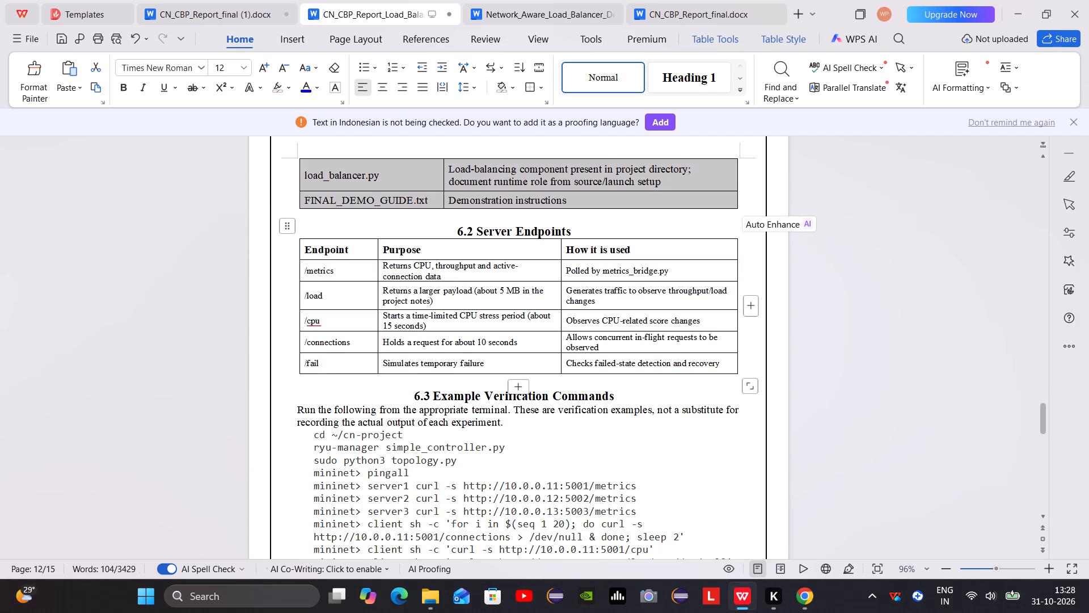
{"action": "left_click_drag", "start_coordinate": [306, 250], "coordinate": [663, 349]}
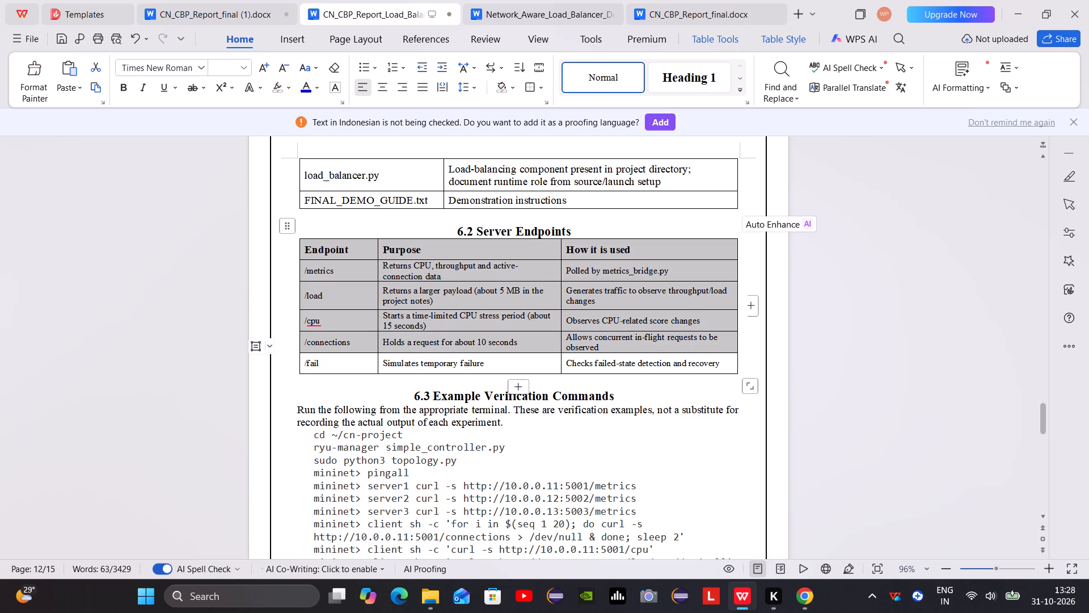
{"action": "left_click_drag", "start_coordinate": [663, 349], "coordinate": [664, 356]}
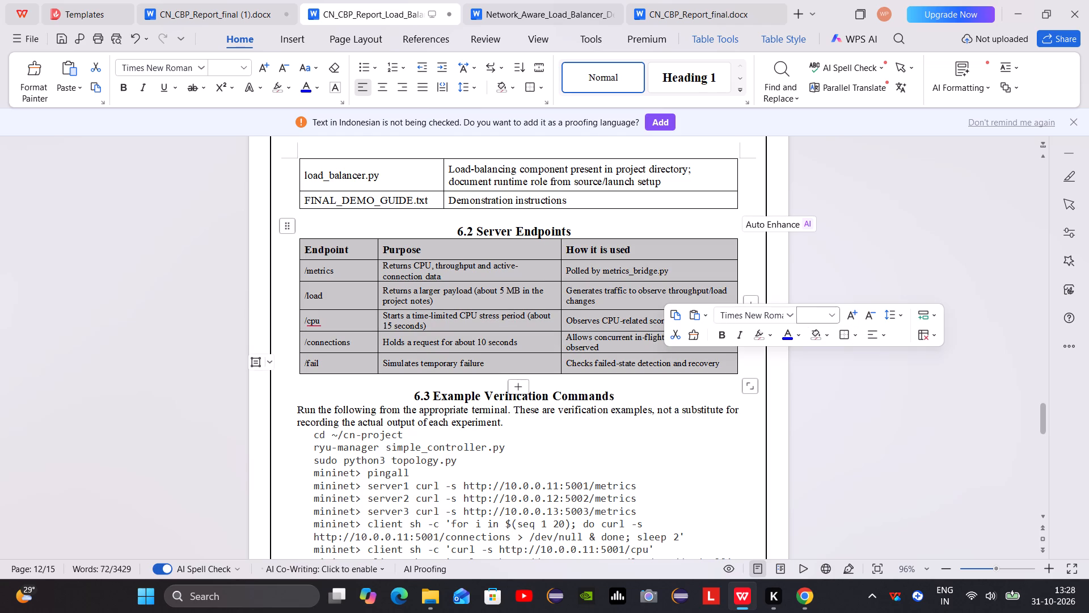
{"action": "left_click", "coordinate": [814, 315]}
{"action": "type", "text": "12"}
{"action": "key", "text": "Return"}
Set the font size of the section 7 results table, from the header row through the Latency / packet loss row, to 12.
{"action": "scroll", "coordinate": [839, 339], "scroll_direction": "down", "scroll_amount": 1}
{"action": "scroll", "coordinate": [578, 446], "scroll_direction": "down", "scroll_amount": 2}
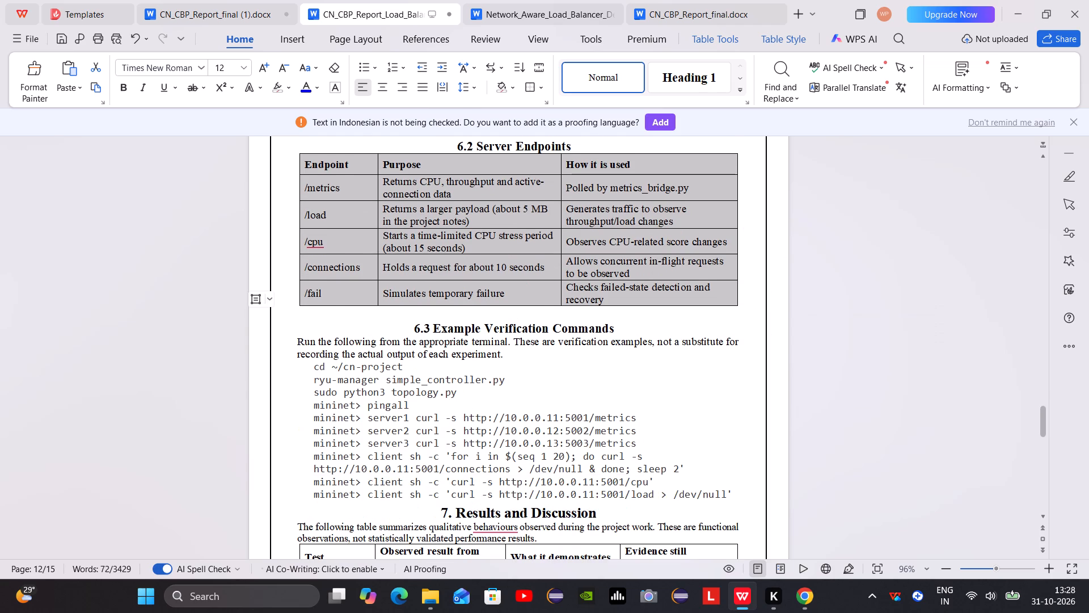
{"action": "scroll", "coordinate": [318, 385], "scroll_direction": "down", "scroll_amount": 6}
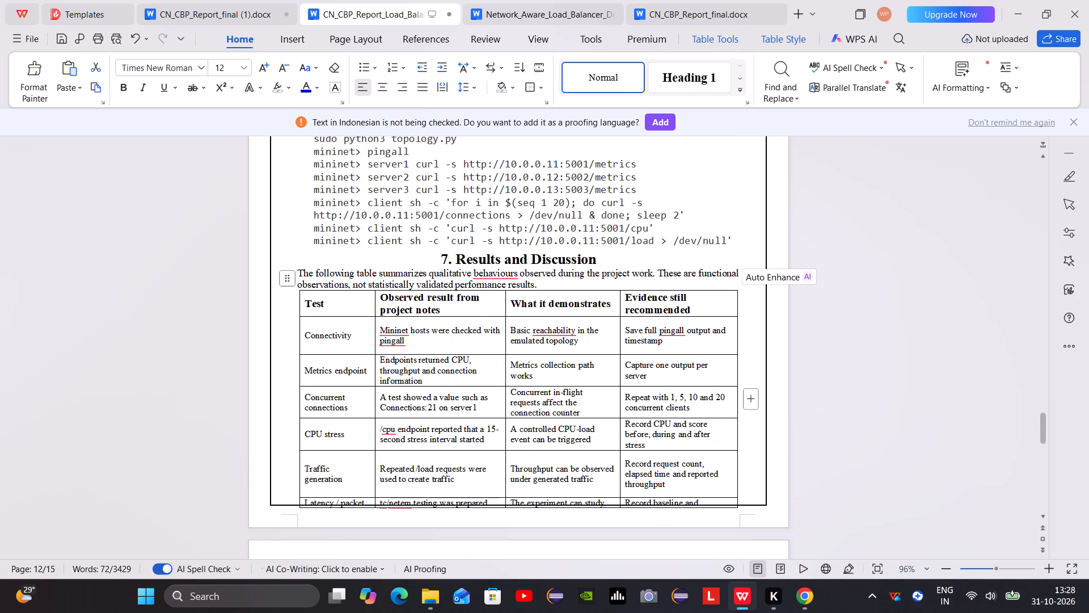
{"action": "left_click_drag", "start_coordinate": [307, 300], "coordinate": [554, 484]}
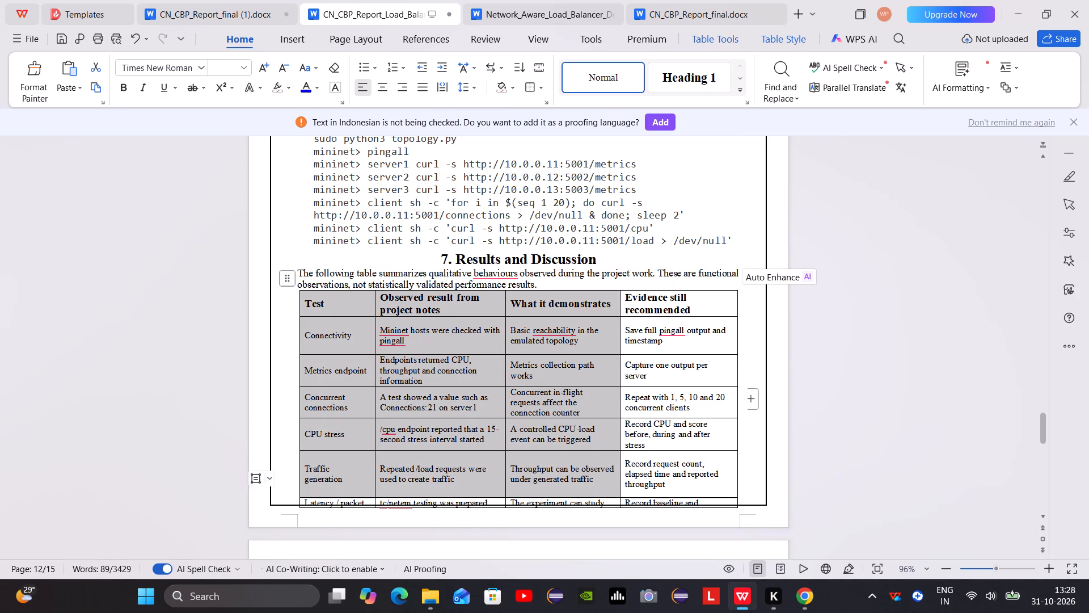
{"action": "left_click_drag", "start_coordinate": [554, 484], "coordinate": [682, 502]}
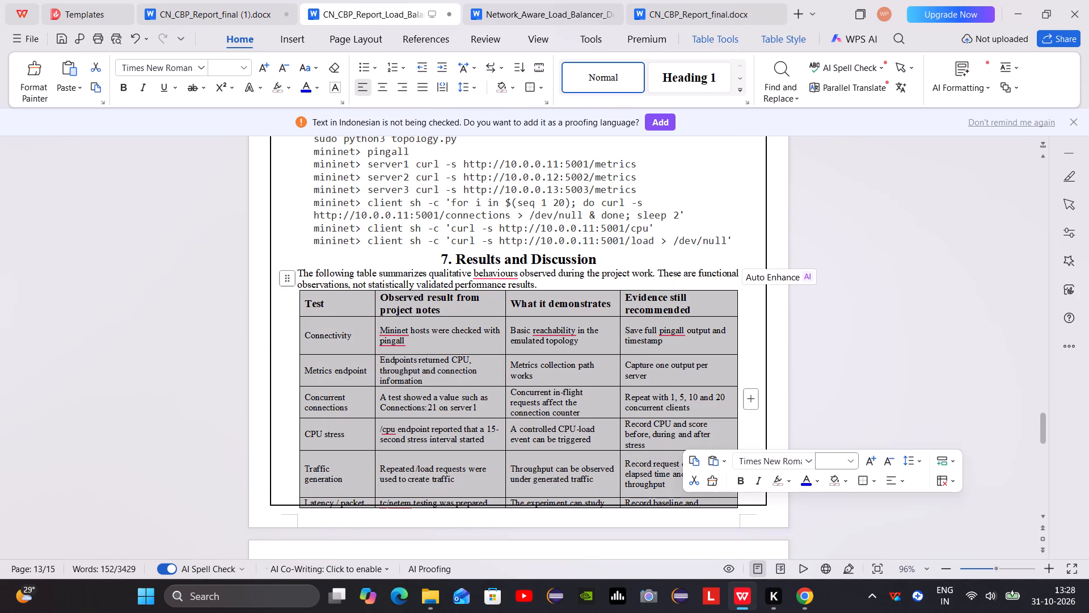
{"action": "left_click", "coordinate": [835, 466]}
{"action": "type", "text": "12"}
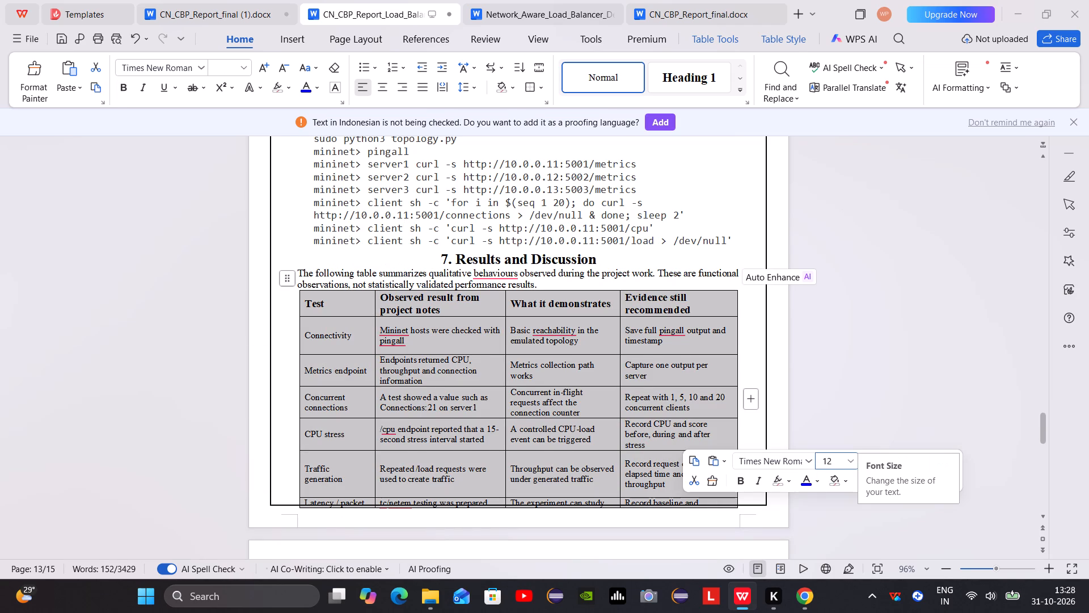
{"action": "key", "text": "Return"}
{"action": "scroll", "coordinate": [836, 467], "scroll_direction": "down", "scroll_amount": 4}
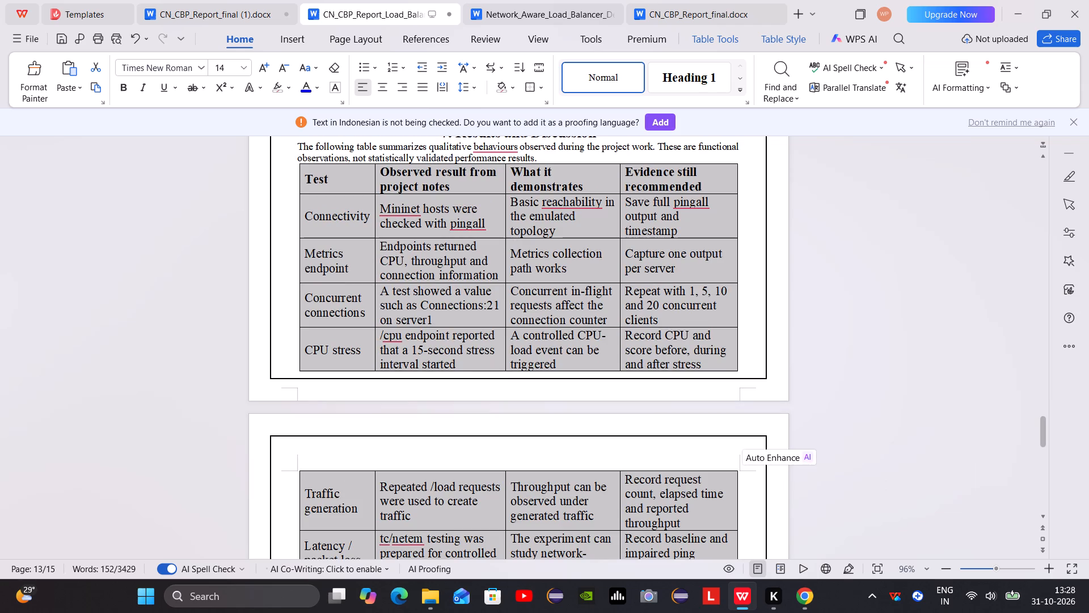
{"action": "right_click", "coordinate": [666, 335]}
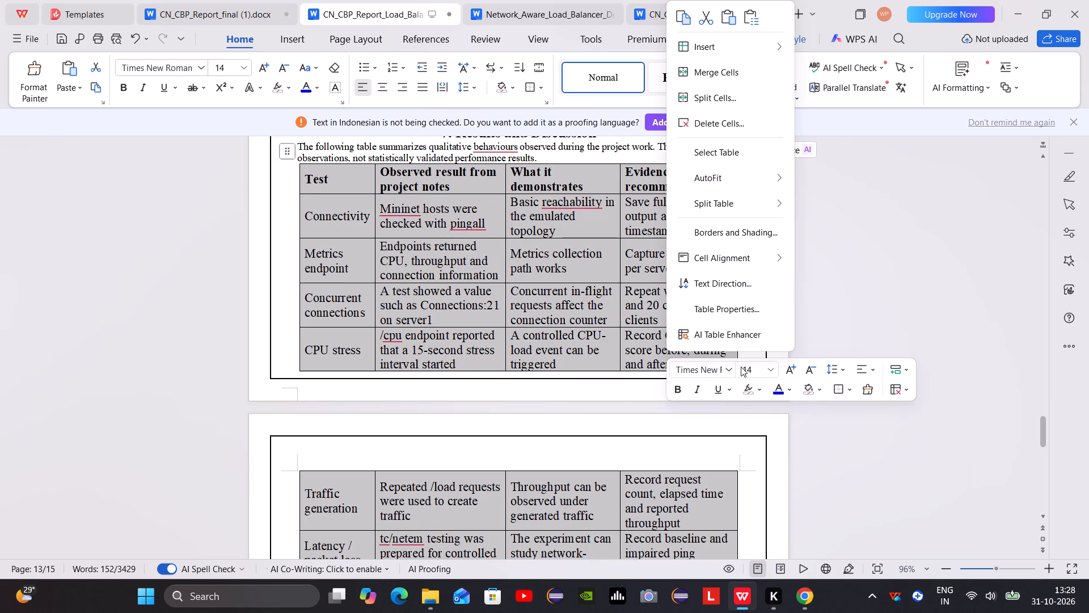
{"action": "left_click", "coordinate": [748, 368]}
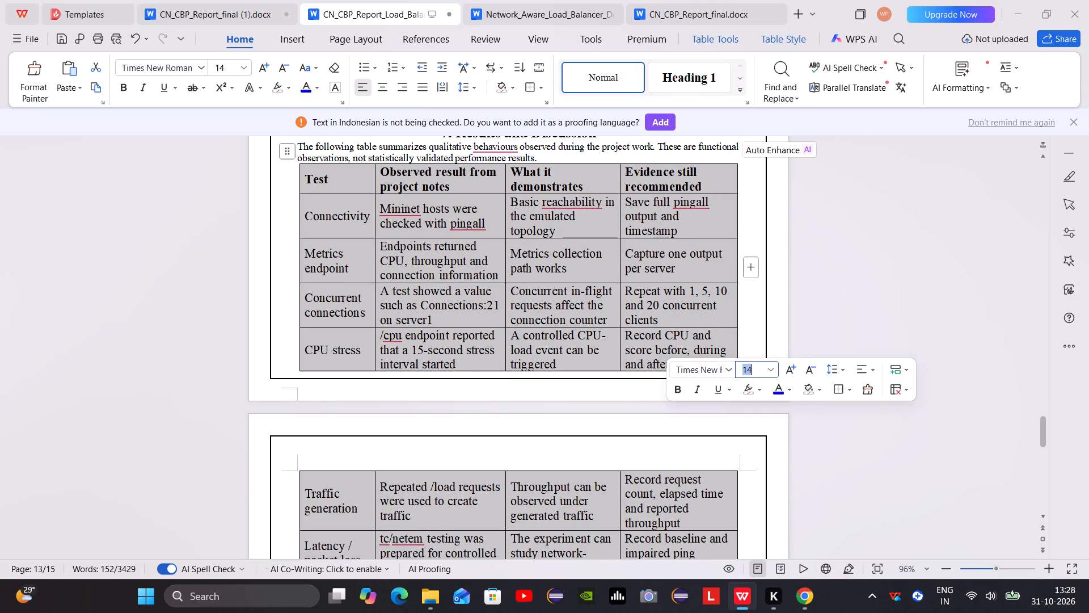
{"action": "type", "text": "12"}
{"action": "key", "text": "Return"}
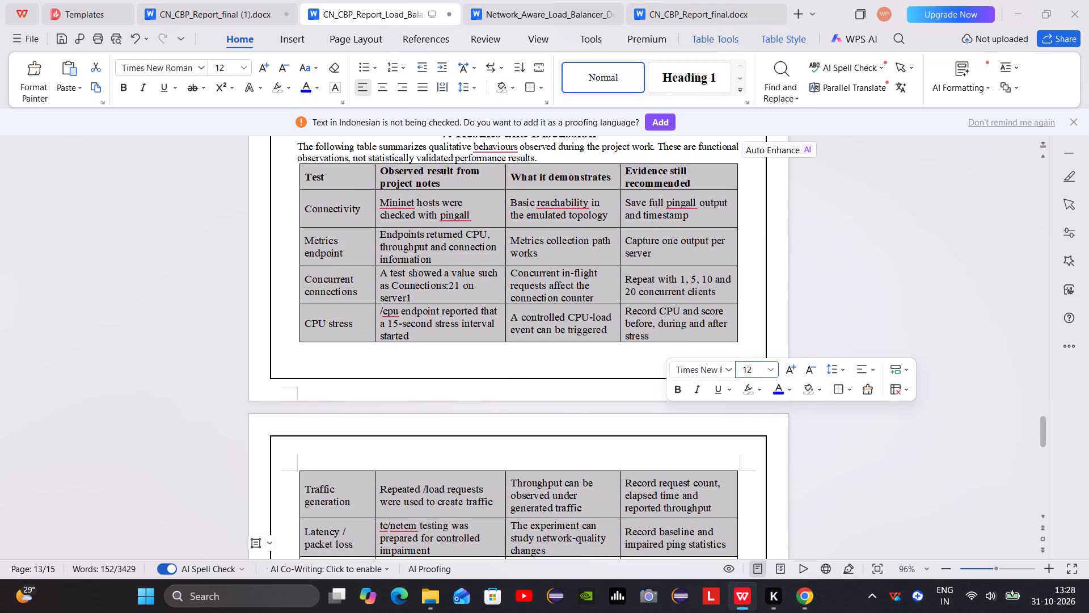
{"action": "left_click", "coordinate": [972, 306]}
Set the font size of the whole section 8 load-balancing comparison table, header row included, to 12.
{"action": "scroll", "coordinate": [791, 386], "scroll_direction": "down", "scroll_amount": 5}
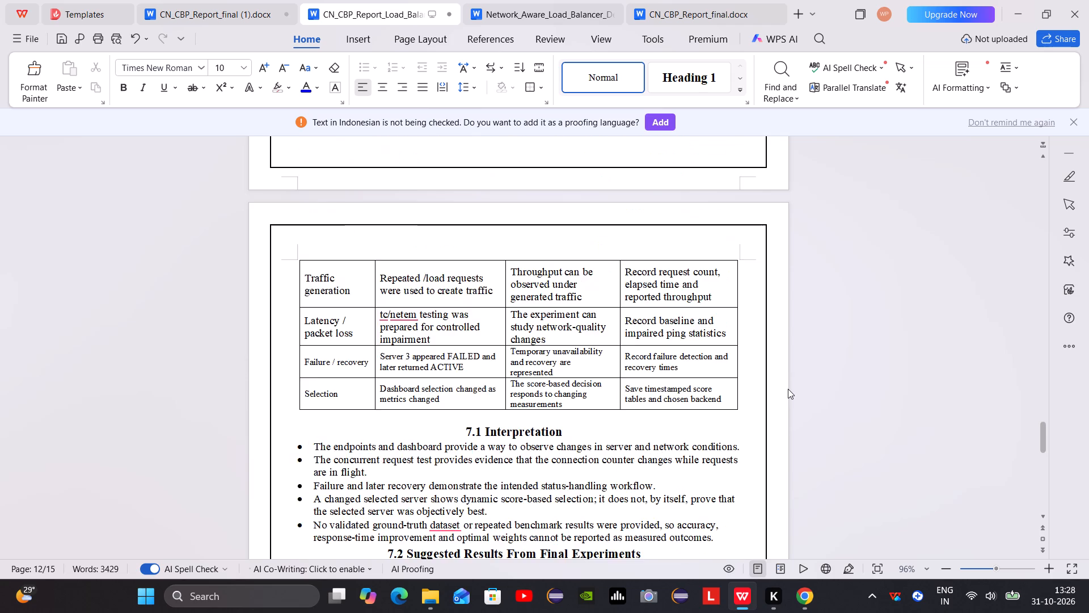
{"action": "scroll", "coordinate": [788, 389], "scroll_direction": "down", "scroll_amount": 3}
{"action": "scroll", "coordinate": [451, 368], "scroll_direction": "down", "scroll_amount": 3}
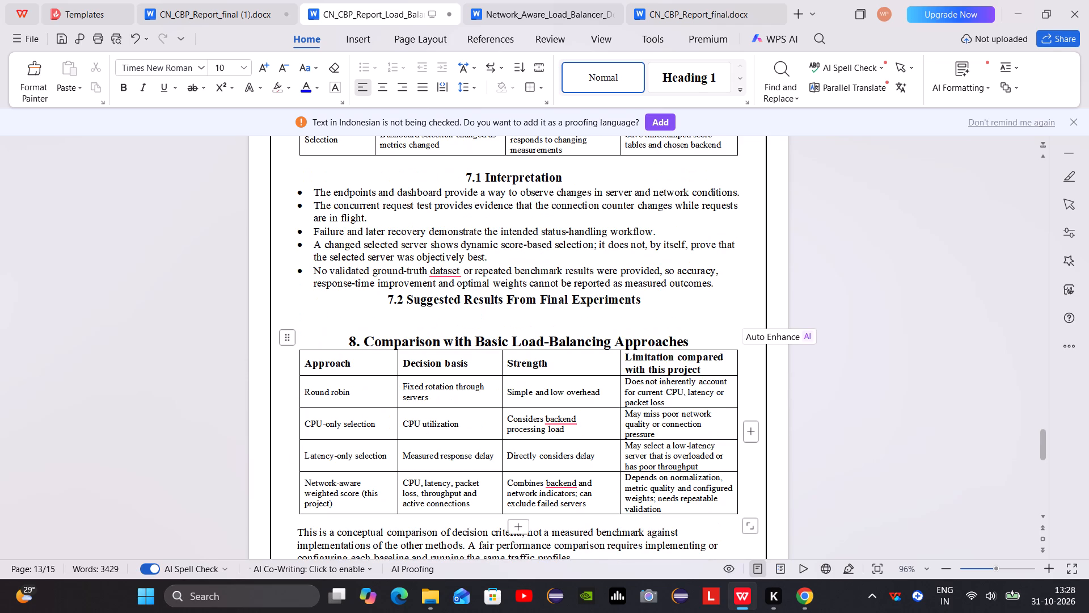
{"action": "left_click_drag", "start_coordinate": [310, 358], "coordinate": [662, 498]}
{"action": "left_click", "coordinate": [804, 463]}
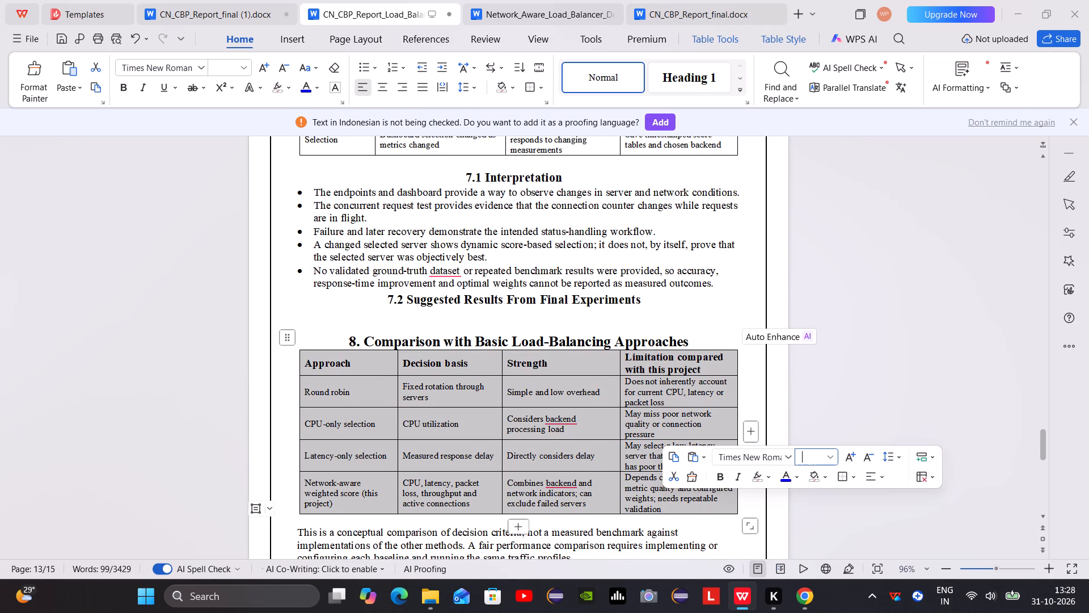
{"action": "type", "text": "12"}
{"action": "key", "text": "Return"}
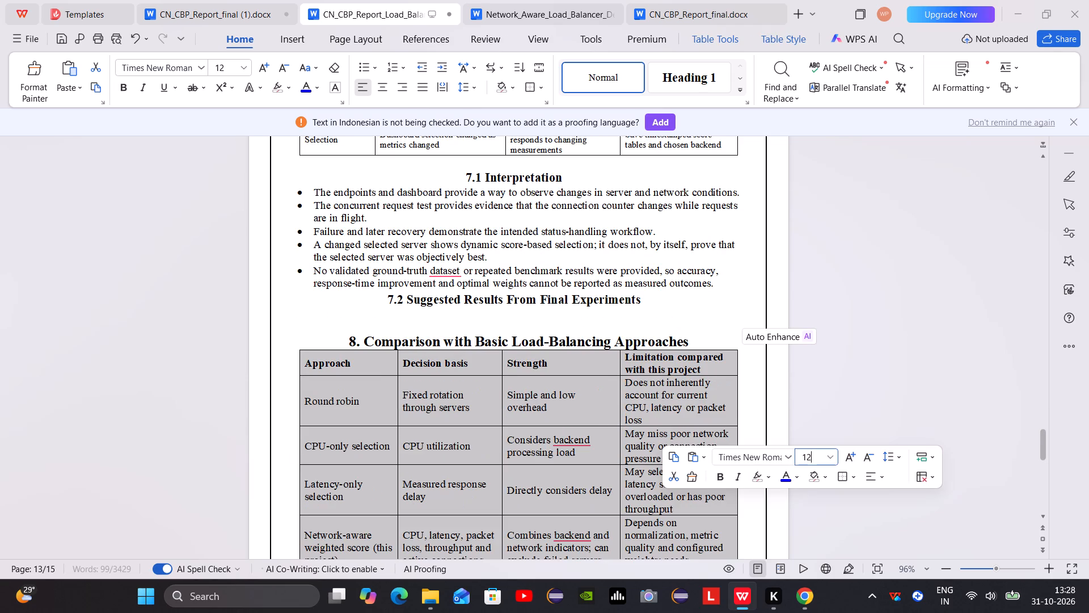
{"action": "scroll", "coordinate": [805, 464], "scroll_direction": "down", "scroll_amount": 7}
{"action": "right_click", "coordinate": [702, 342]}
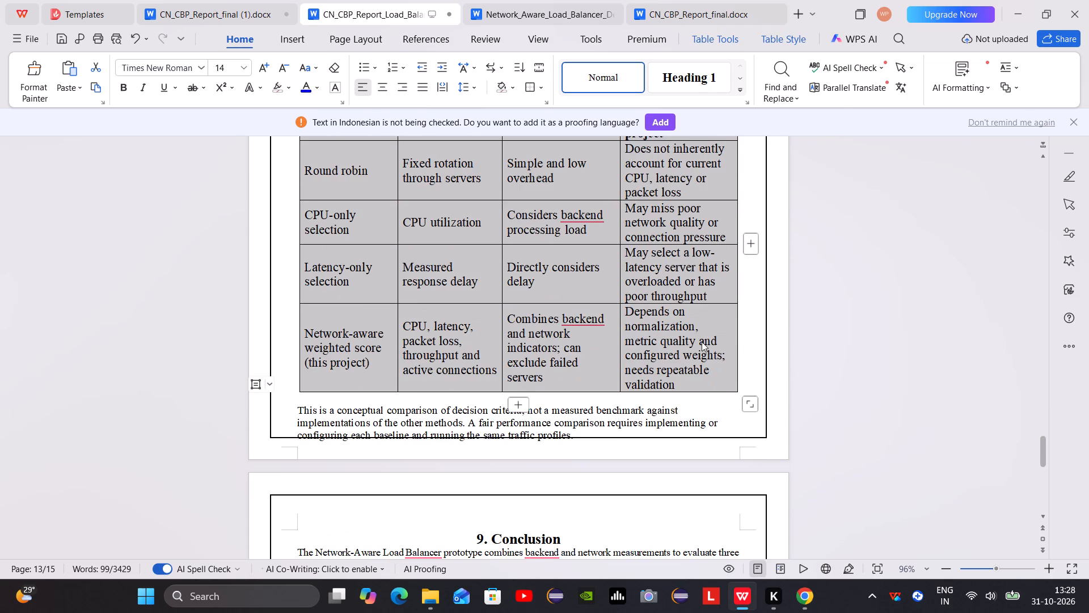
{"action": "left_click", "coordinate": [786, 369]}
{"action": "type", "text": "12"}
{"action": "key", "text": "Return"}
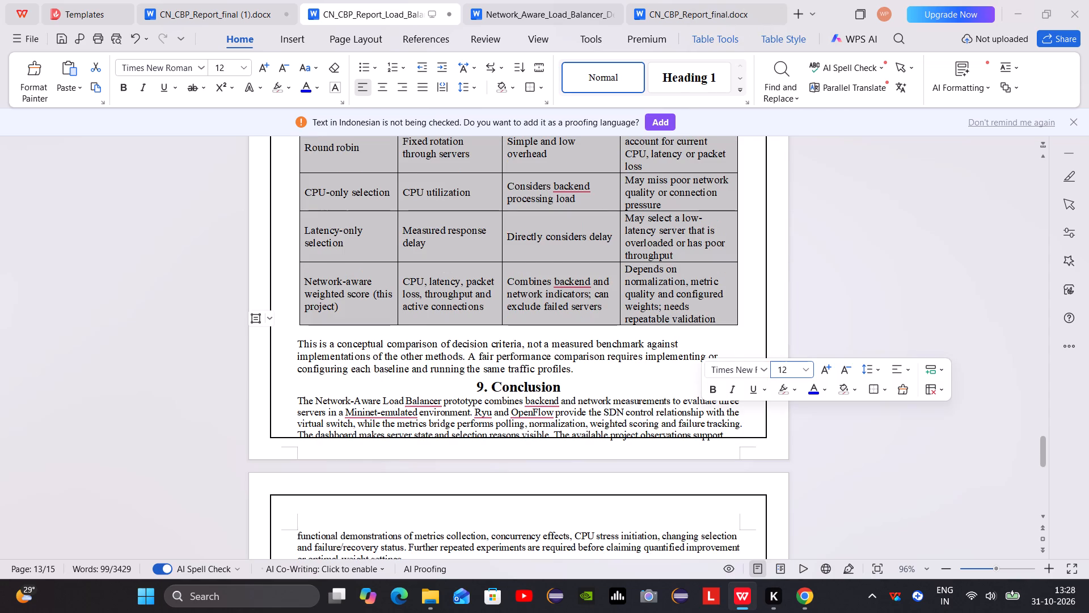
Examine the page flow from the end of the section 7 table through the Appendix A summary table.
{"action": "scroll", "coordinate": [786, 371], "scroll_direction": "up", "scroll_amount": 10}
{"action": "scroll", "coordinate": [390, 435], "scroll_direction": "up", "scroll_amount": 2}
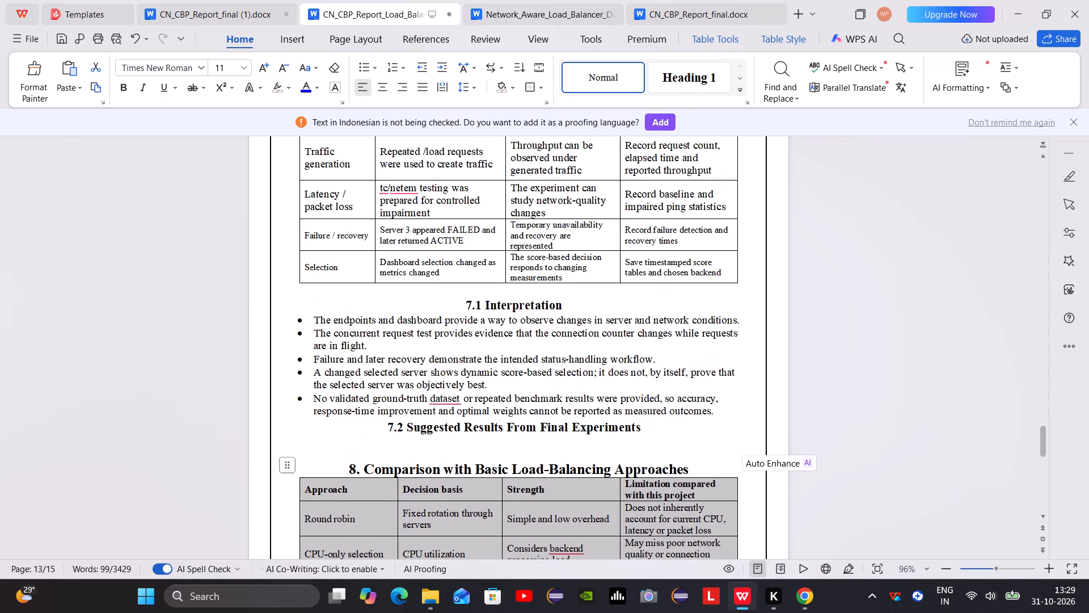
{"action": "scroll", "coordinate": [389, 435], "scroll_direction": "up", "scroll_amount": 3}
{"action": "scroll", "coordinate": [389, 435], "scroll_direction": "down", "scroll_amount": 5}
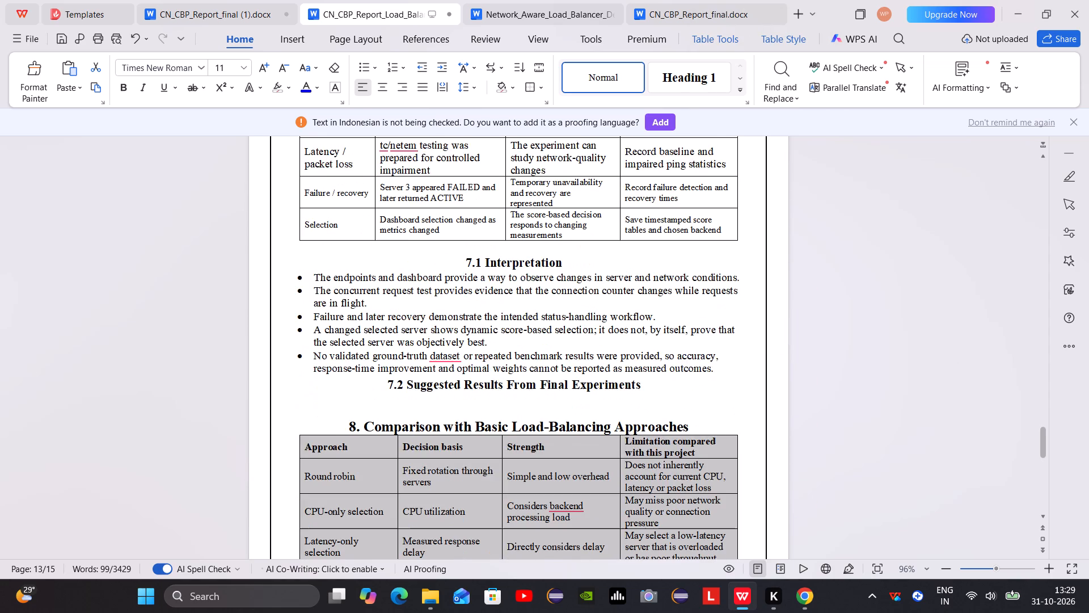
{"action": "scroll", "coordinate": [389, 435], "scroll_direction": "down", "scroll_amount": 19}
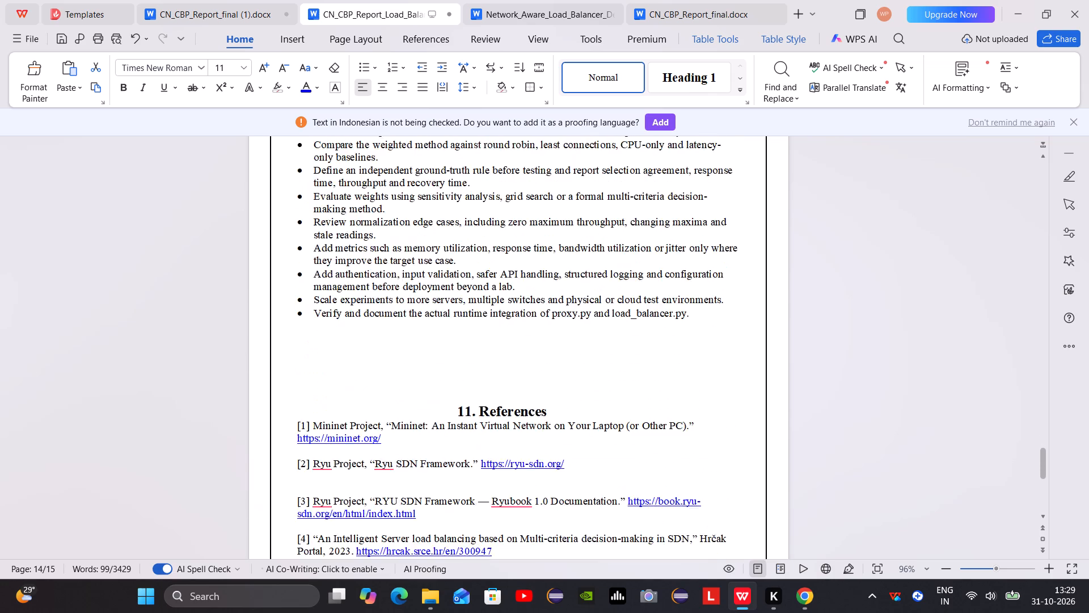
{"action": "scroll", "coordinate": [389, 435], "scroll_direction": "down", "scroll_amount": 17}
{"action": "scroll", "coordinate": [389, 436], "scroll_direction": "up", "scroll_amount": 11}
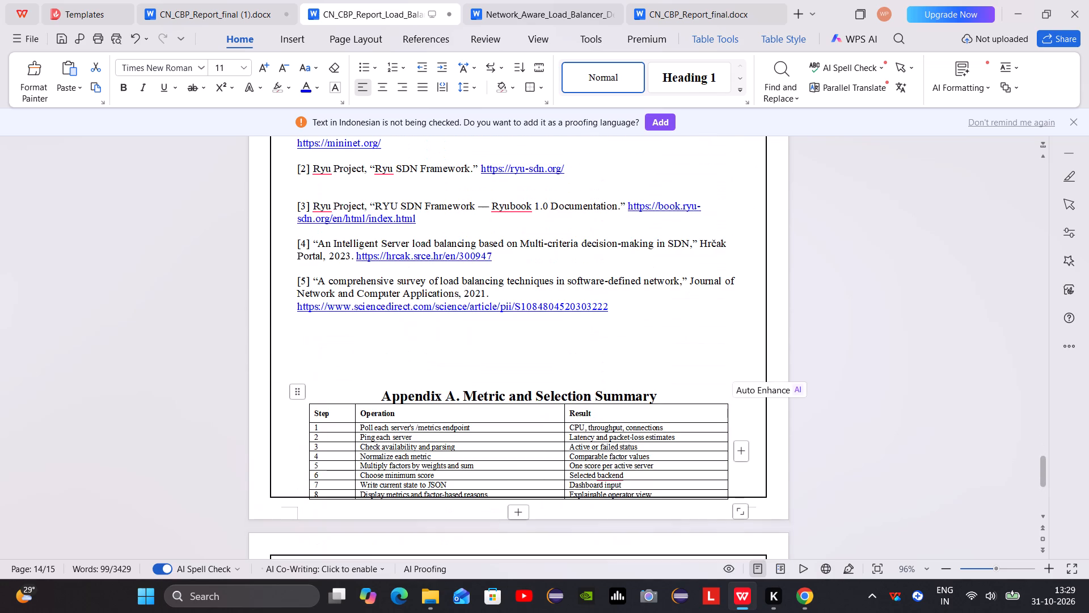
{"action": "scroll", "coordinate": [395, 380], "scroll_direction": "down", "scroll_amount": 5}
{"action": "scroll", "coordinate": [388, 385], "scroll_direction": "up", "scroll_amount": 4}
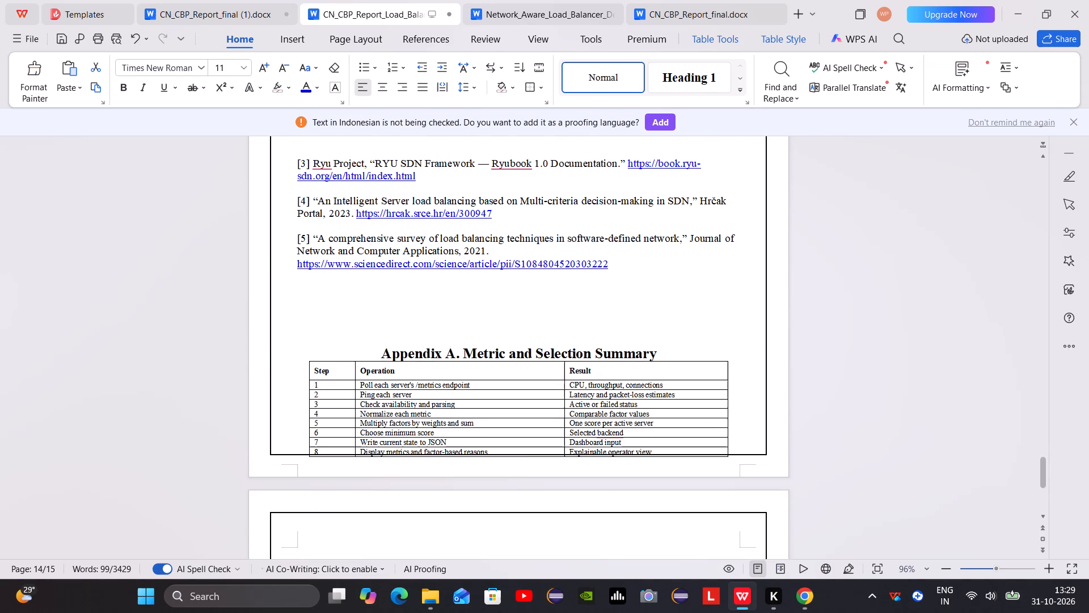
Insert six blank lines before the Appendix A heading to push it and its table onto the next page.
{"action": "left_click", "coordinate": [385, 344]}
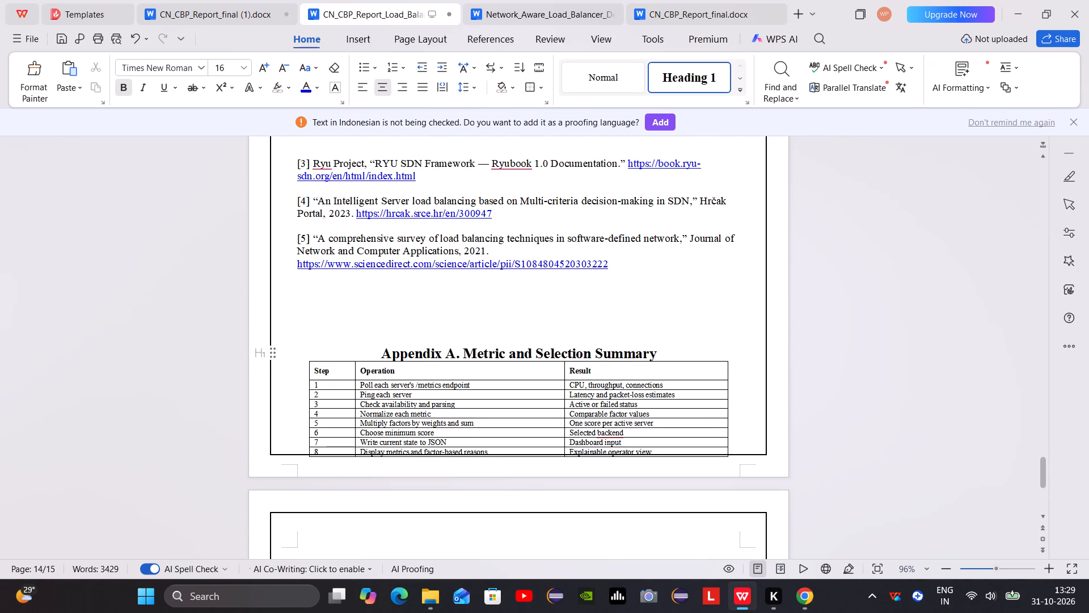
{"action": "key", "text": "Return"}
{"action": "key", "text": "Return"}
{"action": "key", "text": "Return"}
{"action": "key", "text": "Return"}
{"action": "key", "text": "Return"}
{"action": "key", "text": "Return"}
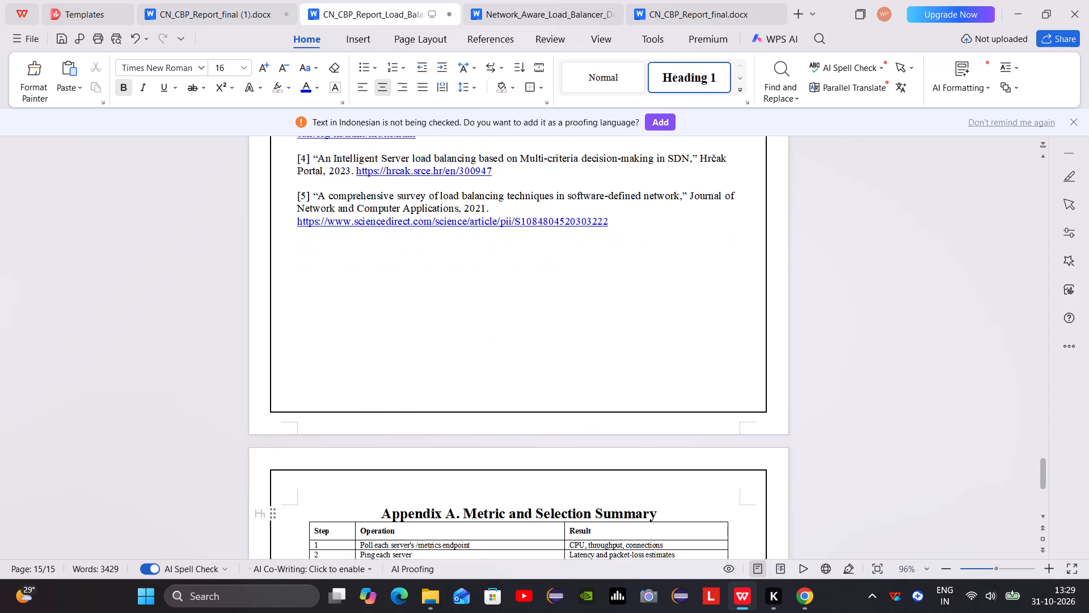
Set the font size of the whole Appendix A Metric and Selection Summary table, header row included, to 12.
{"action": "scroll", "coordinate": [387, 346], "scroll_direction": "up", "scroll_amount": 16}
{"action": "scroll", "coordinate": [389, 353], "scroll_direction": "down", "scroll_amount": 8}
{"action": "scroll", "coordinate": [395, 388], "scroll_direction": "up", "scroll_amount": 1}
{"action": "scroll", "coordinate": [395, 395], "scroll_direction": "down", "scroll_amount": 4}
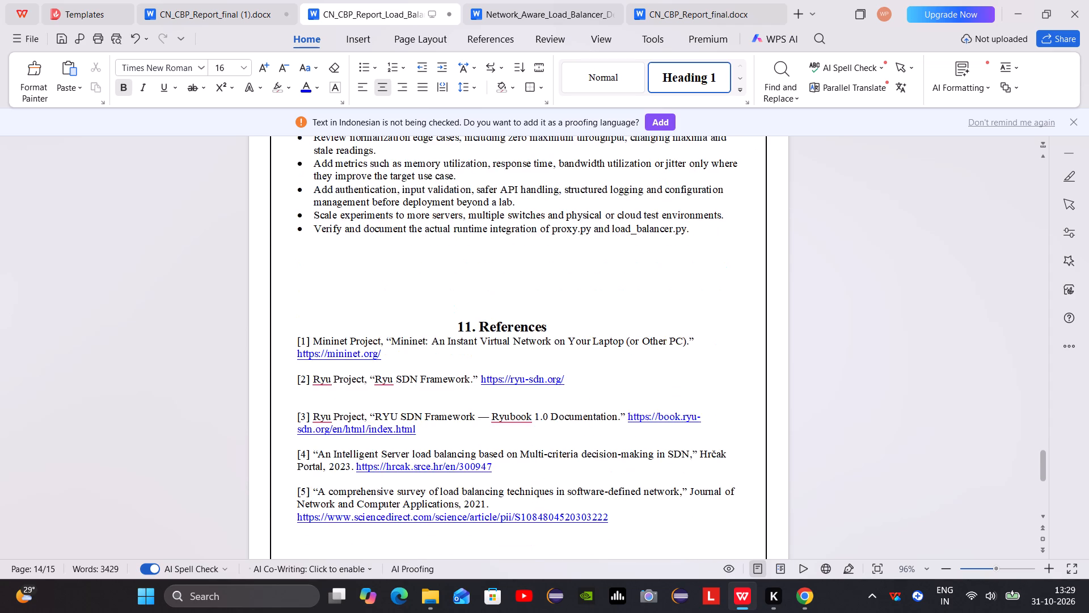
{"action": "scroll", "coordinate": [407, 452], "scroll_direction": "down", "scroll_amount": 14}
{"action": "scroll", "coordinate": [408, 477], "scroll_direction": "up", "scroll_amount": 1}
{"action": "scroll", "coordinate": [408, 477], "scroll_direction": "down", "scroll_amount": 1}
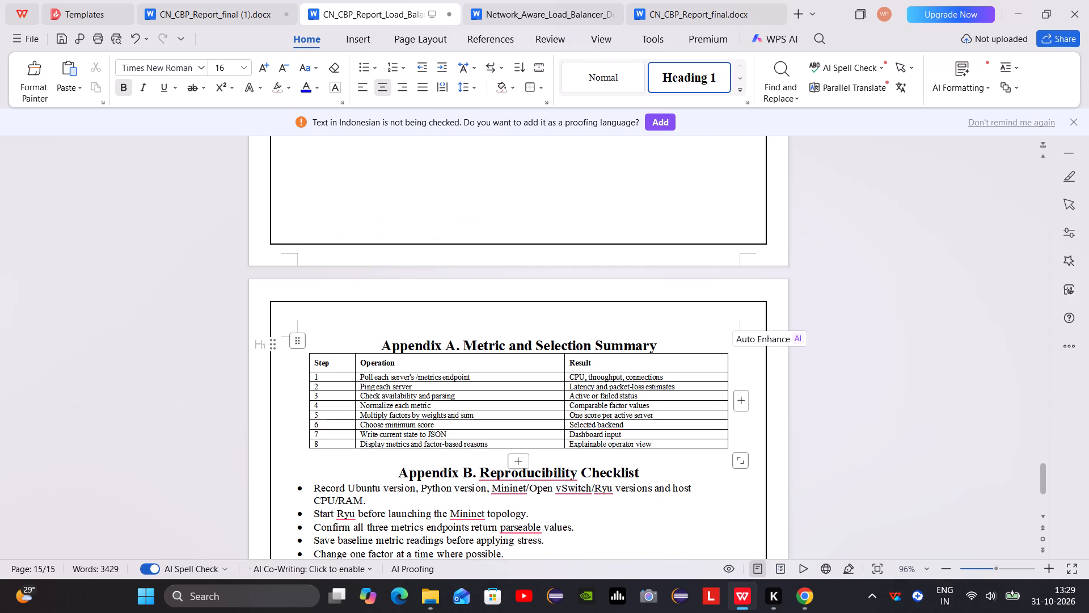
{"action": "left_click_drag", "start_coordinate": [312, 356], "coordinate": [705, 427]}
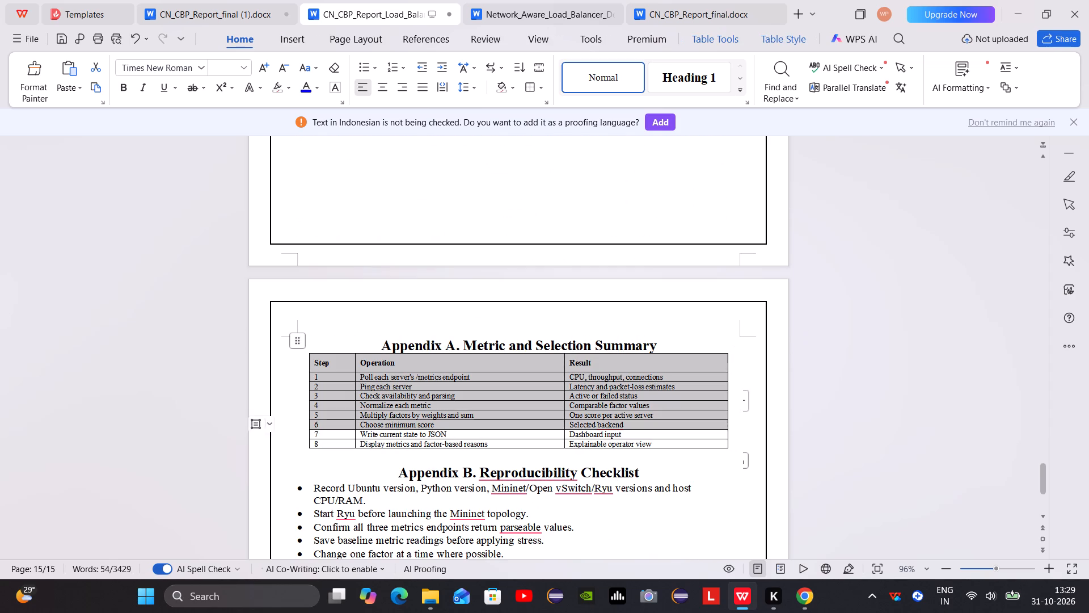
{"action": "left_click_drag", "start_coordinate": [705, 427], "coordinate": [712, 442]}
{"action": "left_click", "coordinate": [869, 403]}
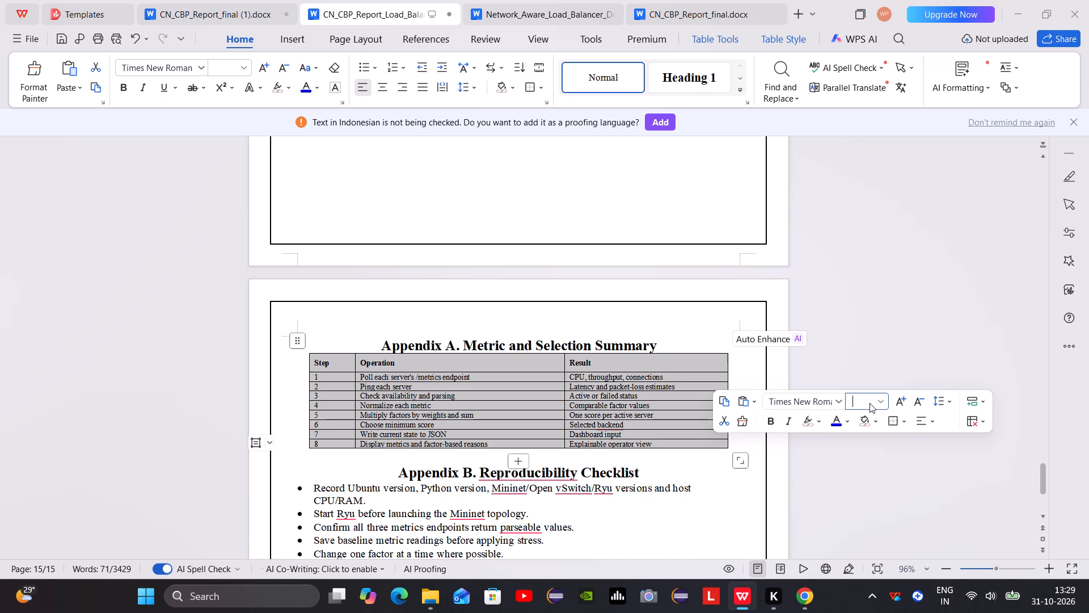
{"action": "type", "text": "12"}
{"action": "key", "text": "Return"}
Remove the blank lines before the Appendix A heading to bring it and its table back to the References page.
{"action": "scroll", "coordinate": [843, 311], "scroll_direction": "up", "scroll_amount": 3}
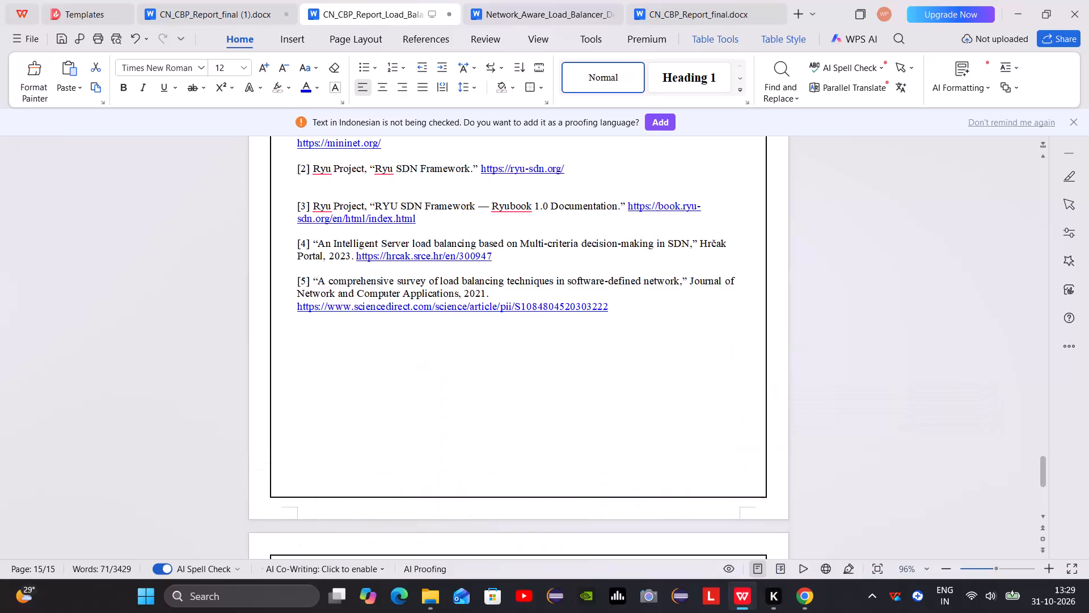
{"action": "scroll", "coordinate": [846, 318], "scroll_direction": "up", "scroll_amount": 9}
{"action": "scroll", "coordinate": [468, 324], "scroll_direction": "down", "scroll_amount": 14}
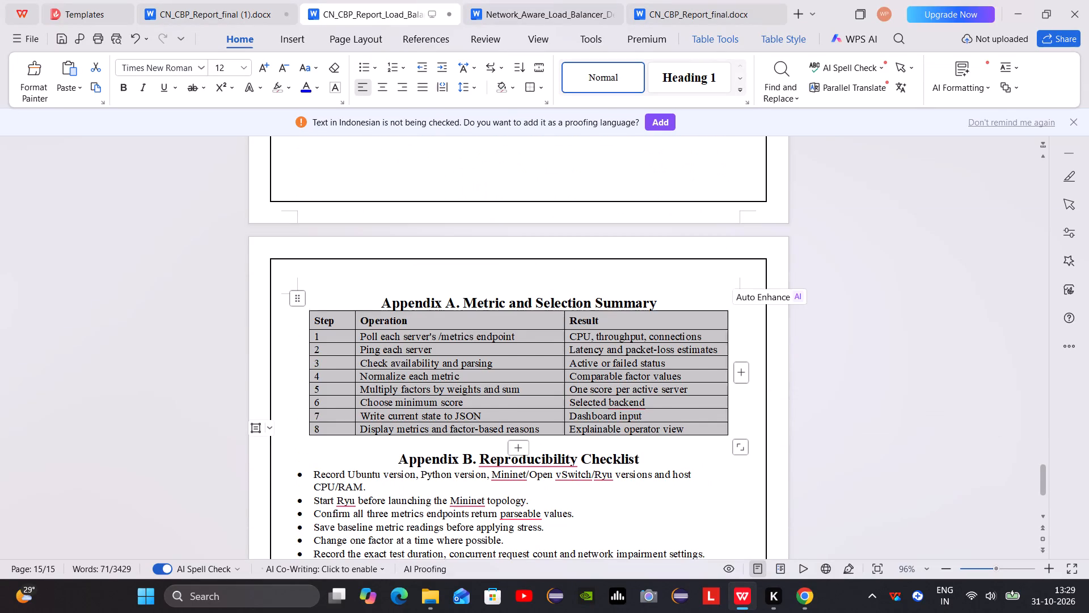
{"action": "scroll", "coordinate": [371, 266], "scroll_direction": "up", "scroll_amount": 1}
{"action": "left_click", "coordinate": [376, 341]}
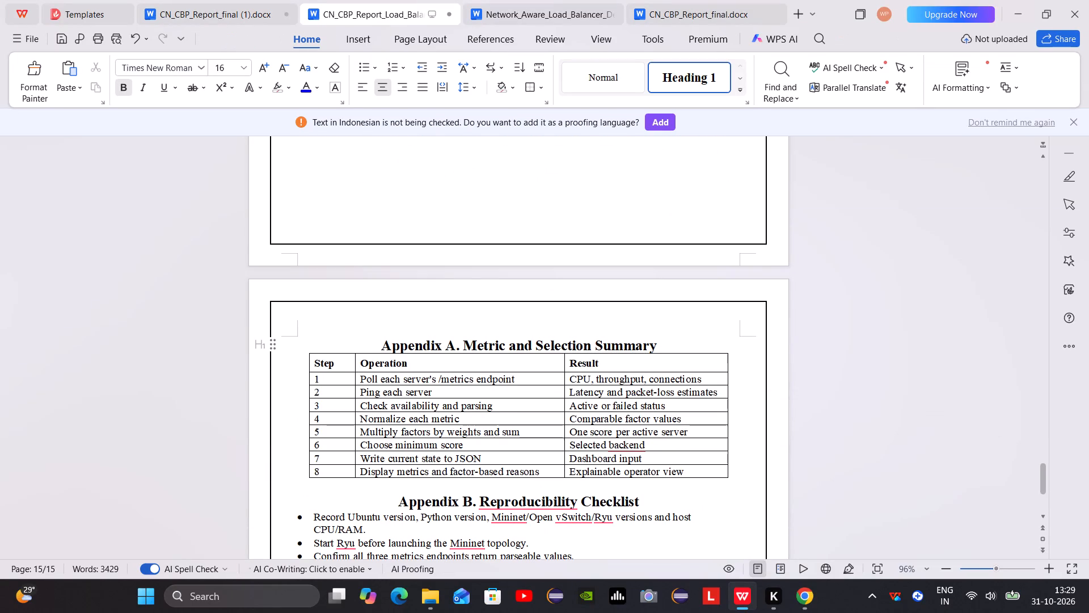
{"action": "key", "text": "BackSpace"}
{"action": "key", "text": "BackSpace"}
{"action": "key", "text": "BackSpace"}
{"action": "key", "text": "BackSpace"}
{"action": "key", "text": "BackSpace"}
{"action": "key", "text": "BackSpace"}
{"action": "key", "text": "BackSpace"}
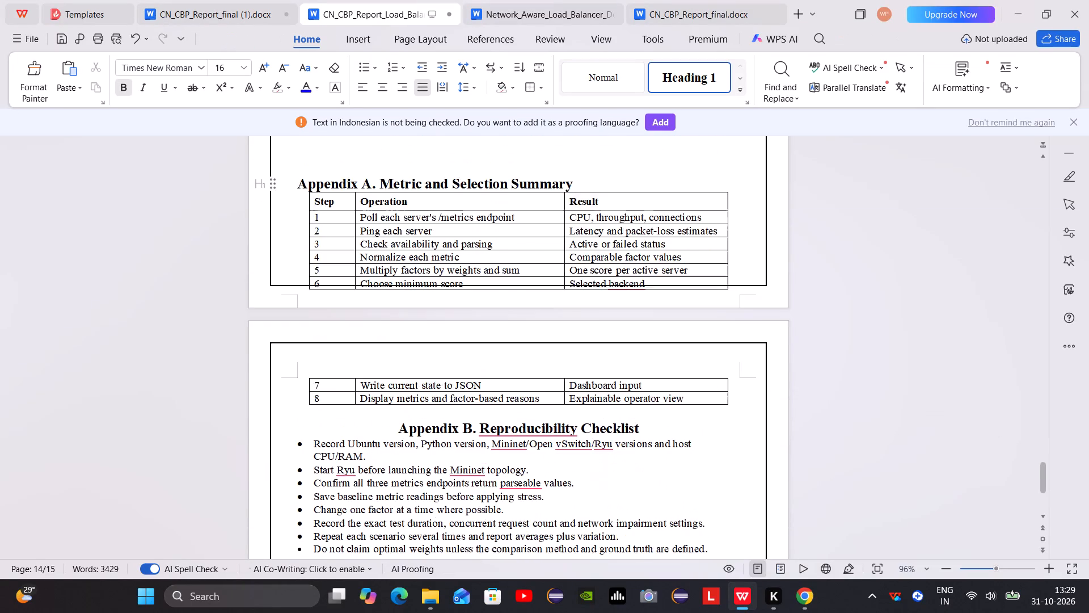
{"action": "key", "text": "BackSpace"}
{"action": "key", "text": "BackSpace"}
Shift the Appendix A heading toward the centre of the line with nine leading spaces.
{"action": "scroll", "coordinate": [377, 342], "scroll_direction": "up", "scroll_amount": 4}
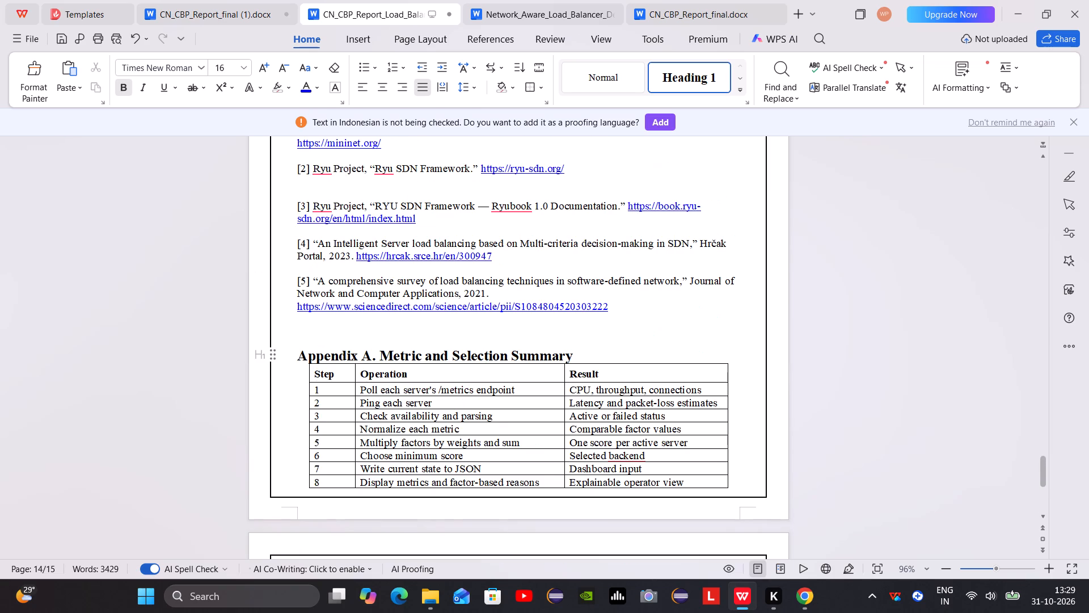
{"action": "key", "text": "space"}
{"action": "key", "text": "space"}
{"action": "key", "text": "space"}
{"action": "key", "text": "space"}
{"action": "key", "text": "space"}
{"action": "key", "text": "space"}
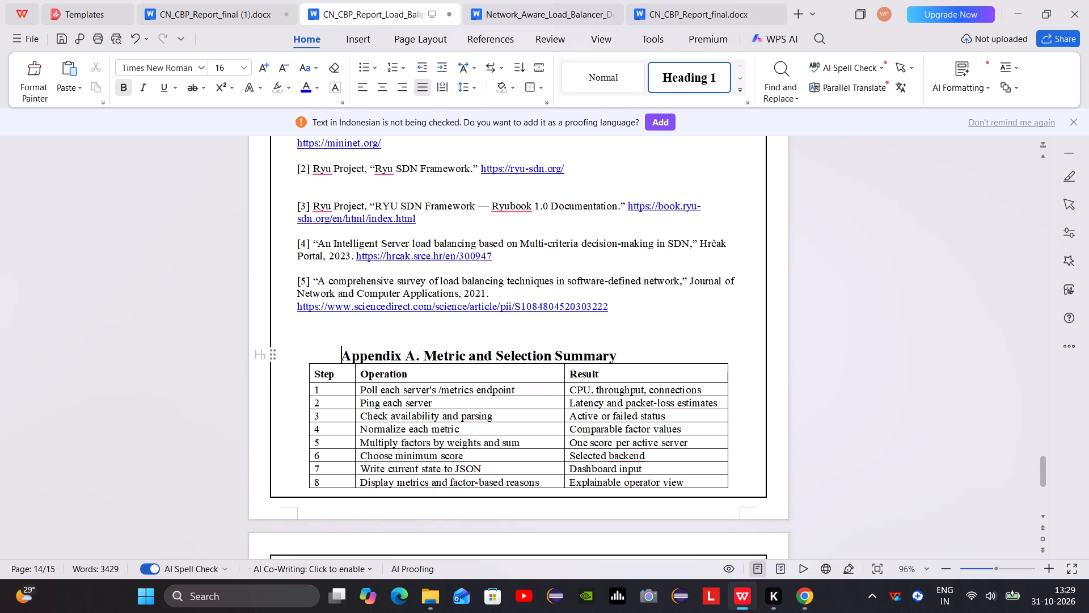
{"action": "key", "text": "space"}
{"action": "key", "text": "space"}
{"action": "key", "text": "space"}
Remove the word "Suggested" from the 7.2 heading so it reads "7.2 Results From Final Experiments".
{"action": "scroll", "coordinate": [375, 349], "scroll_direction": "up", "scroll_amount": 14}
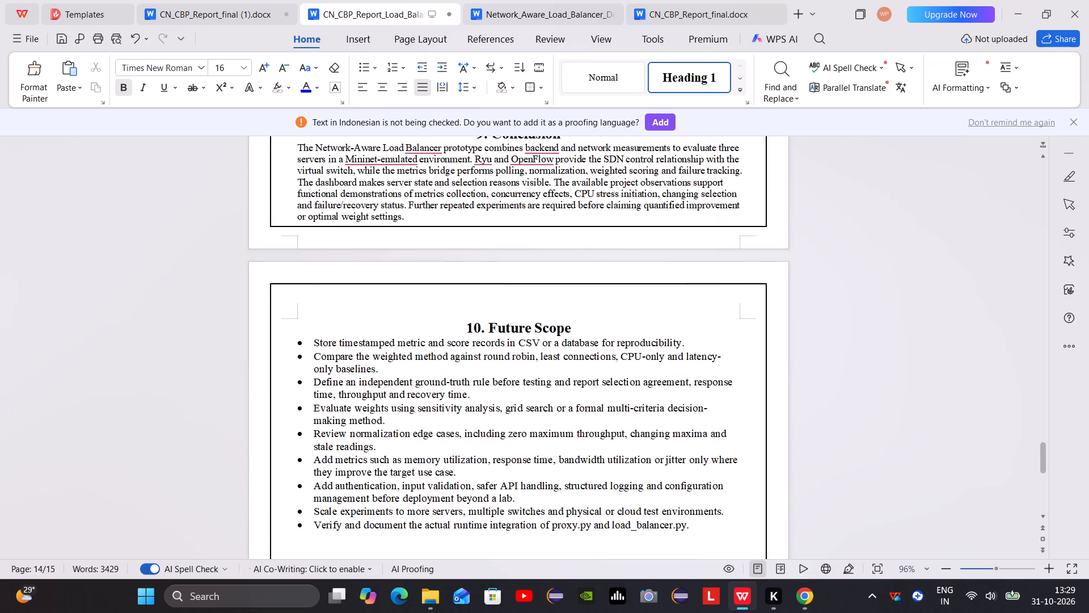
{"action": "scroll", "coordinate": [368, 350], "scroll_direction": "up", "scroll_amount": 11}
{"action": "scroll", "coordinate": [368, 348], "scroll_direction": "up", "scroll_amount": 10}
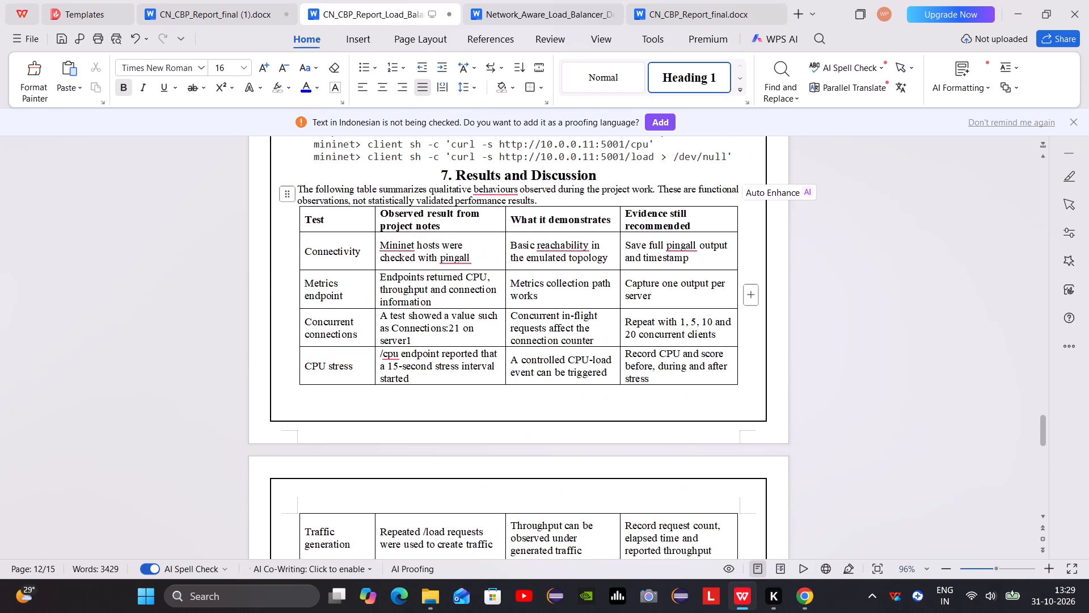
{"action": "scroll", "coordinate": [369, 350], "scroll_direction": "down", "scroll_amount": 11}
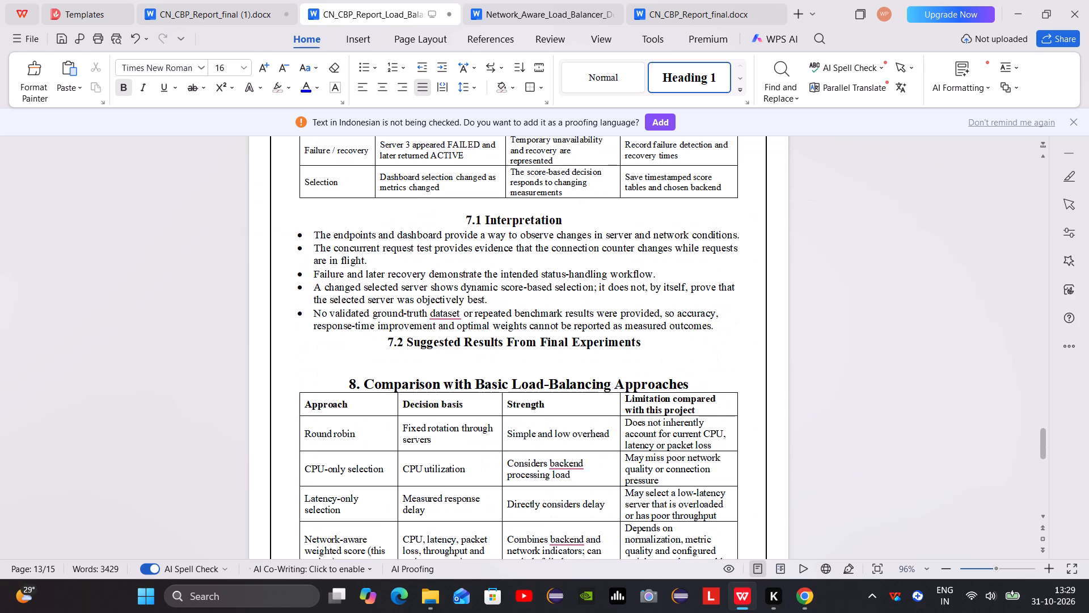
{"action": "left_click", "coordinate": [395, 352]}
{"action": "left_click_drag", "start_coordinate": [466, 342], "coordinate": [465, 342]}
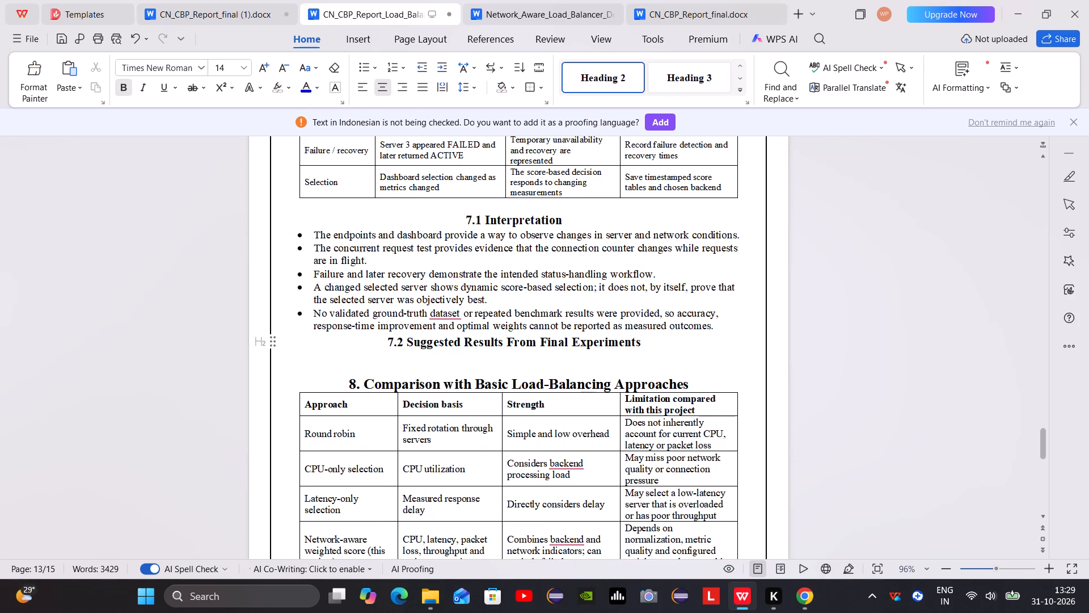
{"action": "left_click_drag", "start_coordinate": [465, 342], "coordinate": [402, 338]}
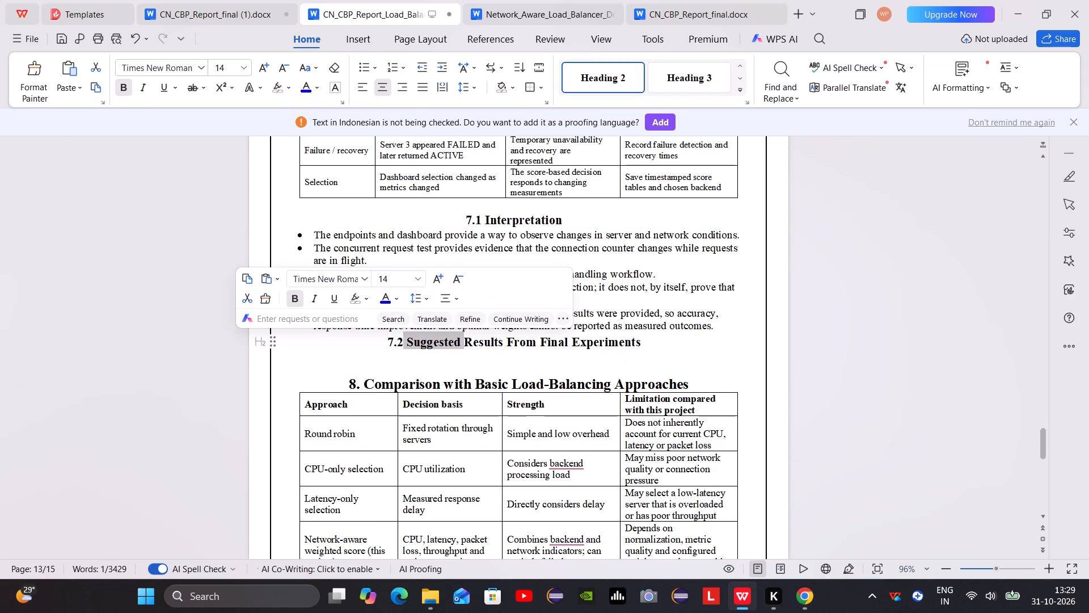
{"action": "key", "text": "BackSpace"}
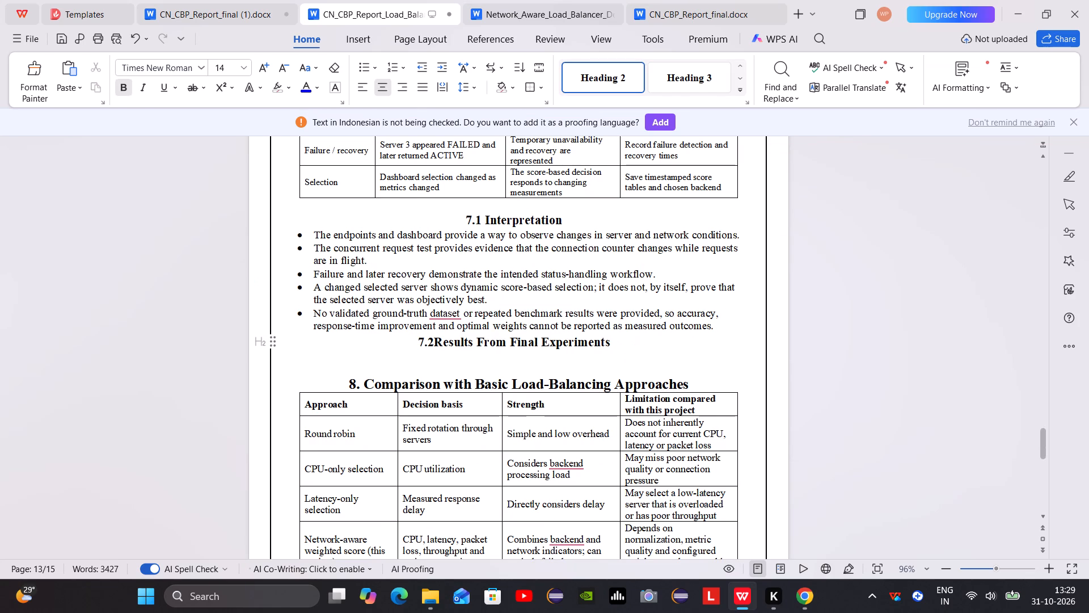
{"action": "key", "text": "space"}
{"action": "key", "text": "space"}
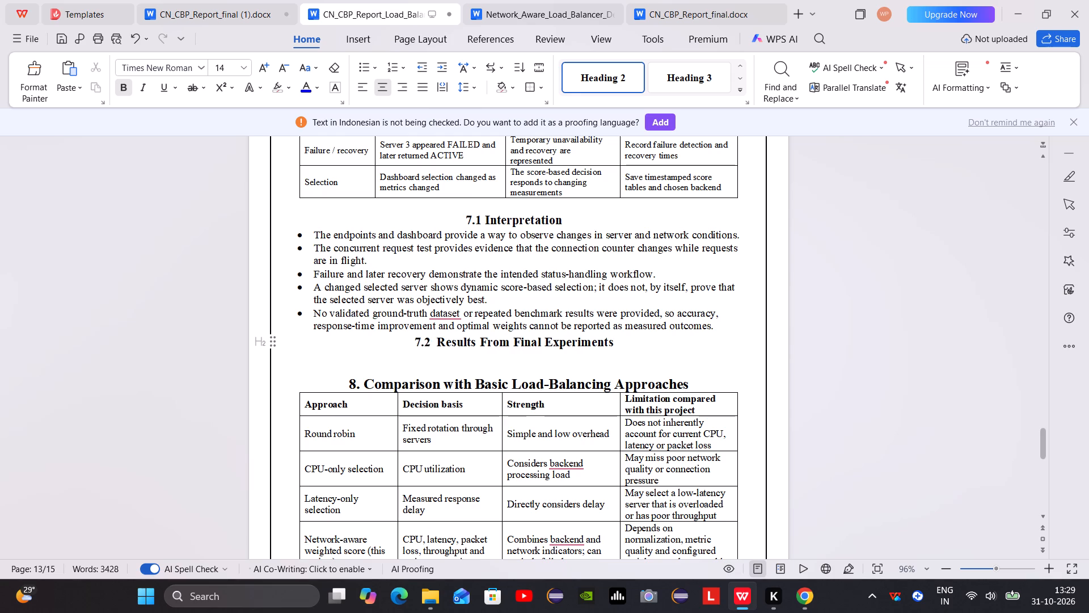
Add a blank line directly below the "7.2 Results From Final Experiments" heading.
{"action": "scroll", "coordinate": [416, 368], "scroll_direction": "down", "scroll_amount": 4}
{"action": "scroll", "coordinate": [526, 287], "scroll_direction": "up", "scroll_amount": 2}
{"action": "left_click", "coordinate": [646, 257]}
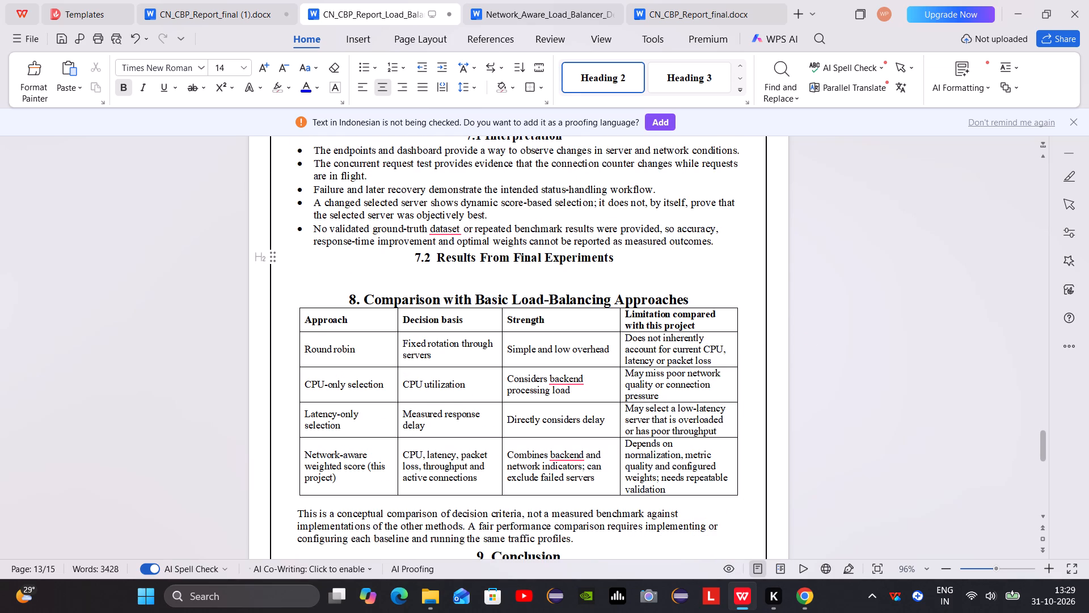
{"action": "key", "text": "Return"}
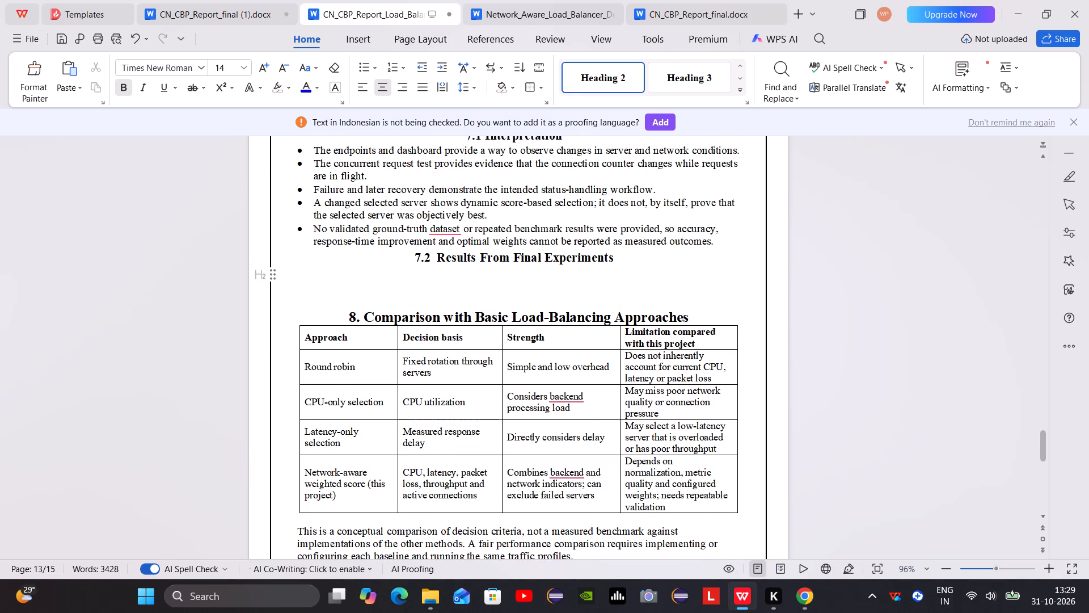
Switch to the Adaptive Network Load Balancing presentation in Canva and open slide 8, the Scenario 1 results.
{"action": "left_click", "coordinate": [804, 595]}
{"action": "left_click", "coordinate": [808, 515]}
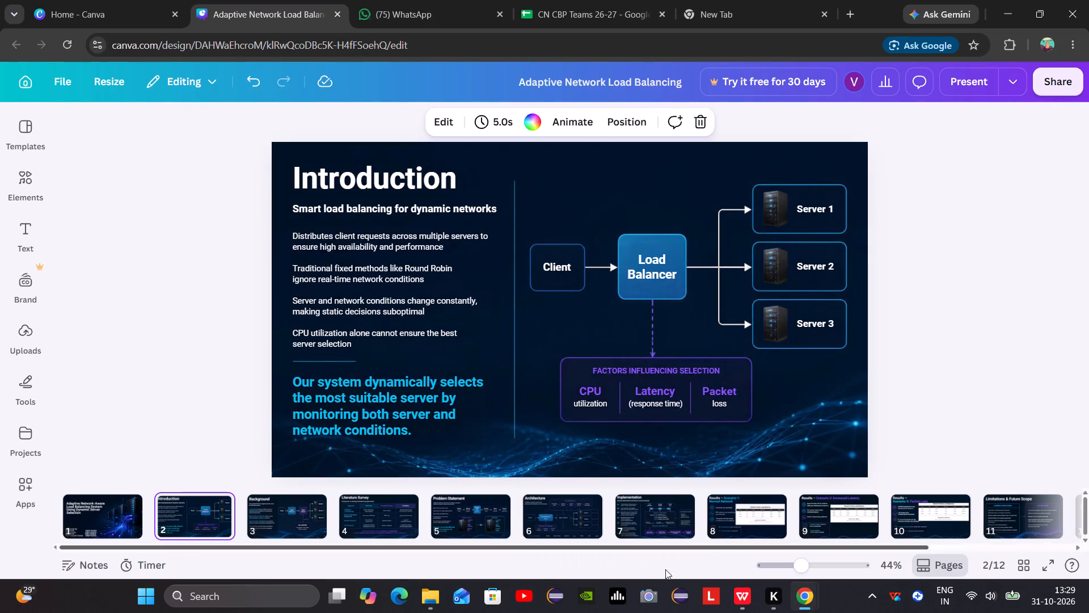
{"action": "left_click", "coordinate": [721, 498]}
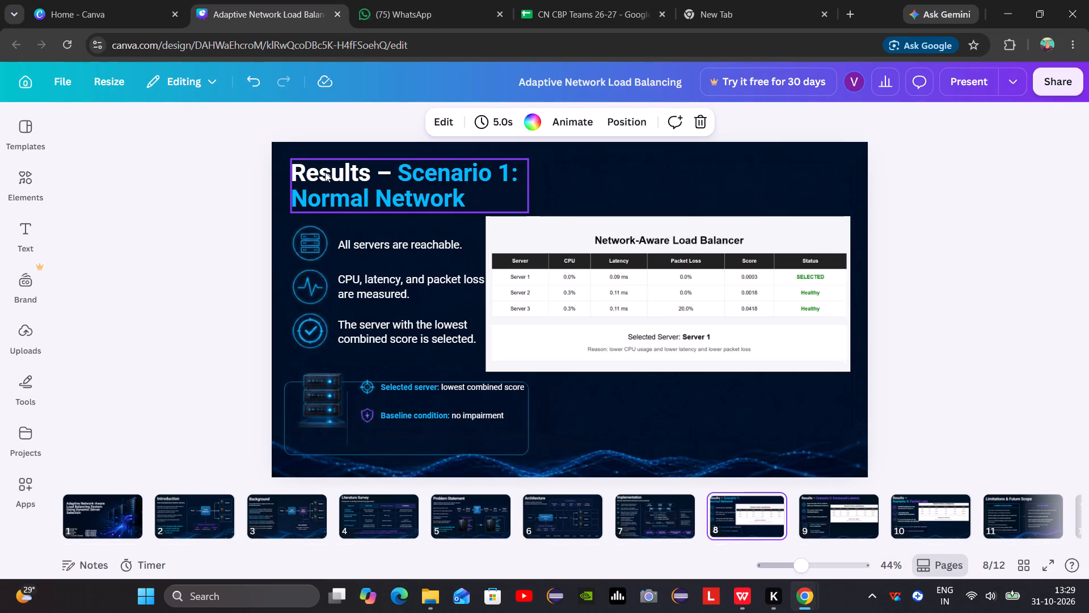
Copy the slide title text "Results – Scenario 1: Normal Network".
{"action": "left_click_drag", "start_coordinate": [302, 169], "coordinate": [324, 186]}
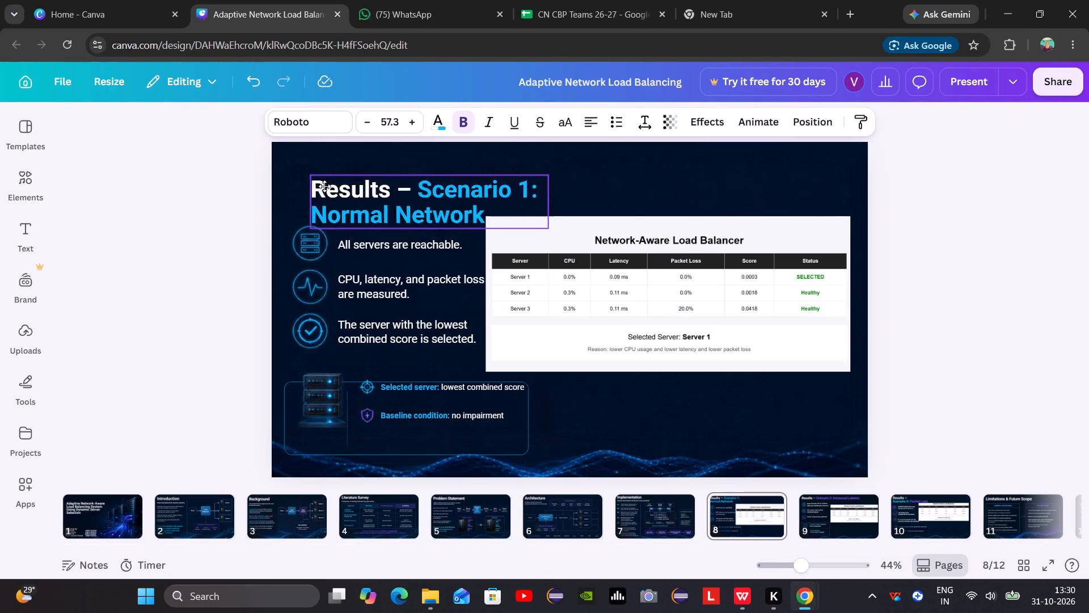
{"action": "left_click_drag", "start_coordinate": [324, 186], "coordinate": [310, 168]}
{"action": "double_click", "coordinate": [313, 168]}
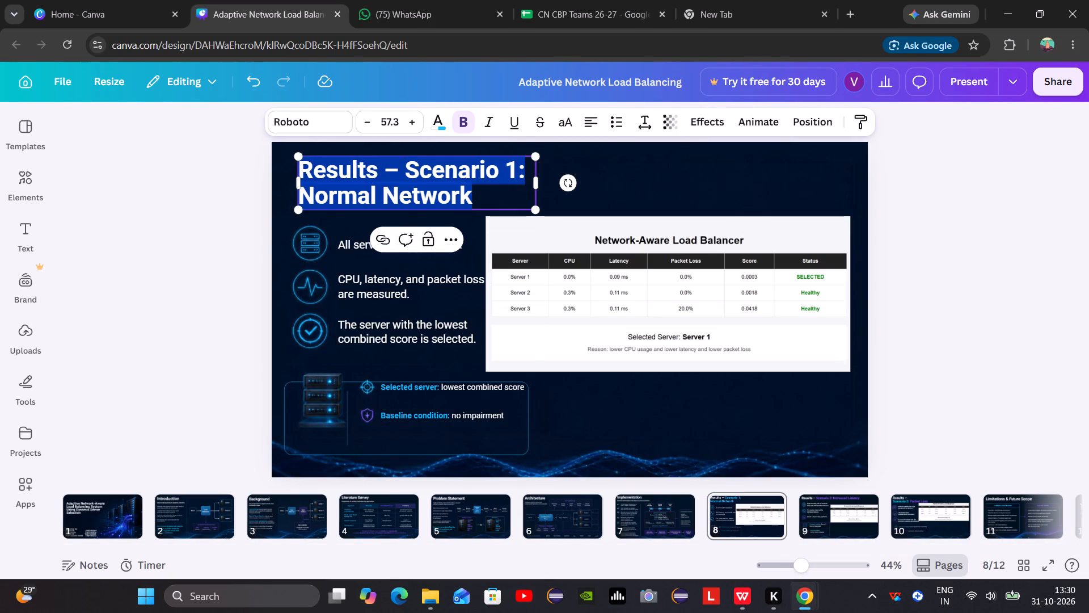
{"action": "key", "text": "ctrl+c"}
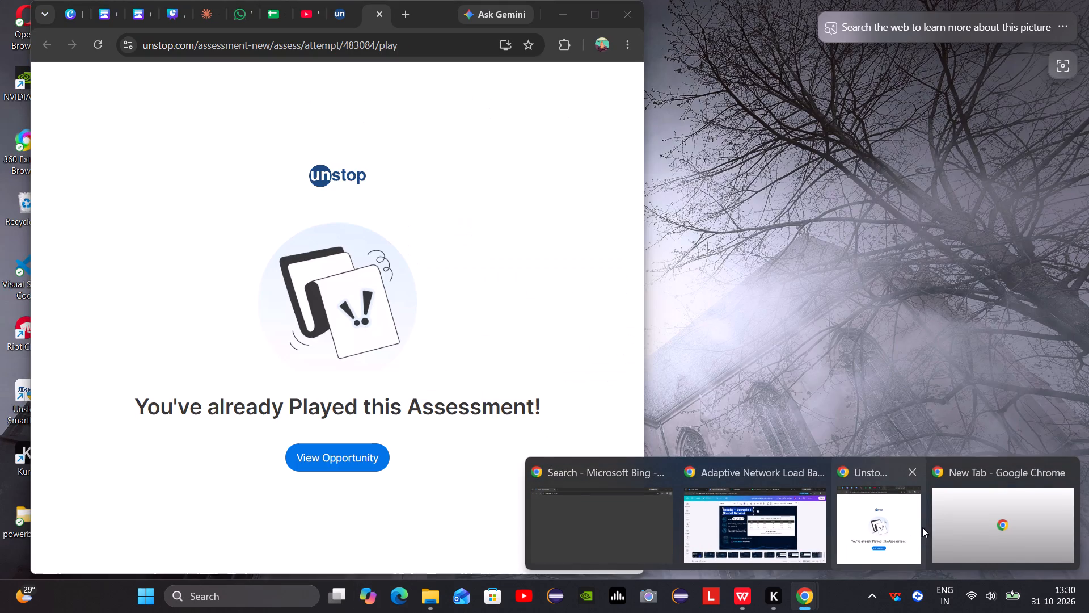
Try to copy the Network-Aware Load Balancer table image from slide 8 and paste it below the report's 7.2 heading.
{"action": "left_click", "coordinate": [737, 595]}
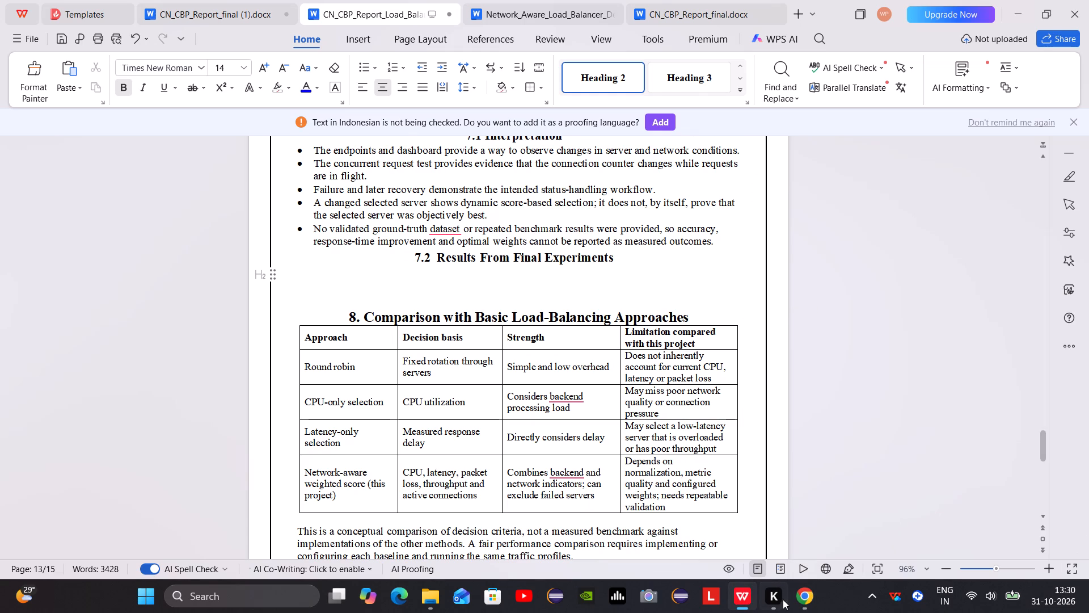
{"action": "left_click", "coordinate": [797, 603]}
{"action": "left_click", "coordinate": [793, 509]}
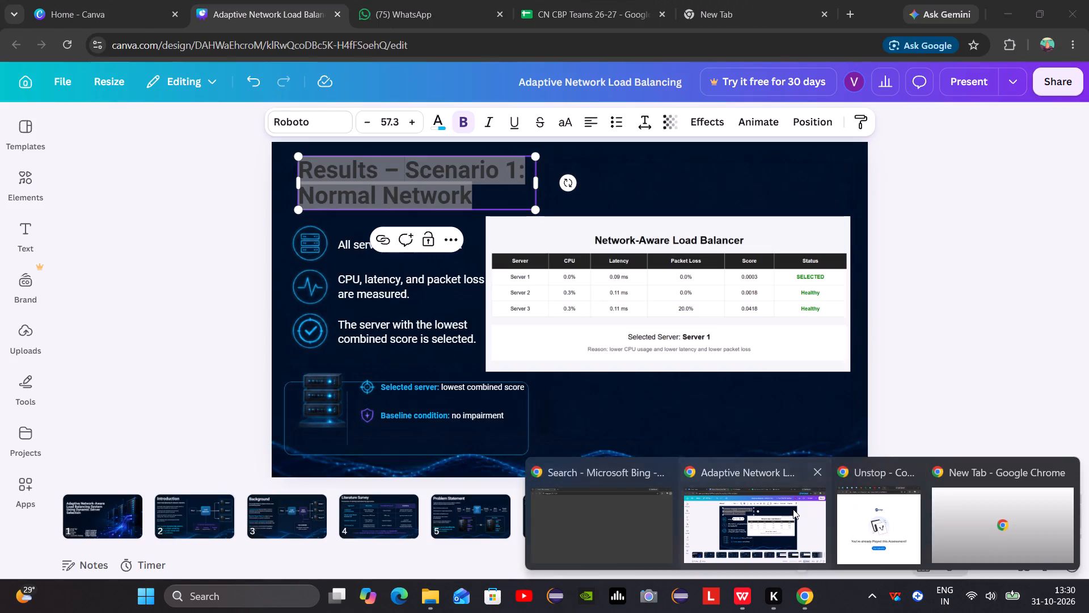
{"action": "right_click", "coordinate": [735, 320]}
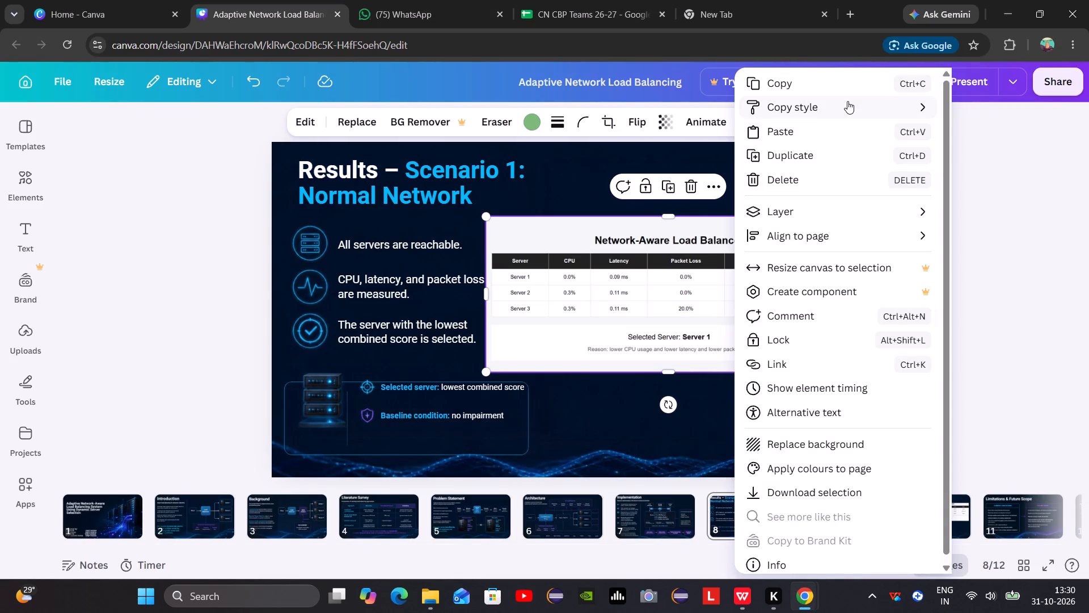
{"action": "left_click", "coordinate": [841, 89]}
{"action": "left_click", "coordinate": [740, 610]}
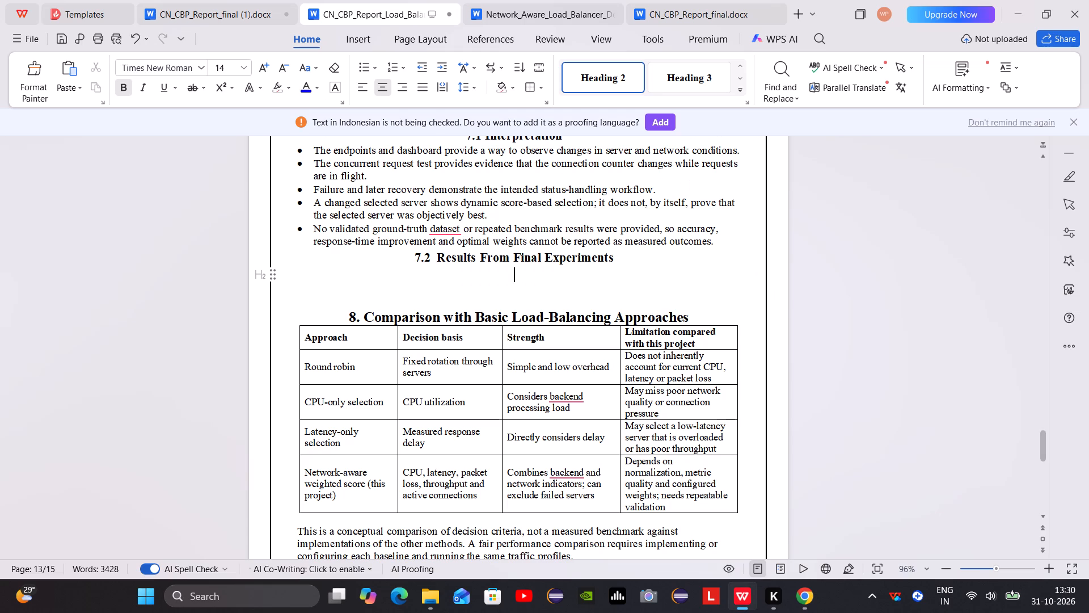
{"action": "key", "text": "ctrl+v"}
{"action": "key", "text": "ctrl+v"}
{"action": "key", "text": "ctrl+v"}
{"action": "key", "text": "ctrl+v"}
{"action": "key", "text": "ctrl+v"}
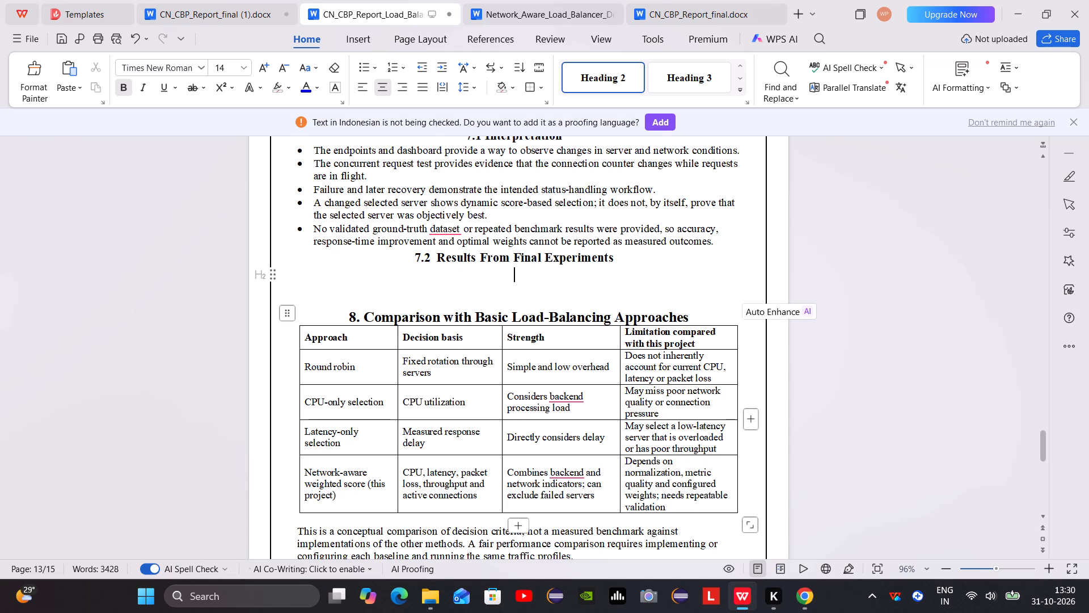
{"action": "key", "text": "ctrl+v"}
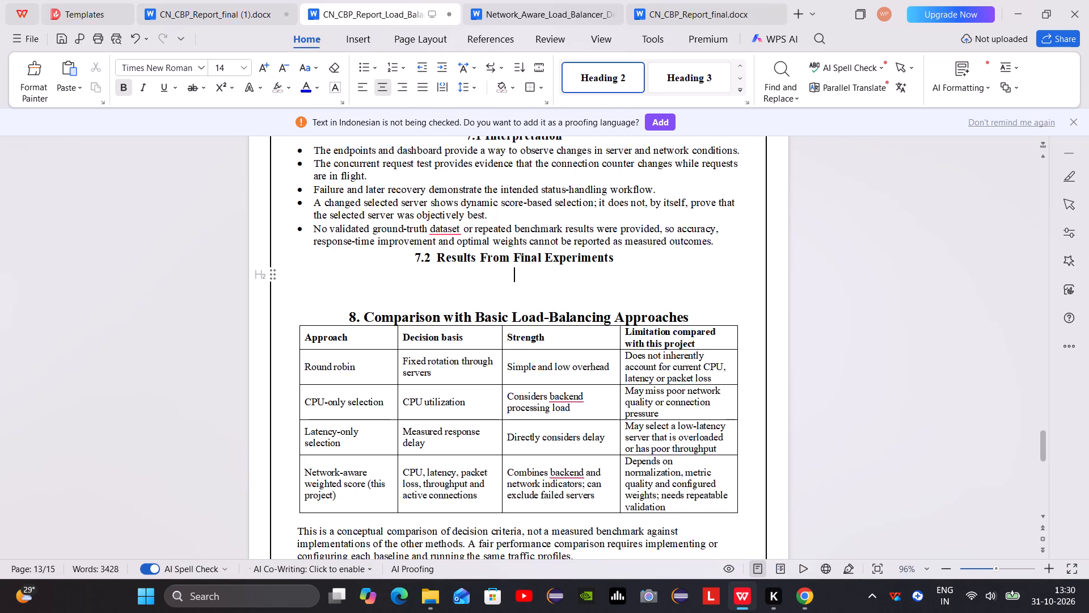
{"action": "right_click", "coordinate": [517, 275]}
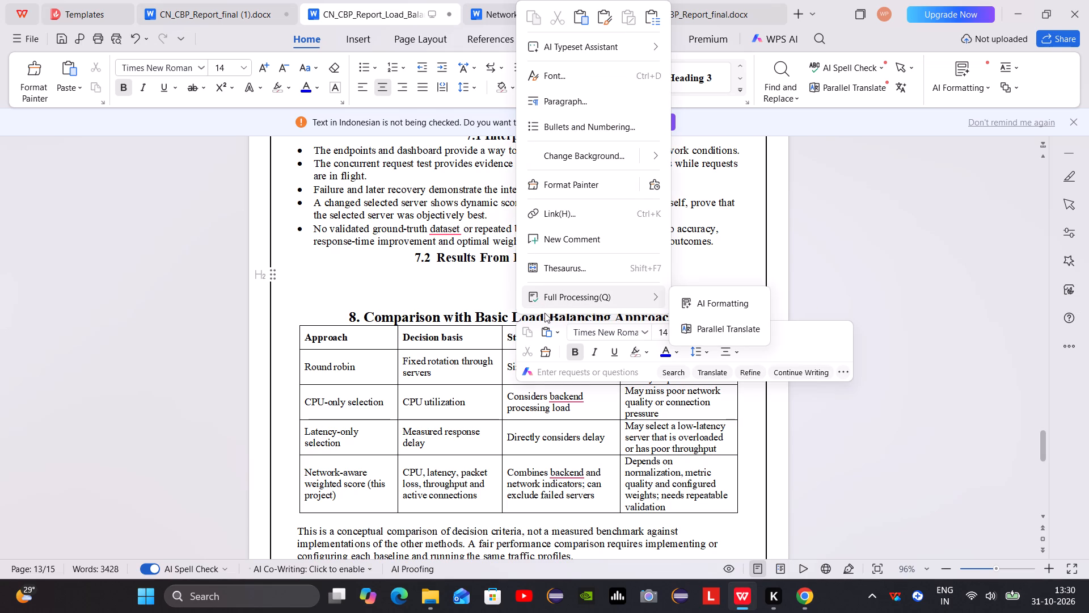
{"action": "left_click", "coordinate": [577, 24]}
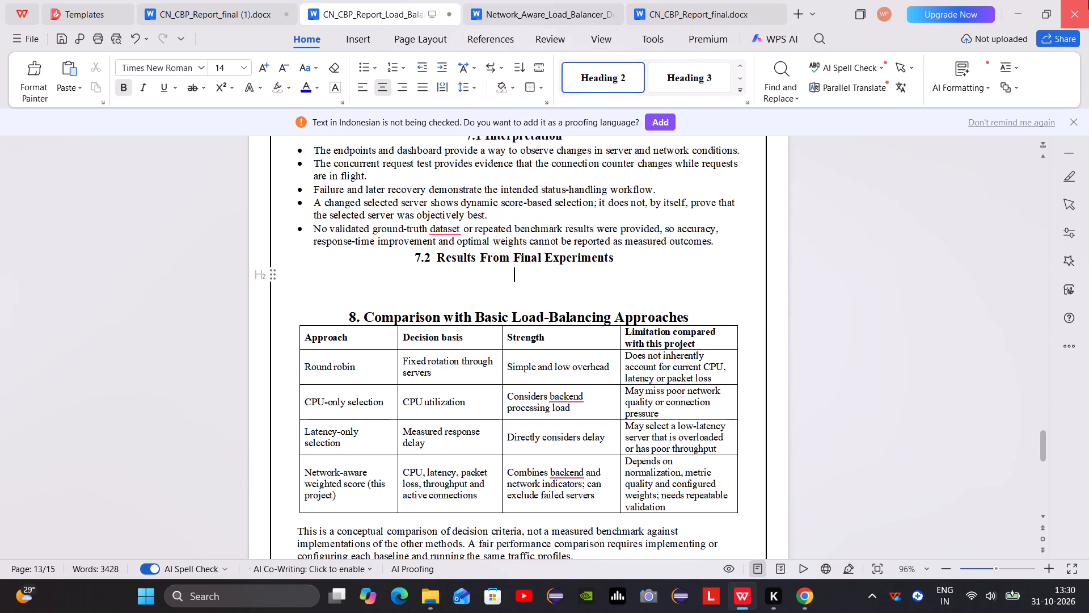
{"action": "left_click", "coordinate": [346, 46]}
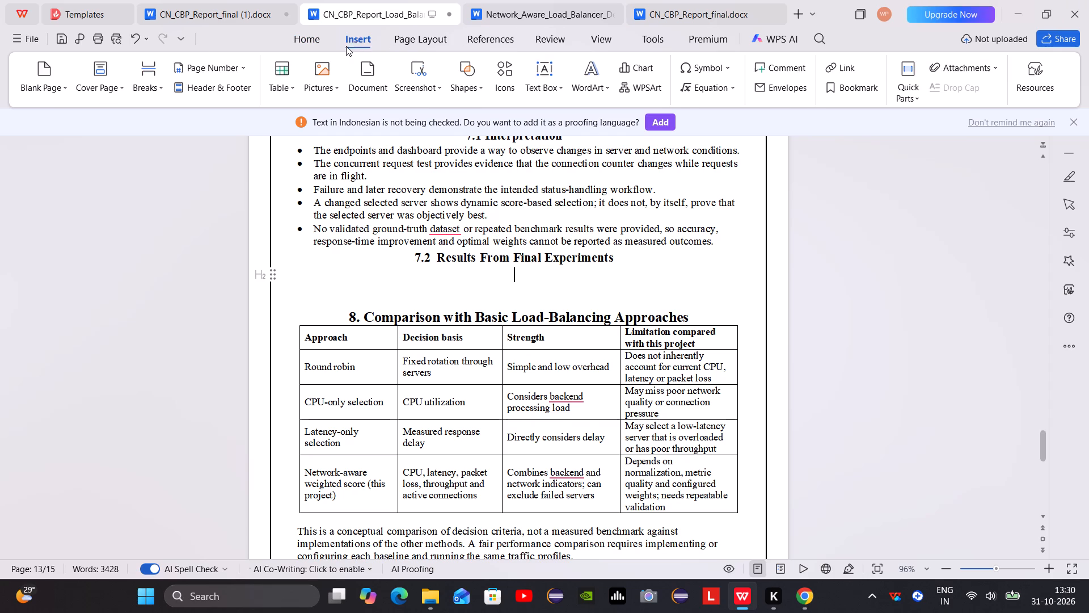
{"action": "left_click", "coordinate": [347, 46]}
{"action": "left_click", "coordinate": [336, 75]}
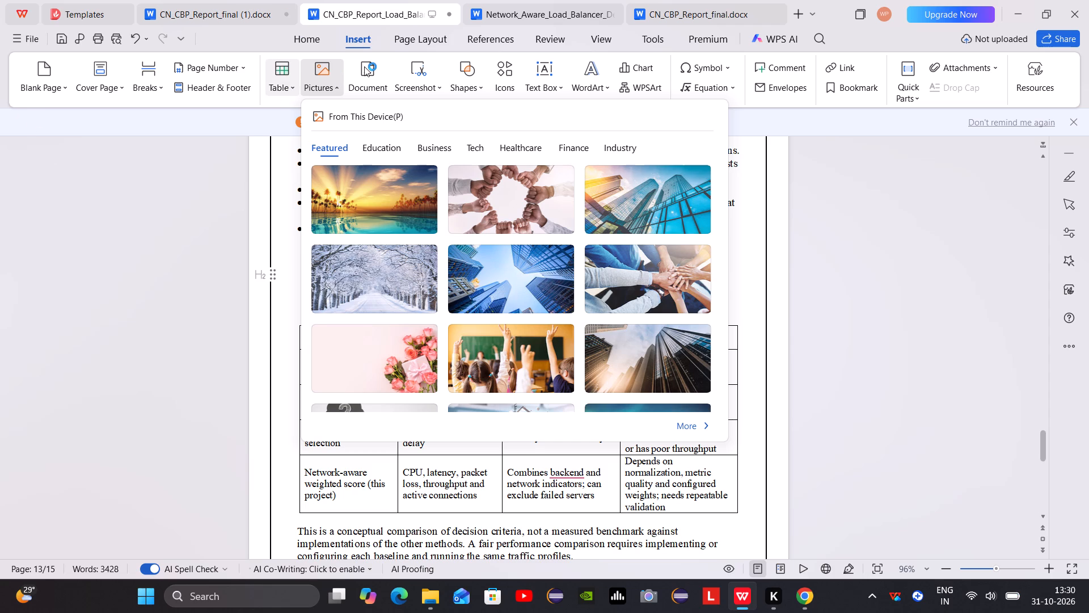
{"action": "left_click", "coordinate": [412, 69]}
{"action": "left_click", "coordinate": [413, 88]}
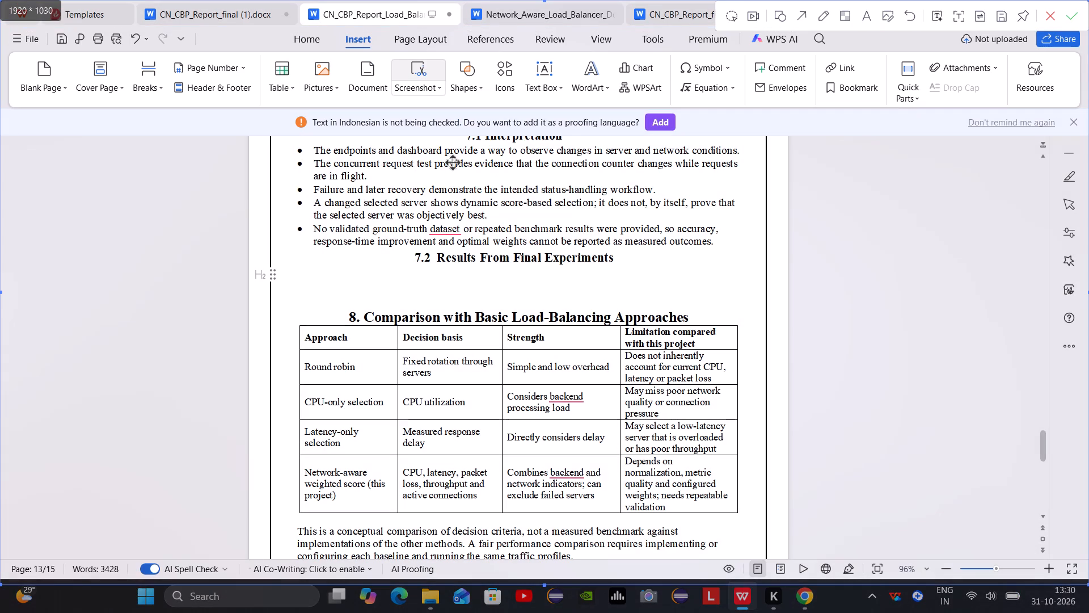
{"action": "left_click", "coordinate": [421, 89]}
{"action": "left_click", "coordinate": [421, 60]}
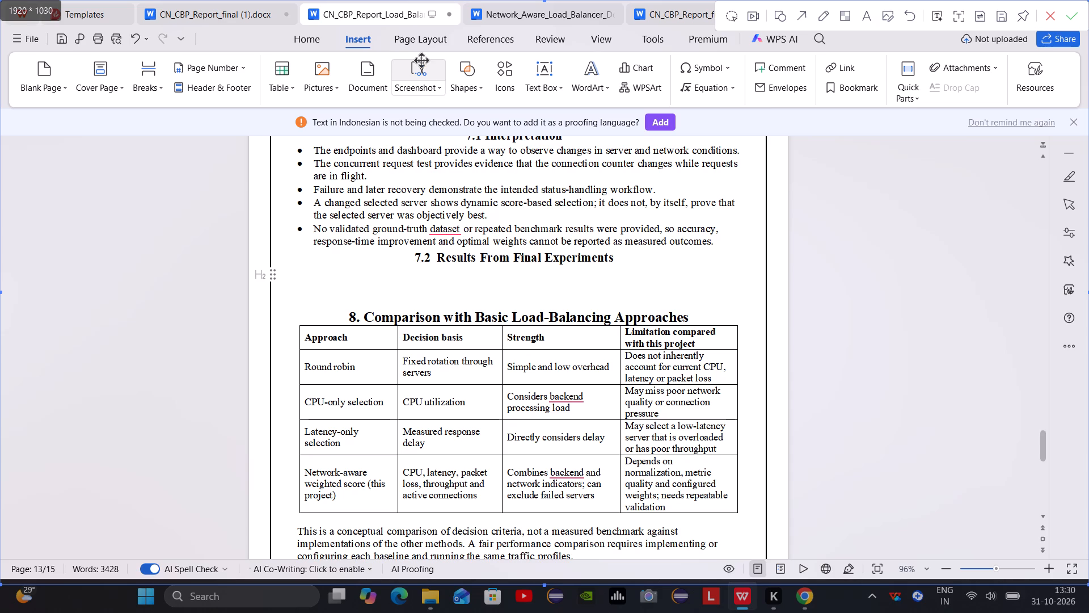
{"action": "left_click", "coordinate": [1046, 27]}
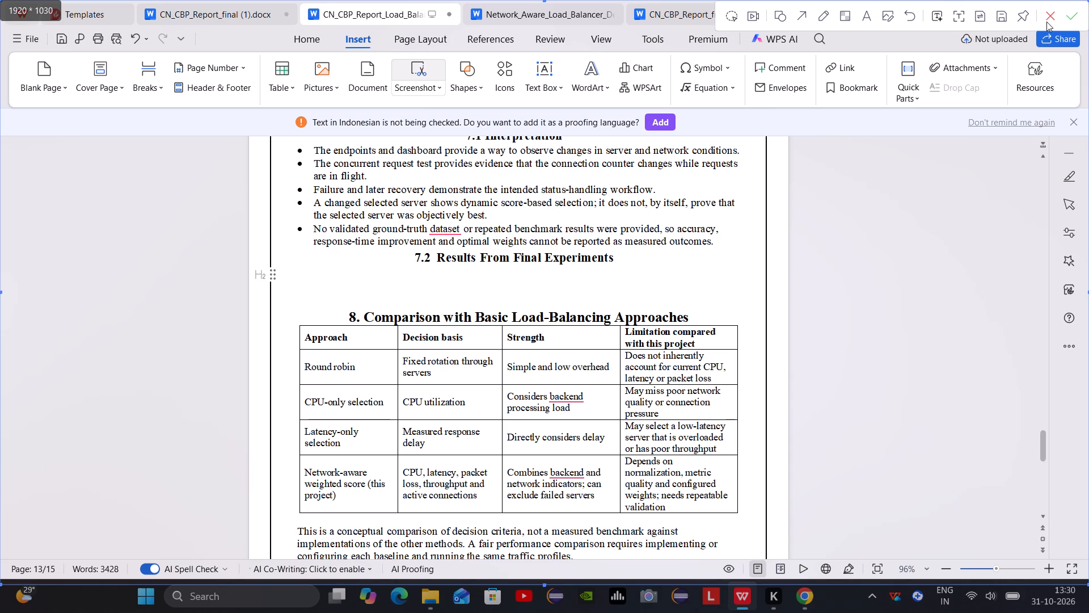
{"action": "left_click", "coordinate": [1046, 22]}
Open the file browser for inserting a picture from this device below the 7.2 heading.
{"action": "left_click", "coordinate": [315, 77]}
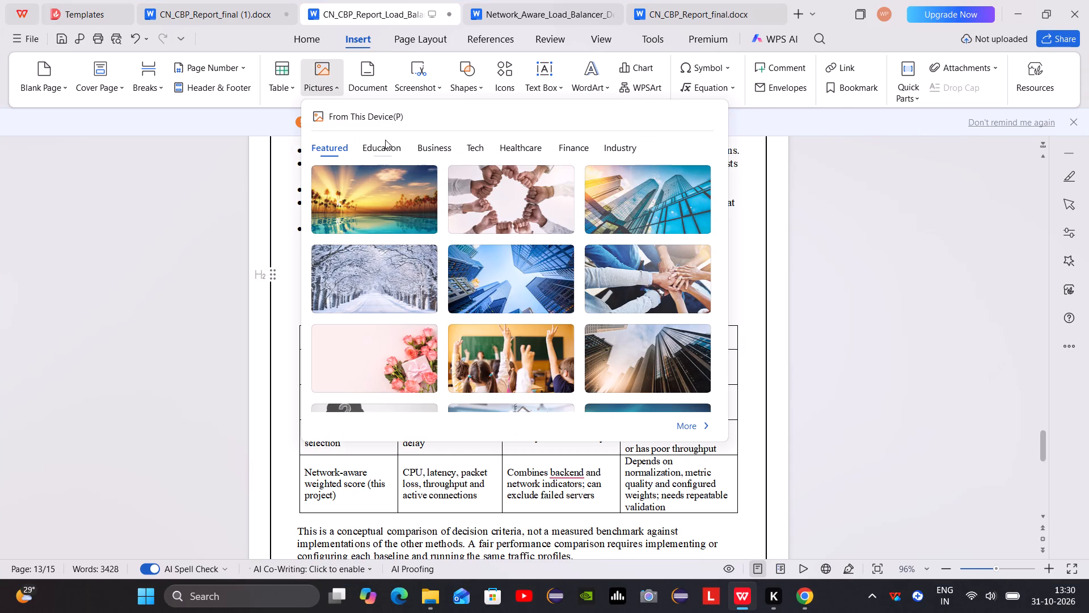
{"action": "left_click", "coordinate": [377, 116]}
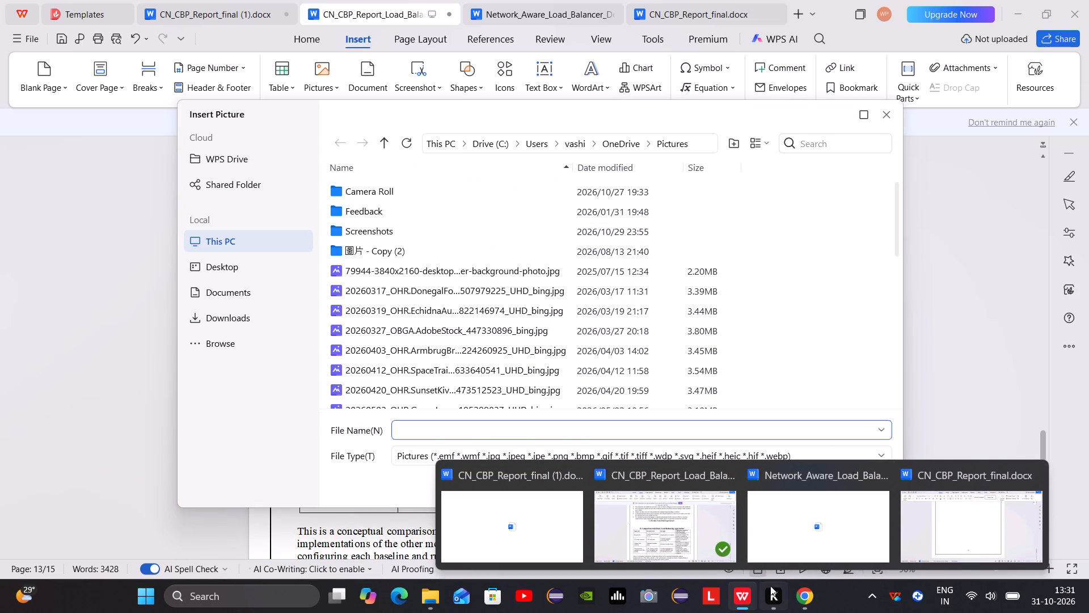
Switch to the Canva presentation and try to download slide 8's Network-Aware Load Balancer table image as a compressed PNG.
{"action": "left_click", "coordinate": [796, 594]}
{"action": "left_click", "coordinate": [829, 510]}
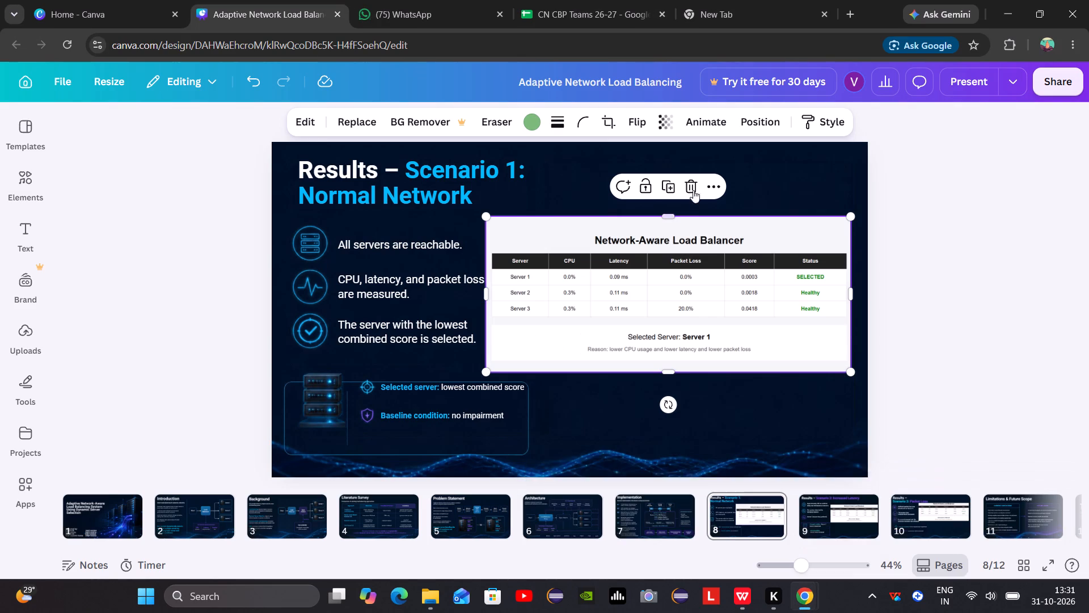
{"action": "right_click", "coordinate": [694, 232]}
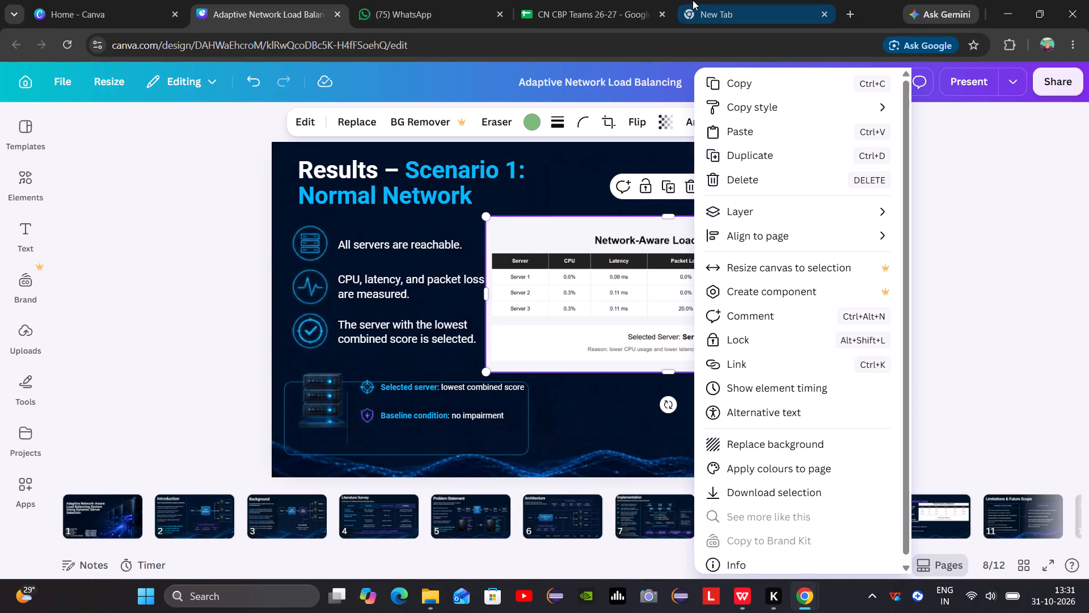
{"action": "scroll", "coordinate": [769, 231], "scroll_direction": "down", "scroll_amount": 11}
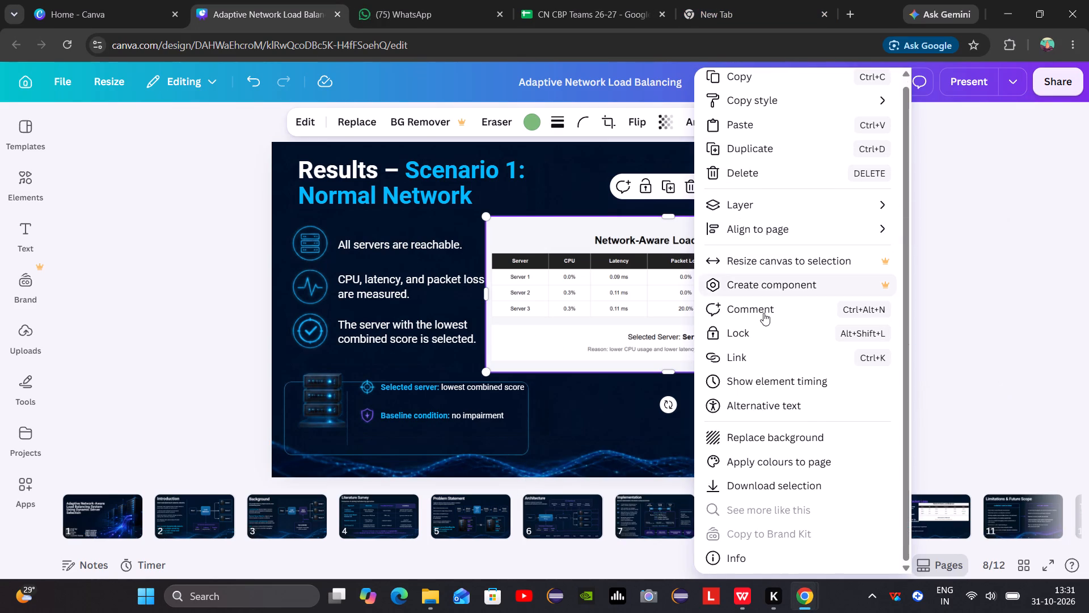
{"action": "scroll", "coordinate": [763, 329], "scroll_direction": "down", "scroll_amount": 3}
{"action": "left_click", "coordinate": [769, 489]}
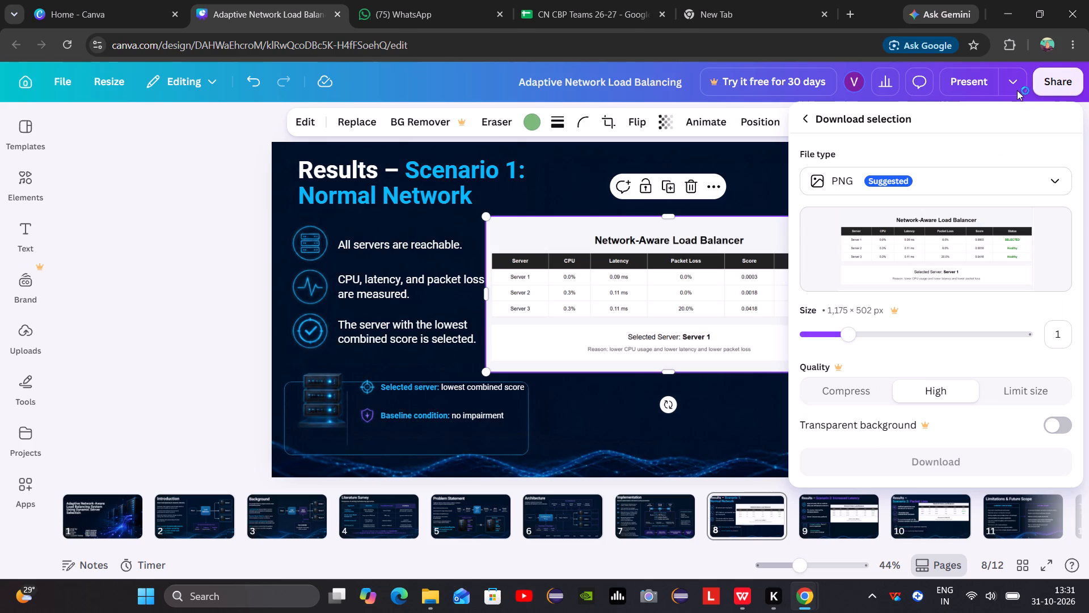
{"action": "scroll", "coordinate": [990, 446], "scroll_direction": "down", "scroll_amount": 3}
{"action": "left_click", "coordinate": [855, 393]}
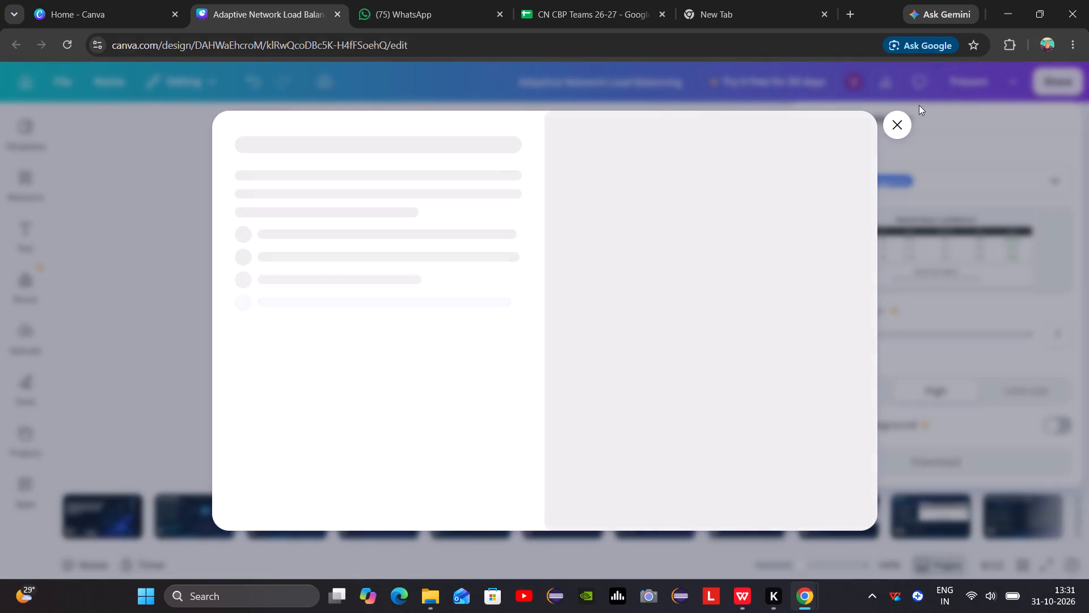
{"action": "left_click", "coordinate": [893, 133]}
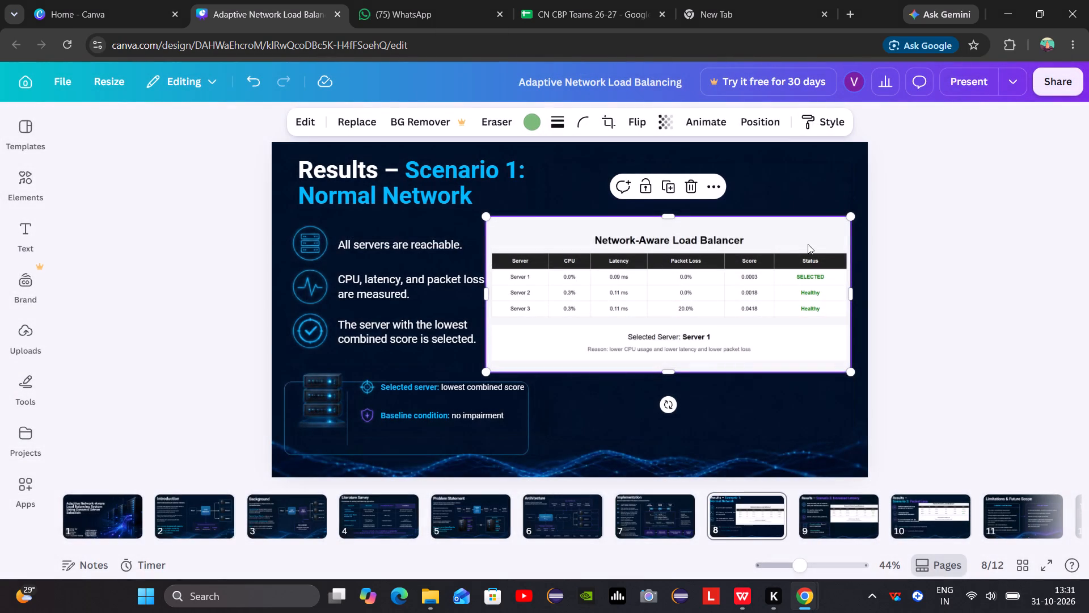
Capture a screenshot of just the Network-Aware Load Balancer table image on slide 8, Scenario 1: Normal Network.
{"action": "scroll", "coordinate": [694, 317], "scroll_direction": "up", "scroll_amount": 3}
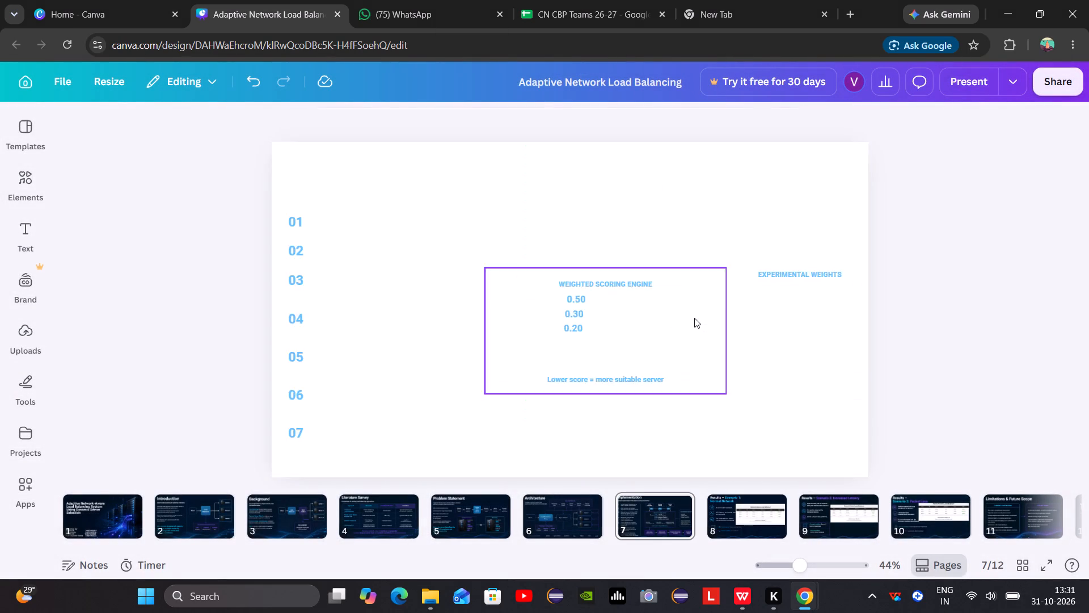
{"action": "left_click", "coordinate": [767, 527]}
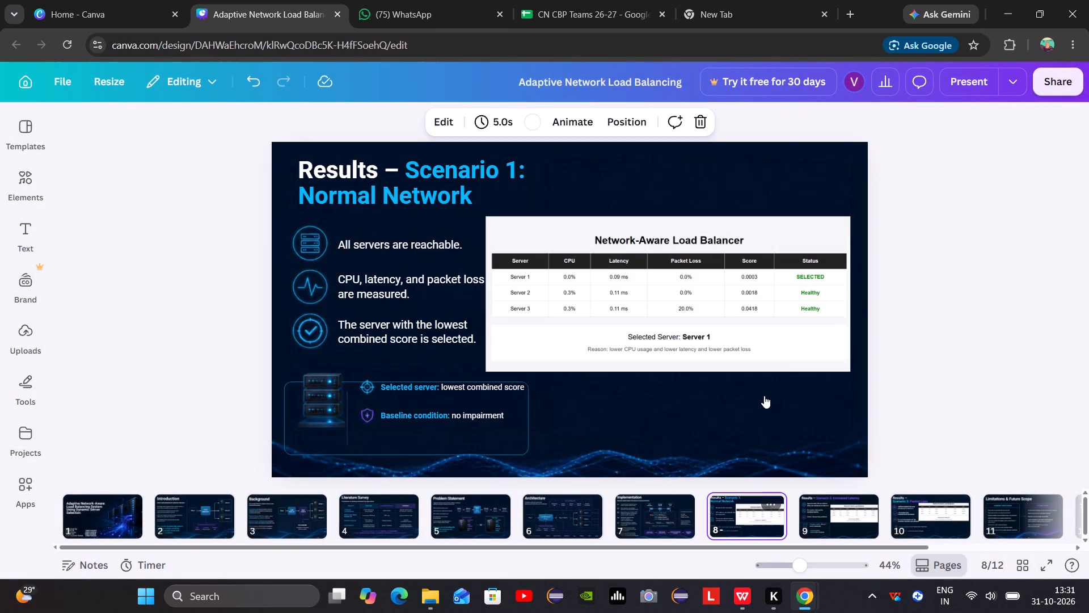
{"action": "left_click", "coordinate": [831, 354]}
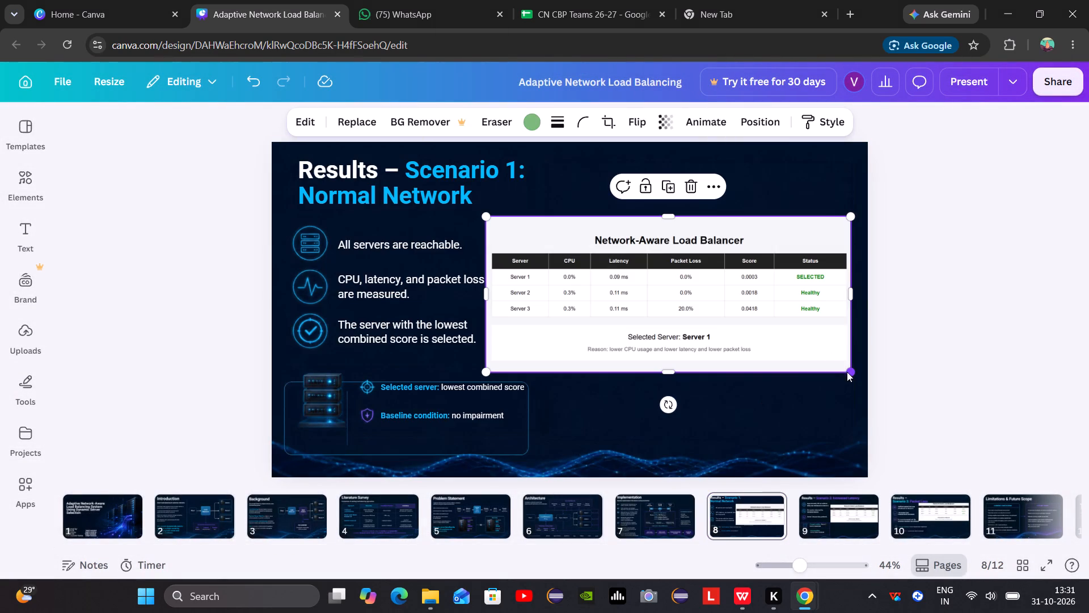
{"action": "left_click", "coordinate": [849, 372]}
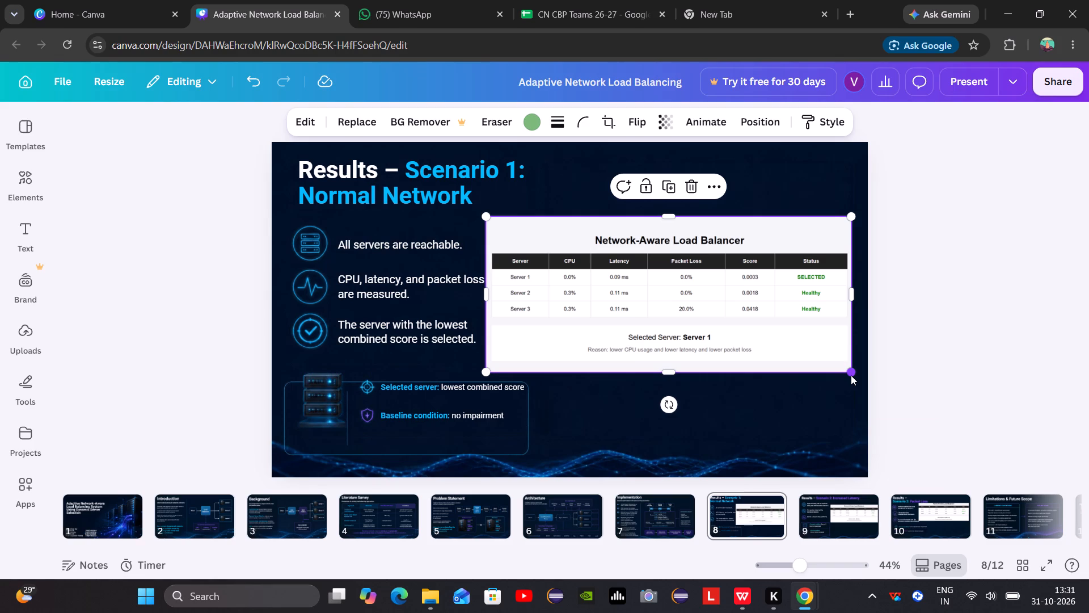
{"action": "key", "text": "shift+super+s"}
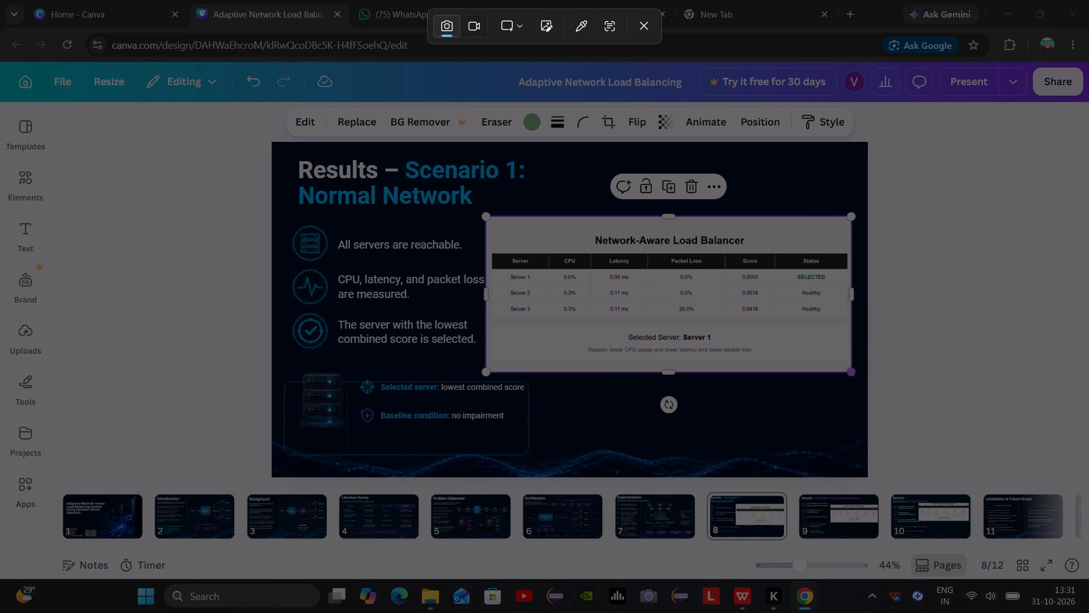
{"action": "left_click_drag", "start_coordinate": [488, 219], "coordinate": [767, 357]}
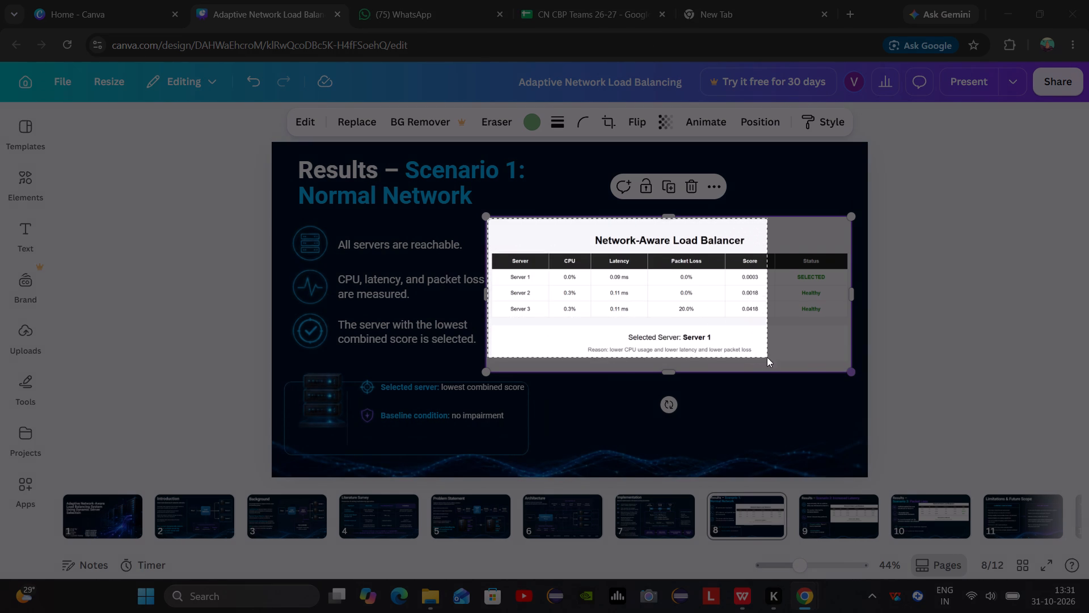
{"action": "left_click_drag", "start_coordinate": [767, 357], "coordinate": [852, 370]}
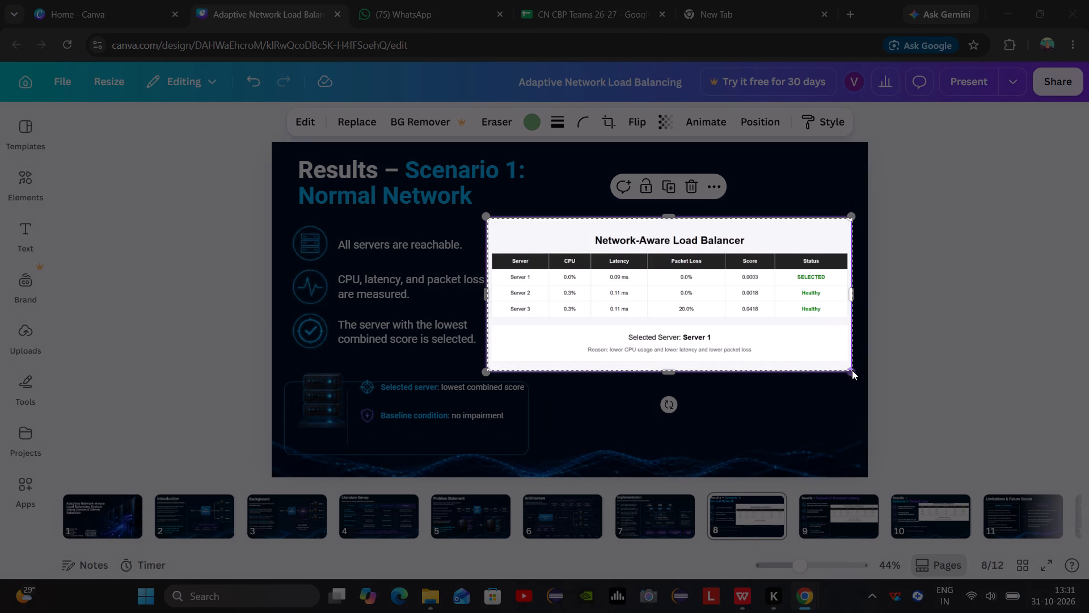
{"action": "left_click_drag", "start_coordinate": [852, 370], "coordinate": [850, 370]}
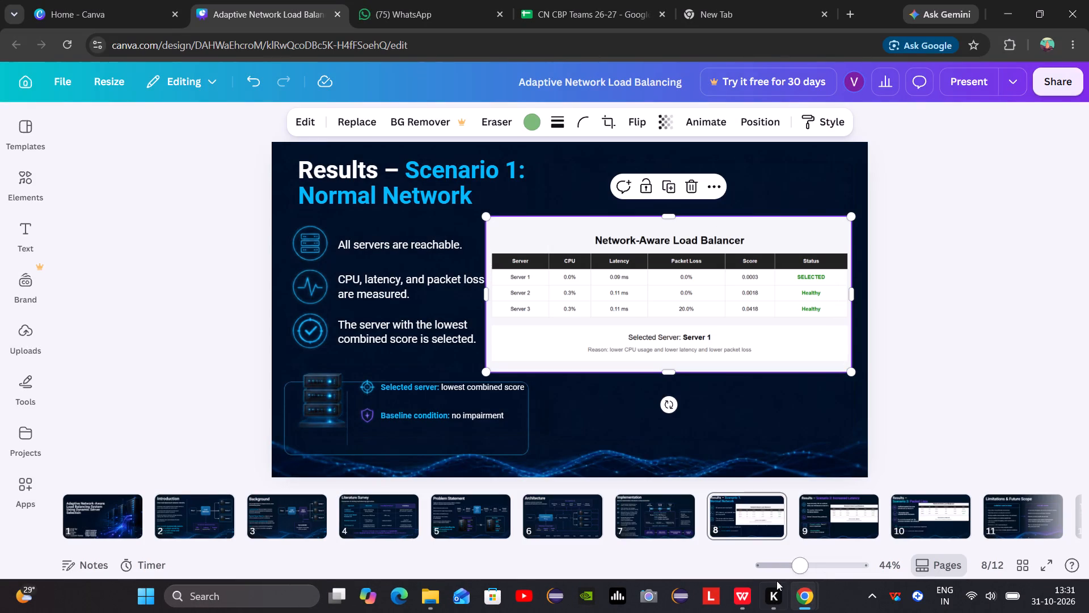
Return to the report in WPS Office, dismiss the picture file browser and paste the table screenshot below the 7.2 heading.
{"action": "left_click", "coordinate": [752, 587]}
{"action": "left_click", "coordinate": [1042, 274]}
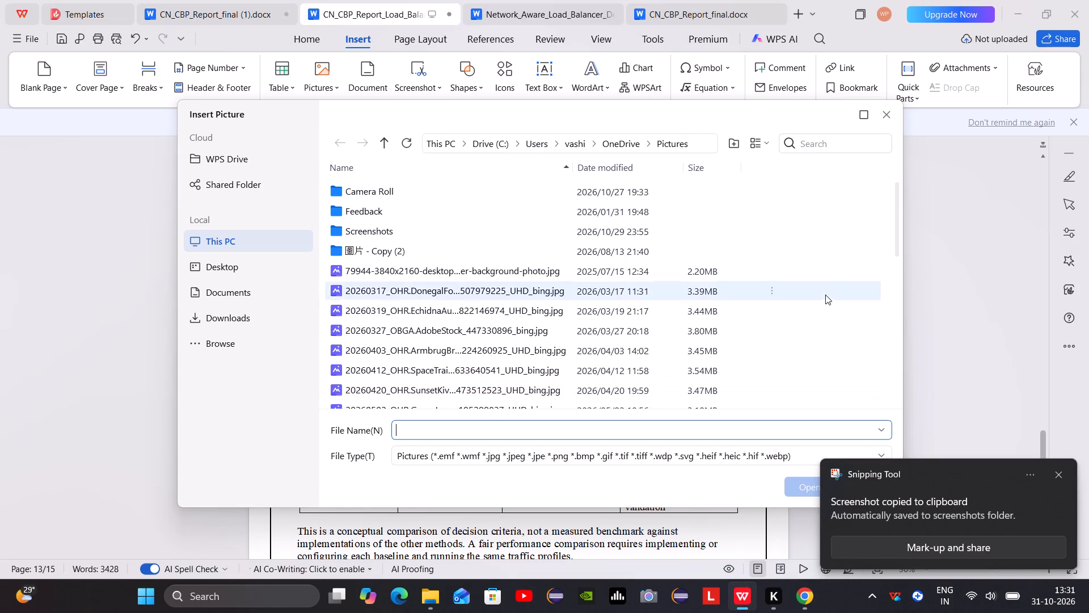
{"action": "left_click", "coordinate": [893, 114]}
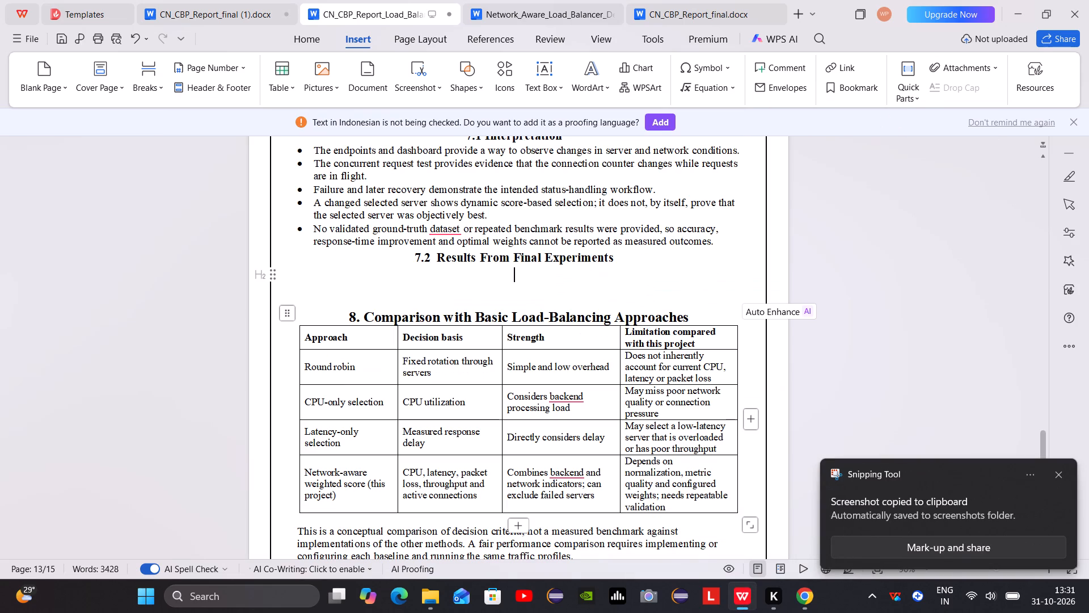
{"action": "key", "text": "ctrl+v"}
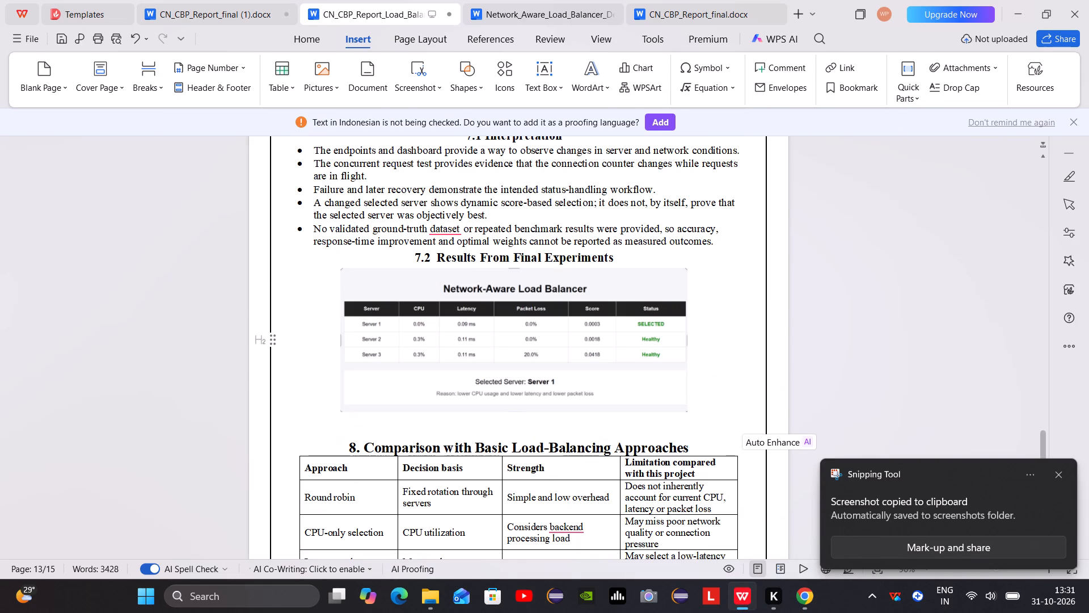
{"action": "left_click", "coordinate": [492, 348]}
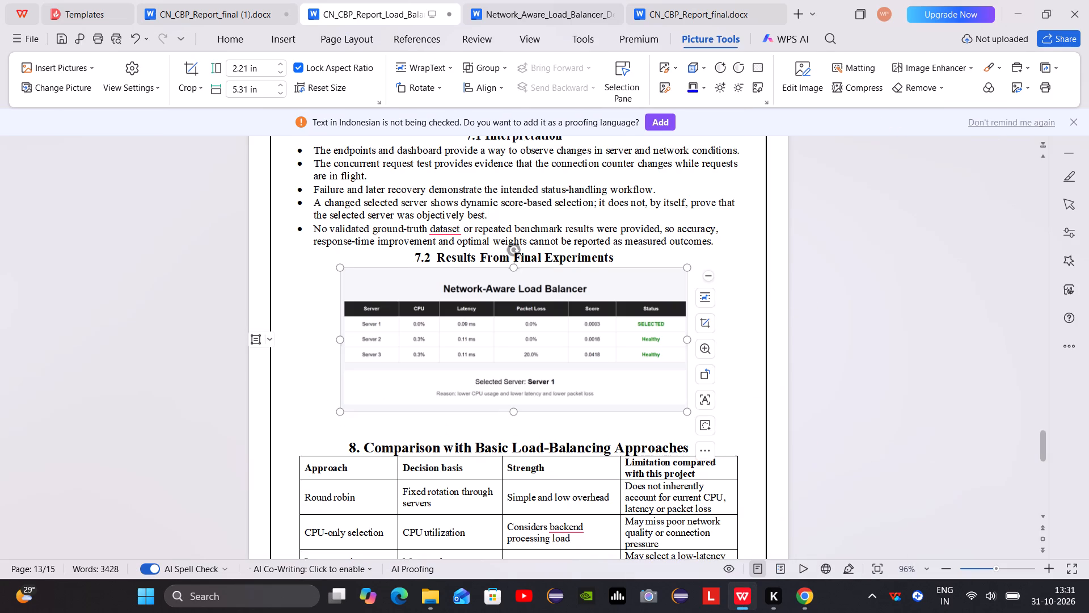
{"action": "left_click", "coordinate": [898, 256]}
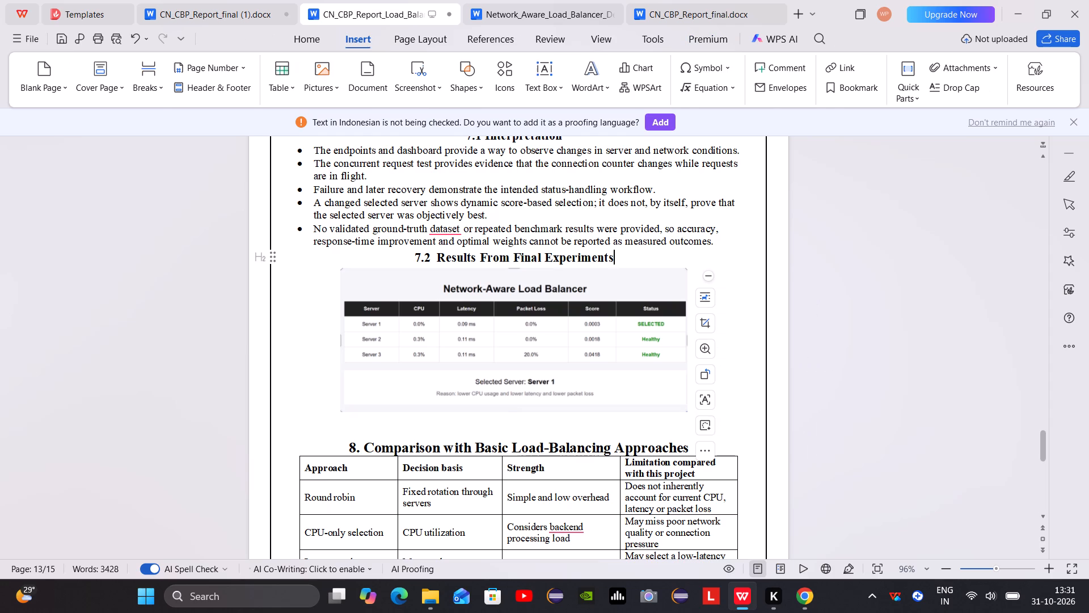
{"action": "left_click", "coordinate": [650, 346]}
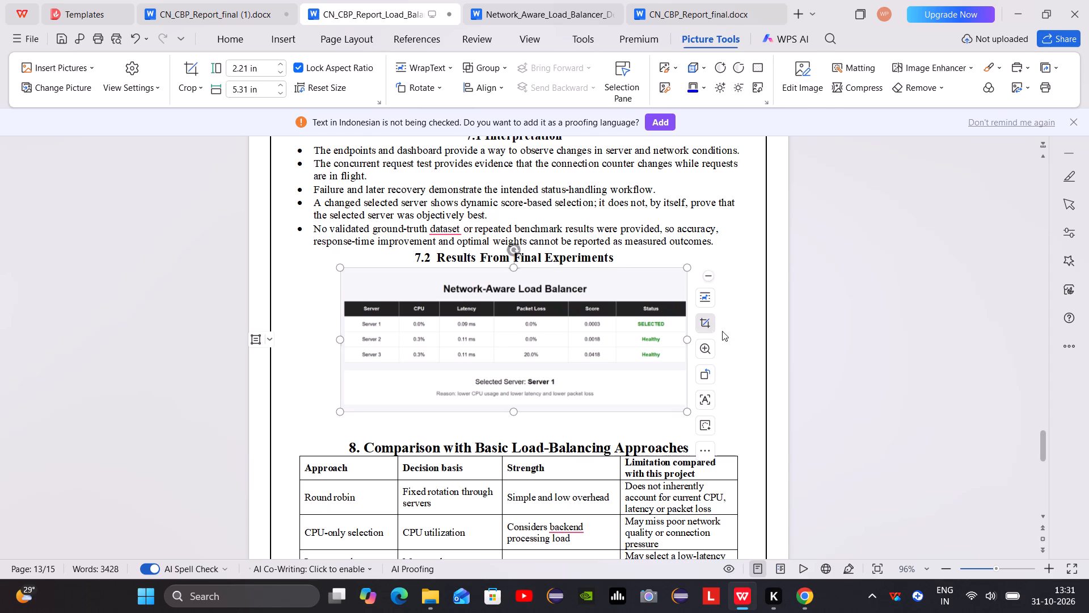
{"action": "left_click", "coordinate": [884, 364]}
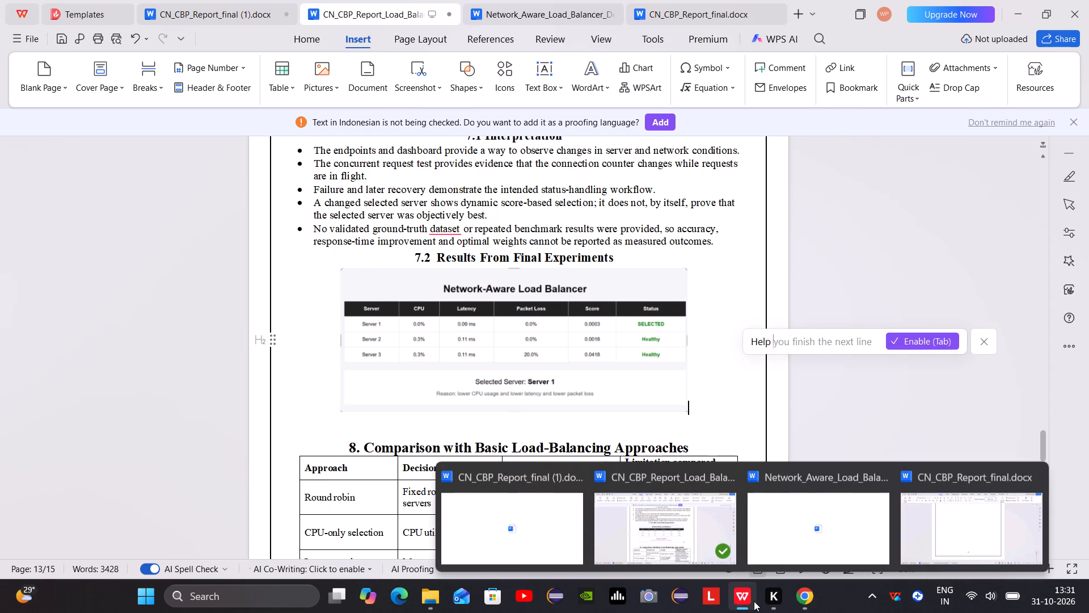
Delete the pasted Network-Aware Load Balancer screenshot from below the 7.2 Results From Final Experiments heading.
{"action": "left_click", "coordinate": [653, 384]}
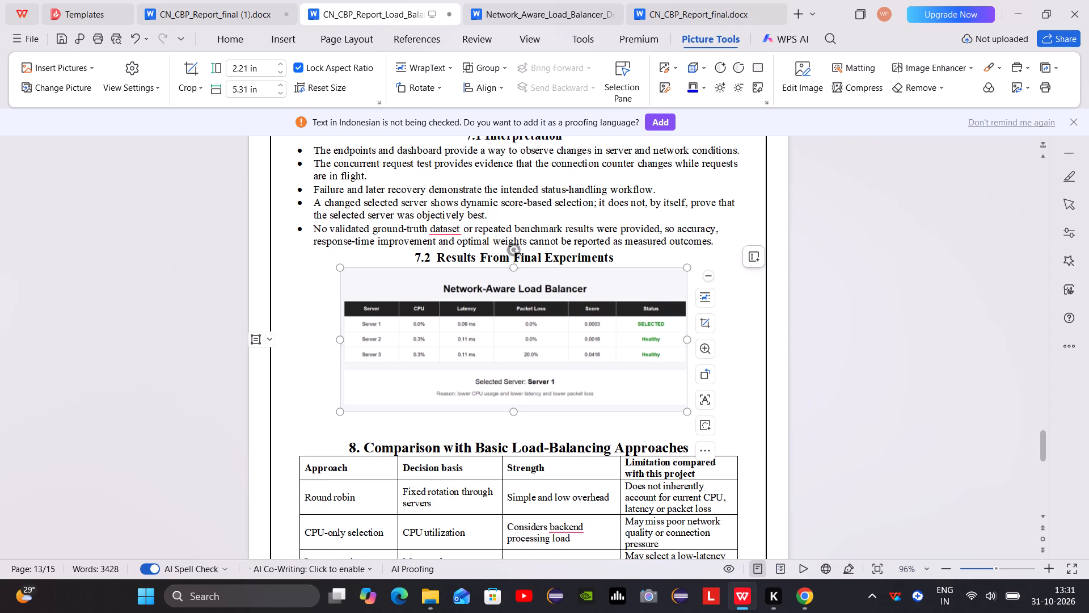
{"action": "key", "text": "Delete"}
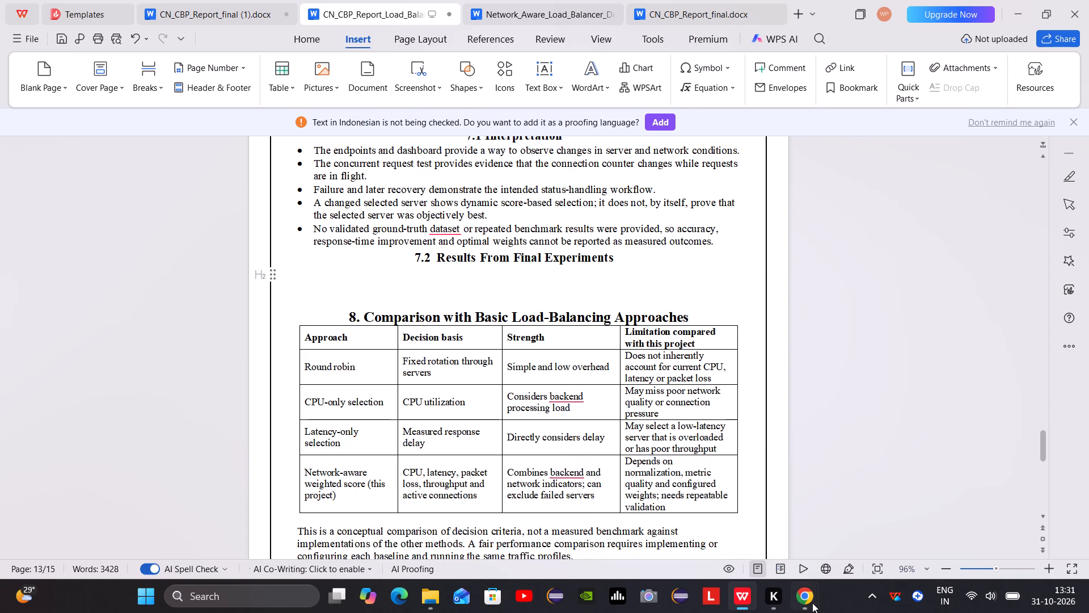
Switch to the Canva presentation in Chrome and copy the Network-Aware Load Balancer table image on slide 8.
{"action": "left_click", "coordinate": [810, 603]}
{"action": "left_click", "coordinate": [765, 487]}
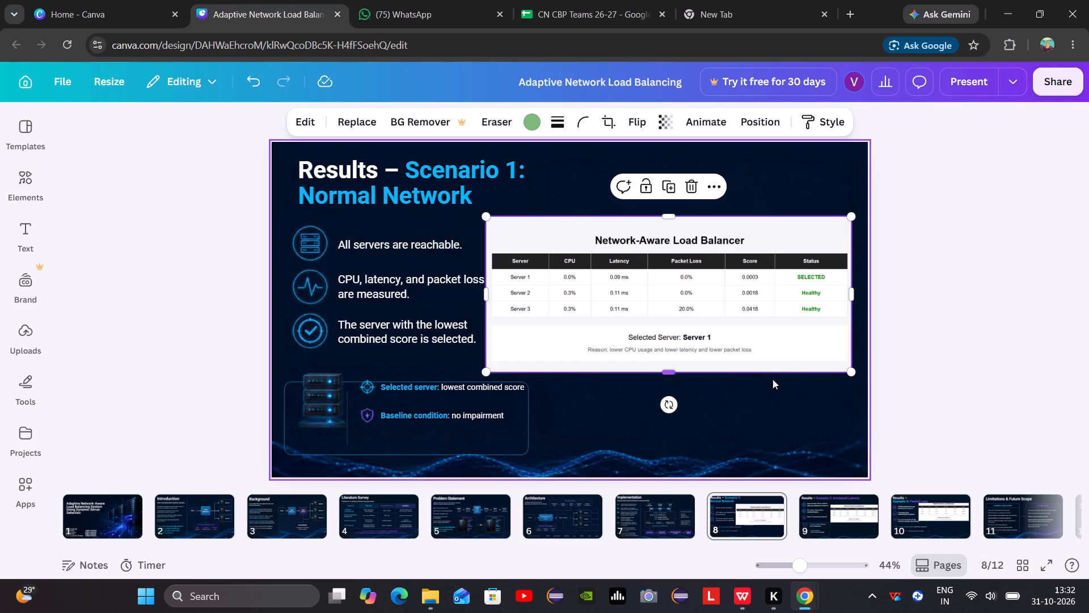
{"action": "right_click", "coordinate": [828, 335]}
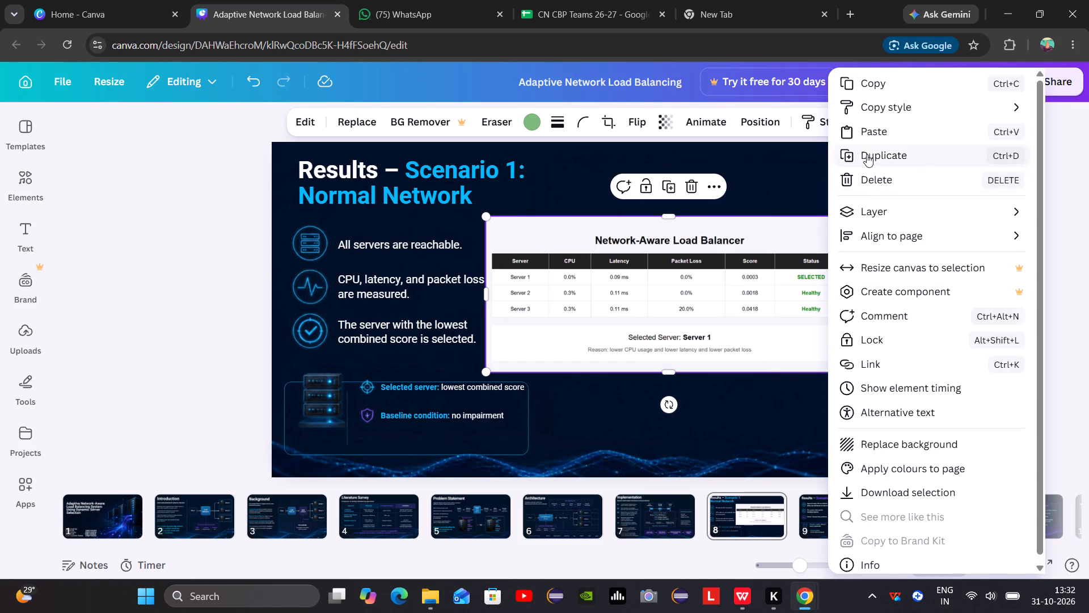
{"action": "left_click", "coordinate": [866, 83]}
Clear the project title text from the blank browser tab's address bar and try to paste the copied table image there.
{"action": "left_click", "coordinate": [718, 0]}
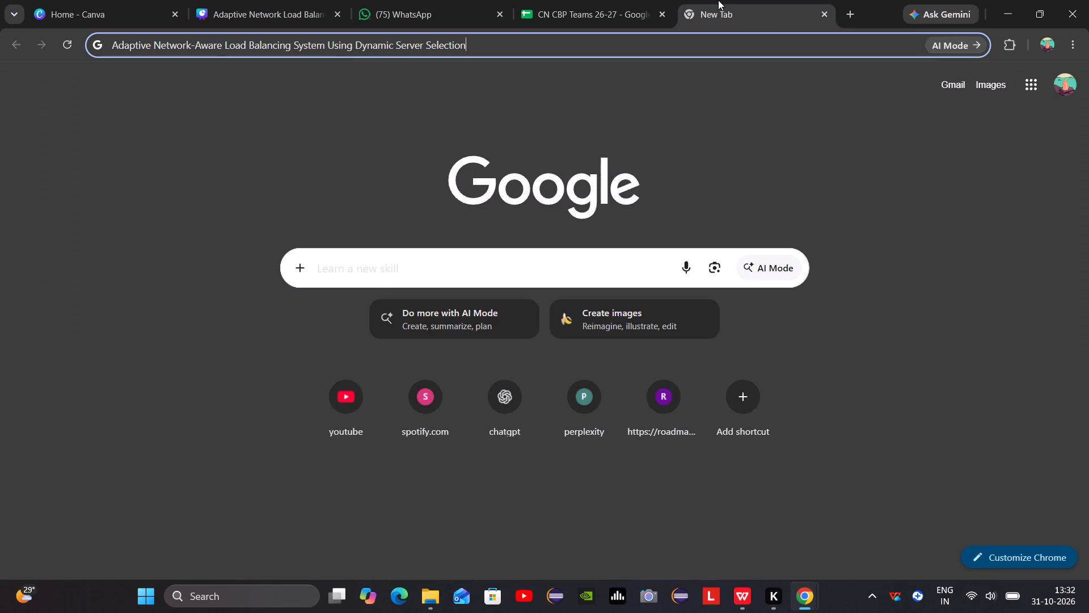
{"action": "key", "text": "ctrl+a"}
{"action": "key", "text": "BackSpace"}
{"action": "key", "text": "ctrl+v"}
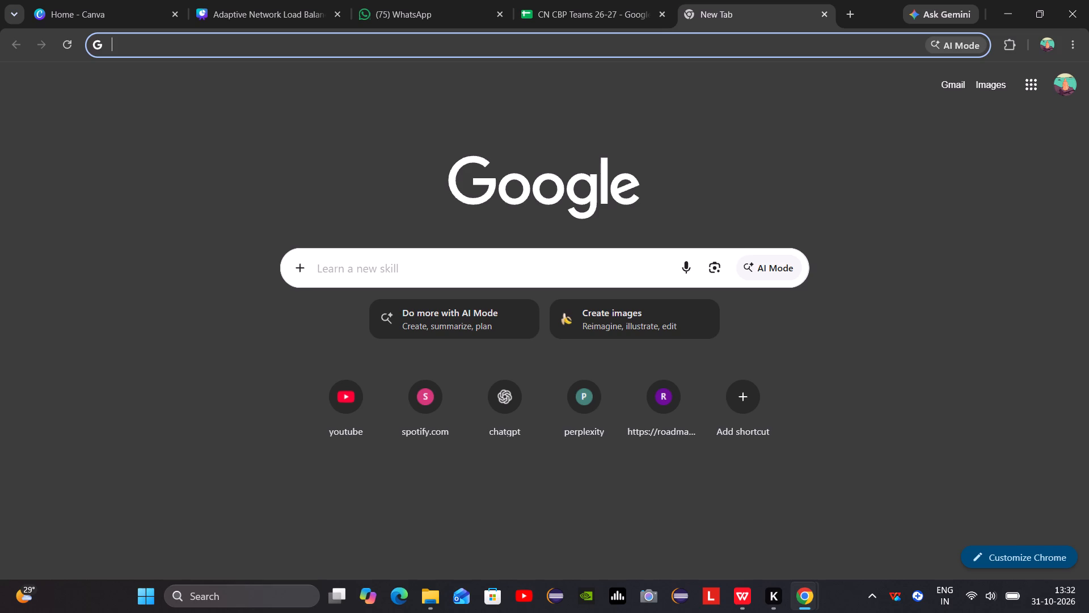
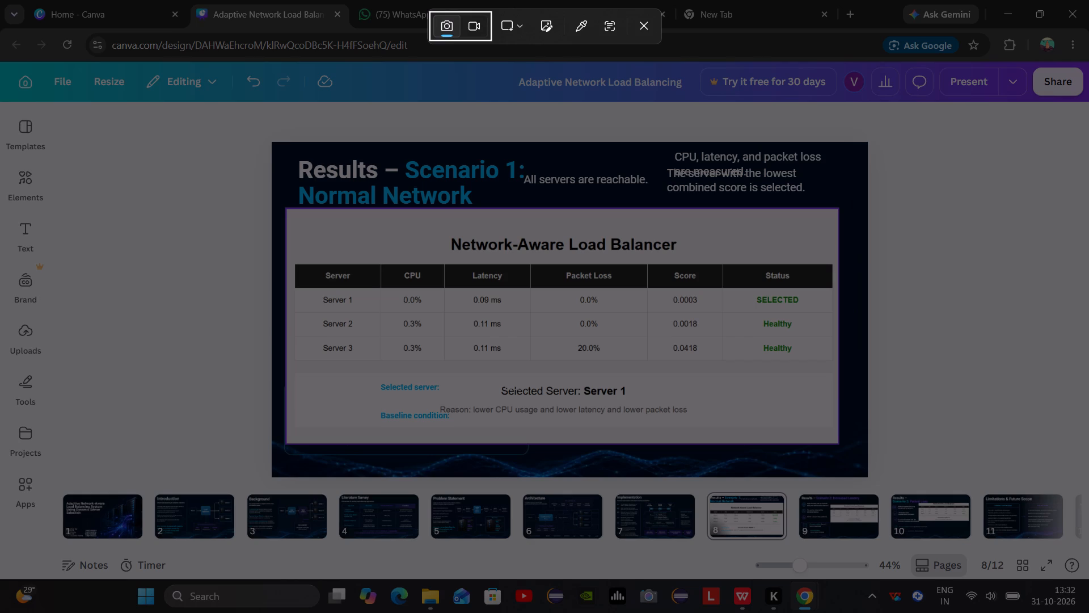
Capture a screenshot of the enlarged Network-Aware Load Balancer table area on slide 8, Scenario 1: Normal Network.
{"action": "left_click_drag", "start_coordinate": [290, 213], "coordinate": [825, 440]}
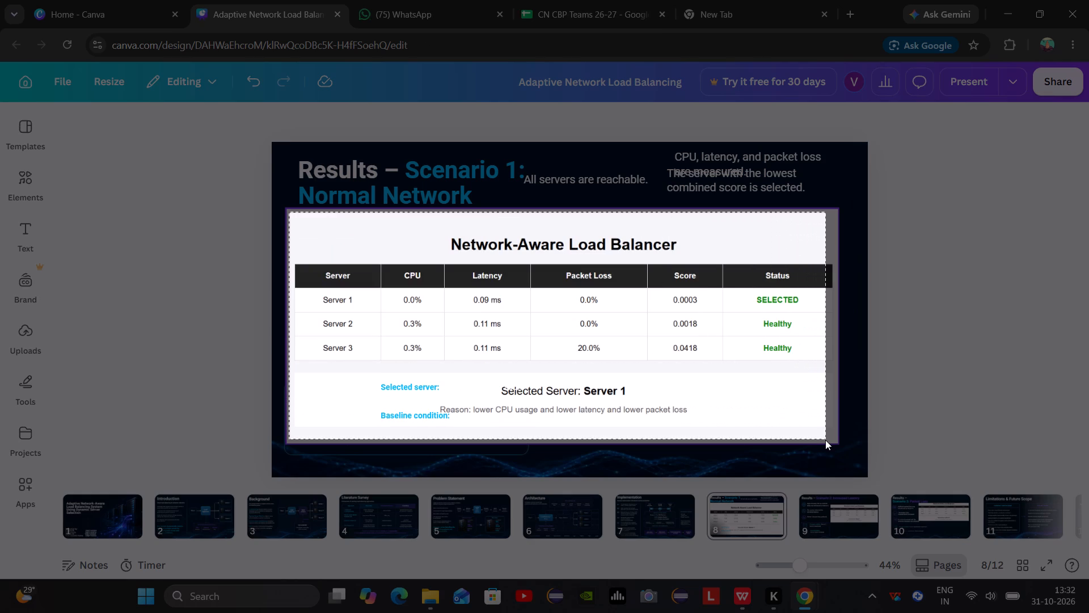
{"action": "left_click_drag", "start_coordinate": [825, 440], "coordinate": [835, 438]}
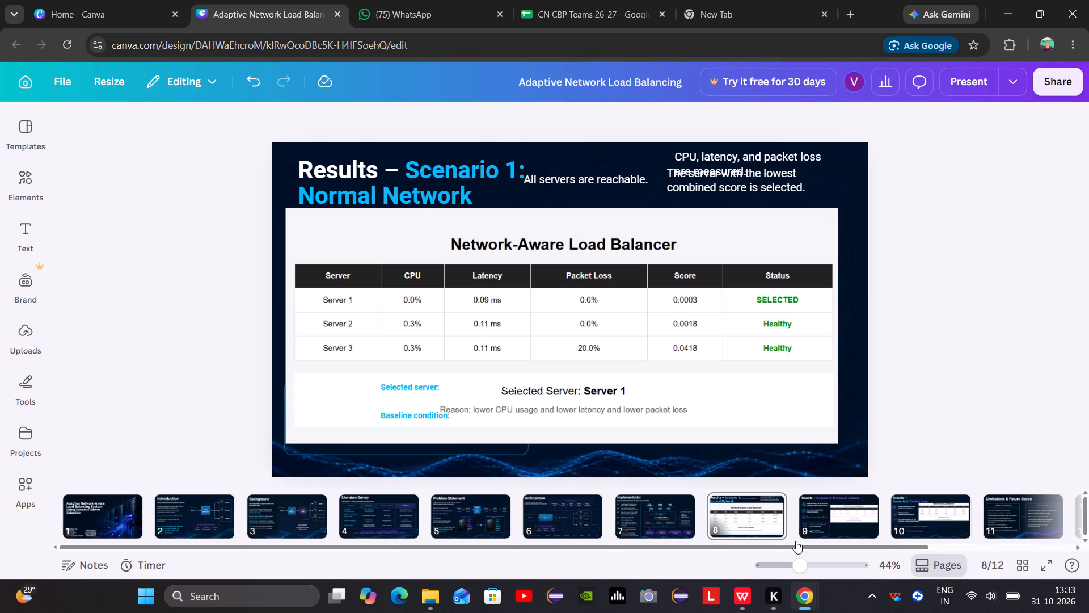
Undo the layout changes on slide 8 so the table image and bullet texts are back in their original arrangement.
{"action": "key", "text": "ctrl+z"}
{"action": "key", "text": "ctrl+z"}
{"action": "key", "text": "ctrl+z"}
{"action": "key", "text": "ctrl+z"}
{"action": "key", "text": "ctrl+z"}
{"action": "key", "text": "ctrl+z"}
{"action": "key", "text": "ctrl+z"}
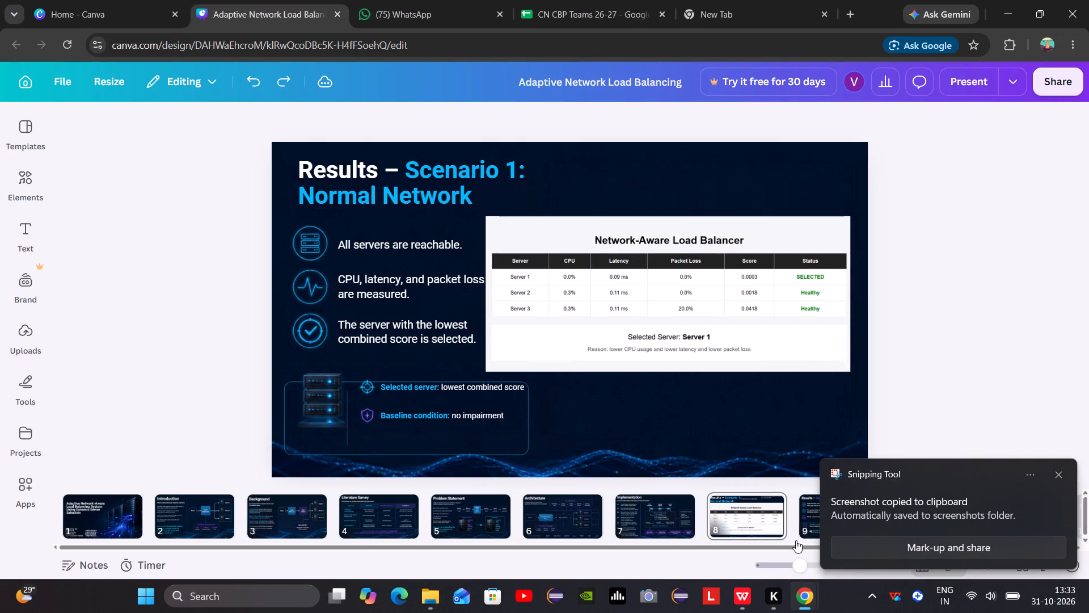
Switch to the report in WPS Office and paste the table screenshot below the 7.2 Results From Final Experiments heading.
{"action": "left_click", "coordinate": [730, 596]}
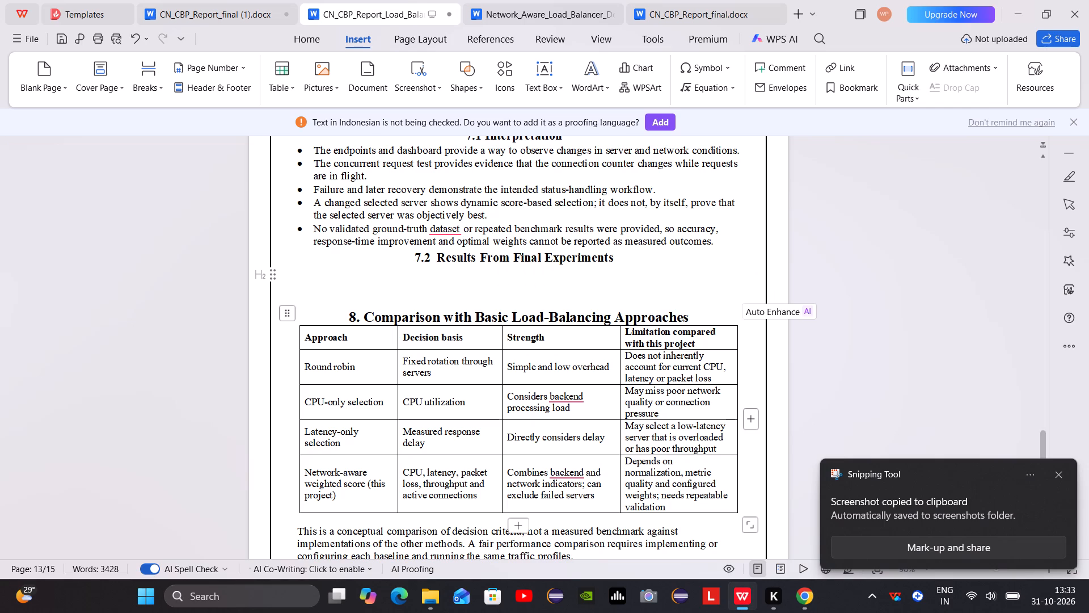
{"action": "key", "text": "ctrl+v"}
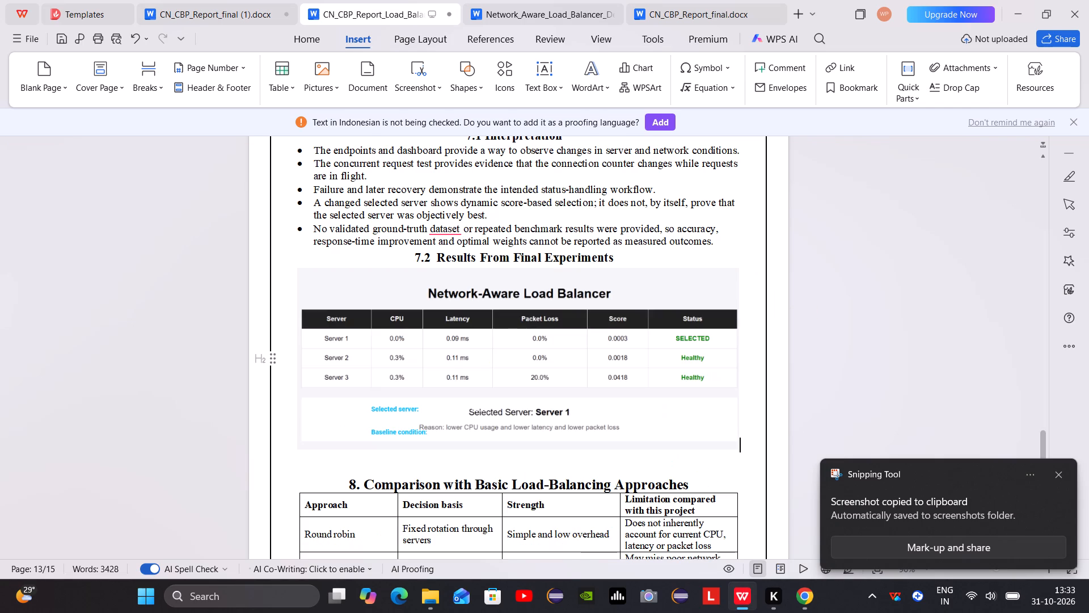
Insert the previously copied text "Results – Scenario 1: Normal Network" from the clipboard history as a caption under the table screenshot.
{"action": "key", "text": "Return"}
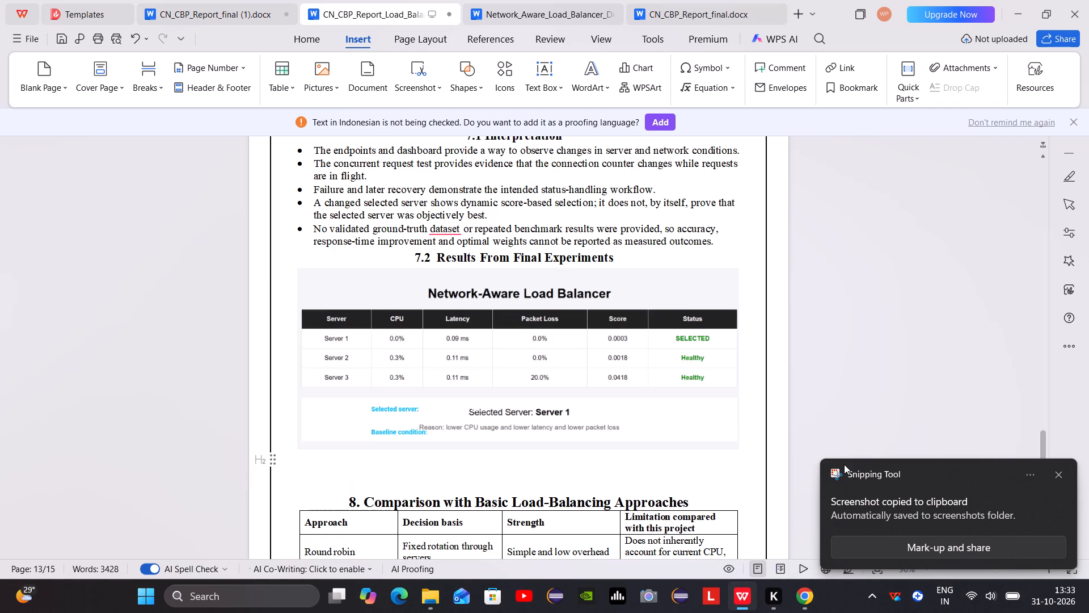
{"action": "key", "text": "super+v"}
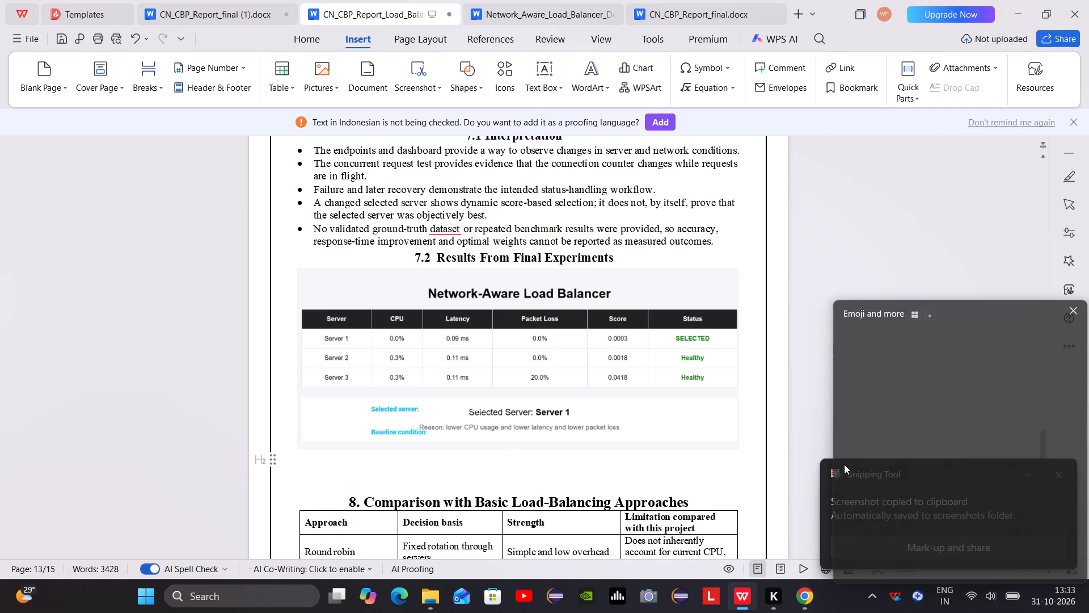
{"action": "scroll", "coordinate": [913, 363], "scroll_direction": "down", "scroll_amount": 2}
{"action": "scroll", "coordinate": [921, 451], "scroll_direction": "down", "scroll_amount": 3}
{"action": "scroll", "coordinate": [920, 498], "scroll_direction": "down", "scroll_amount": 2}
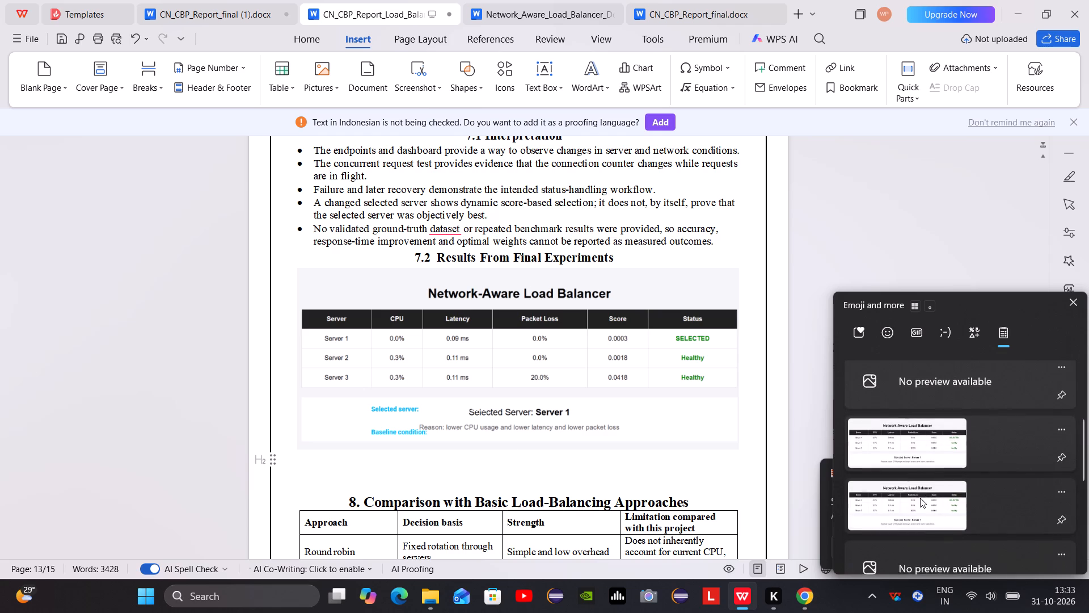
{"action": "scroll", "coordinate": [920, 498], "scroll_direction": "down", "scroll_amount": 4}
{"action": "left_click", "coordinate": [899, 432]}
{"action": "key", "text": "ctrl+v"}
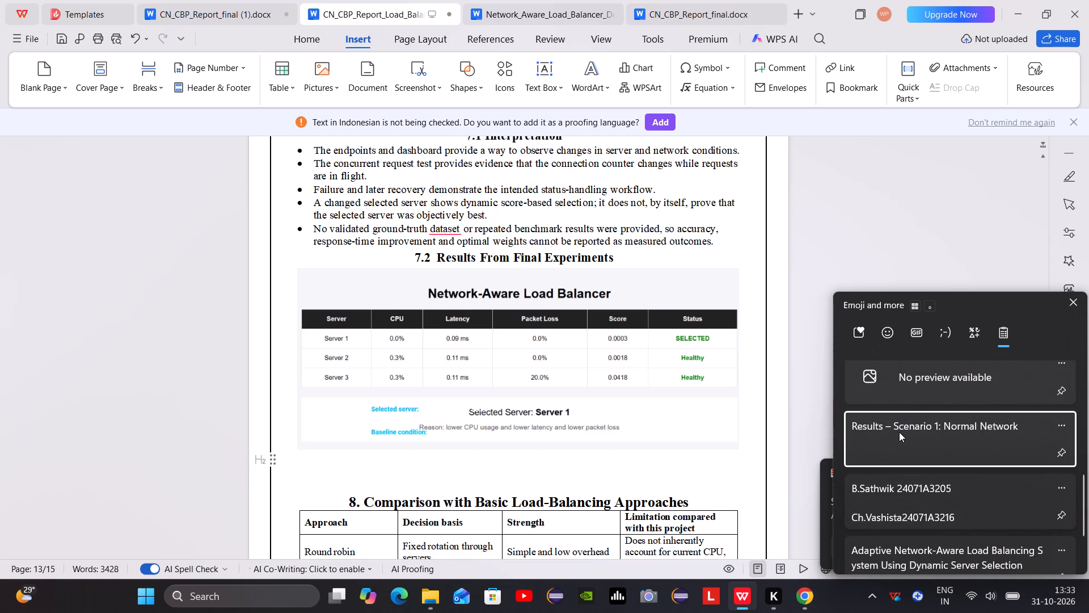
{"action": "left_click", "coordinate": [470, 433]}
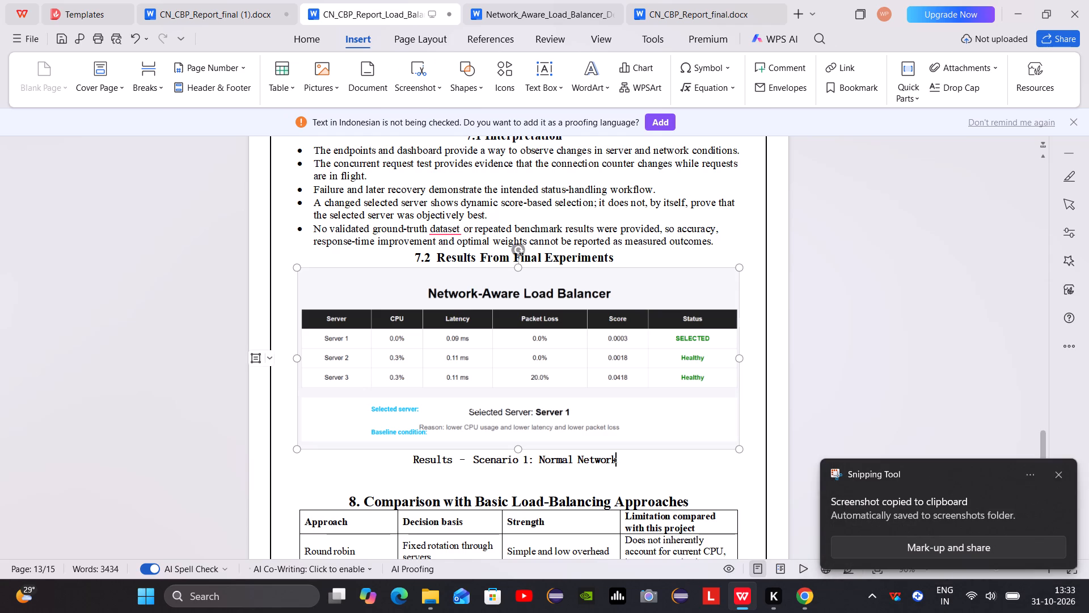
{"action": "left_click", "coordinate": [474, 400]}
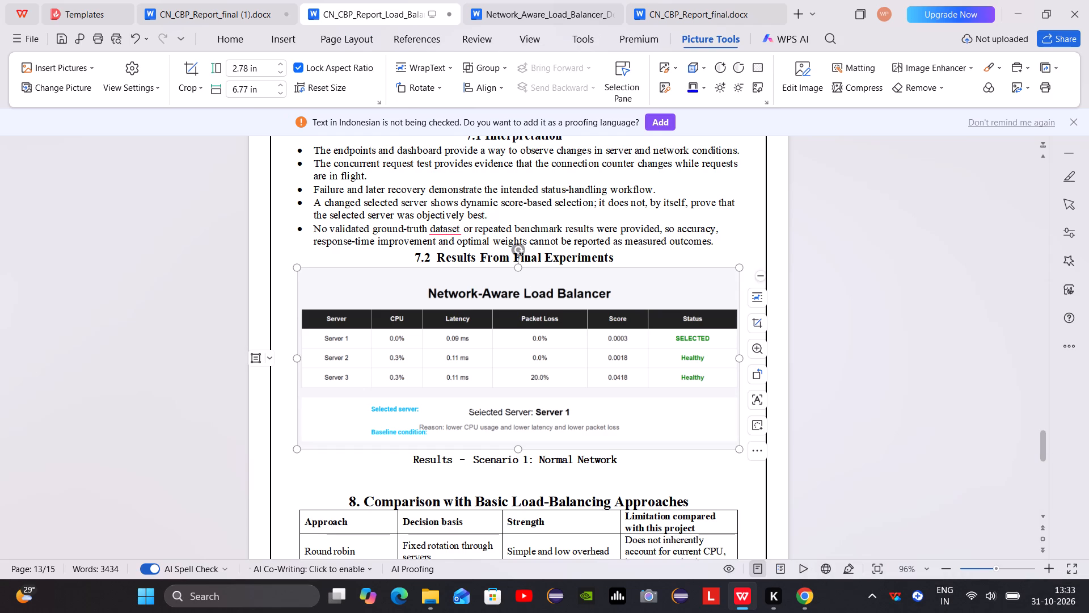
Format the "Results – Scenario 1: Normal Network" caption in Times New Roman at size 14.
{"action": "left_click_drag", "start_coordinate": [624, 469], "coordinate": [423, 456]}
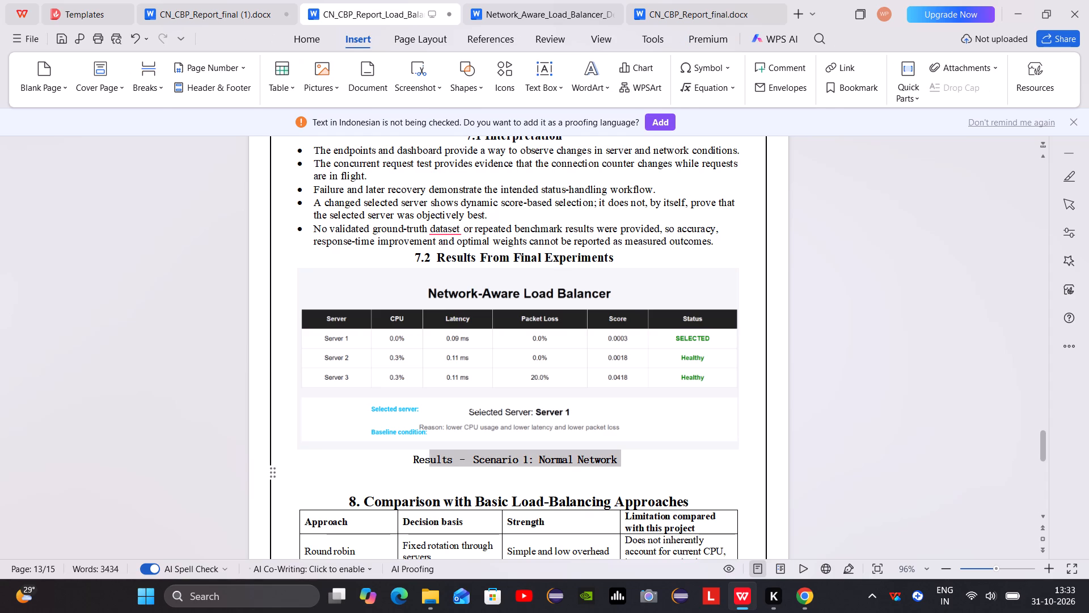
{"action": "left_click_drag", "start_coordinate": [423, 456], "coordinate": [414, 455]}
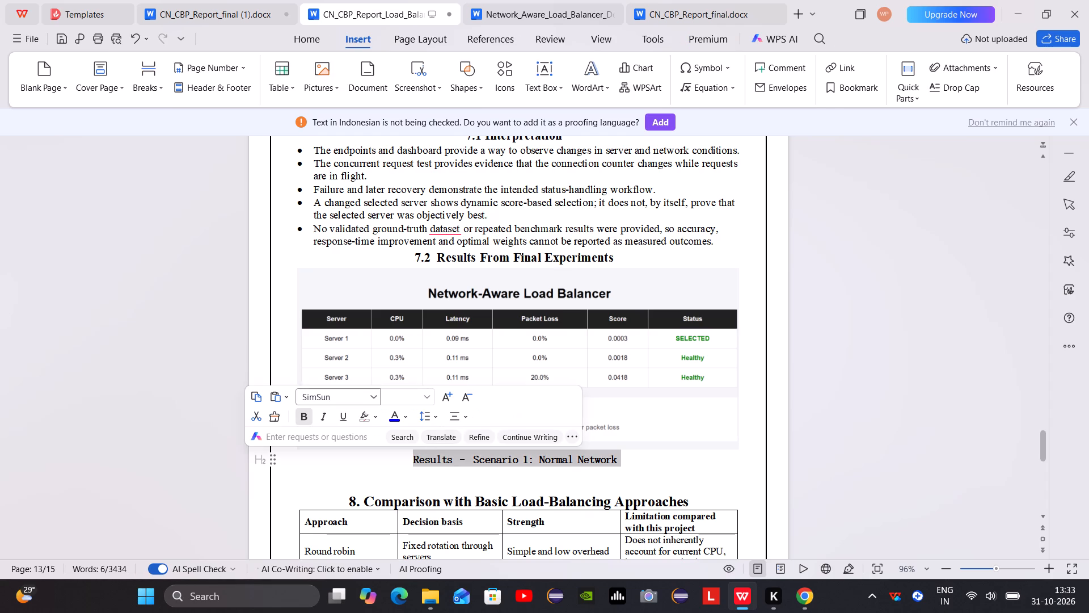
{"action": "left_click", "coordinate": [344, 399]}
{"action": "type", "text": "time"}
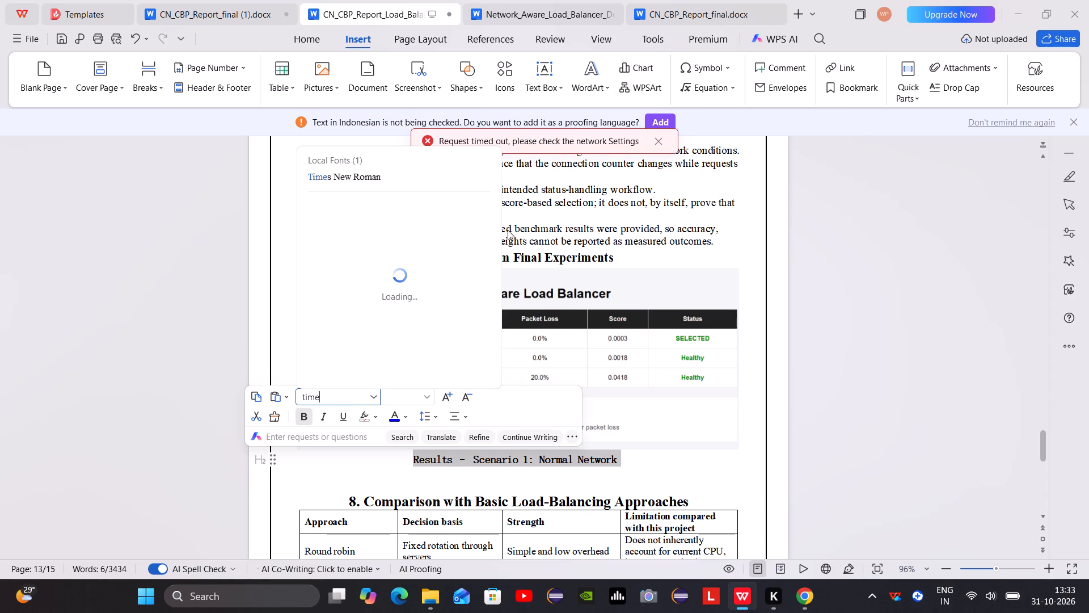
{"action": "left_click", "coordinate": [339, 174]}
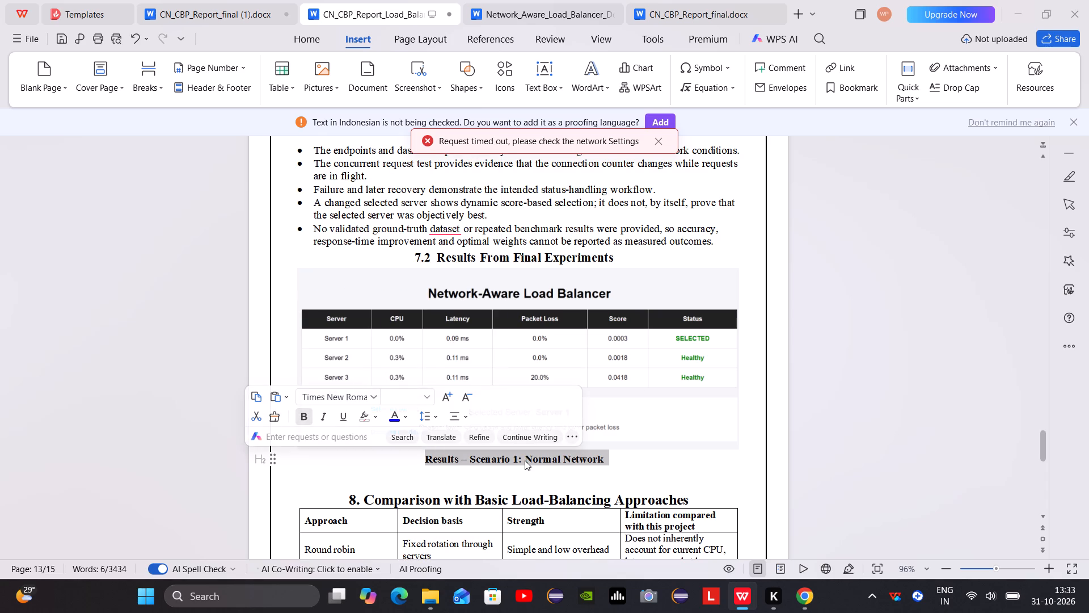
{"action": "right_click", "coordinate": [525, 460]}
{"action": "left_click", "coordinate": [679, 472]}
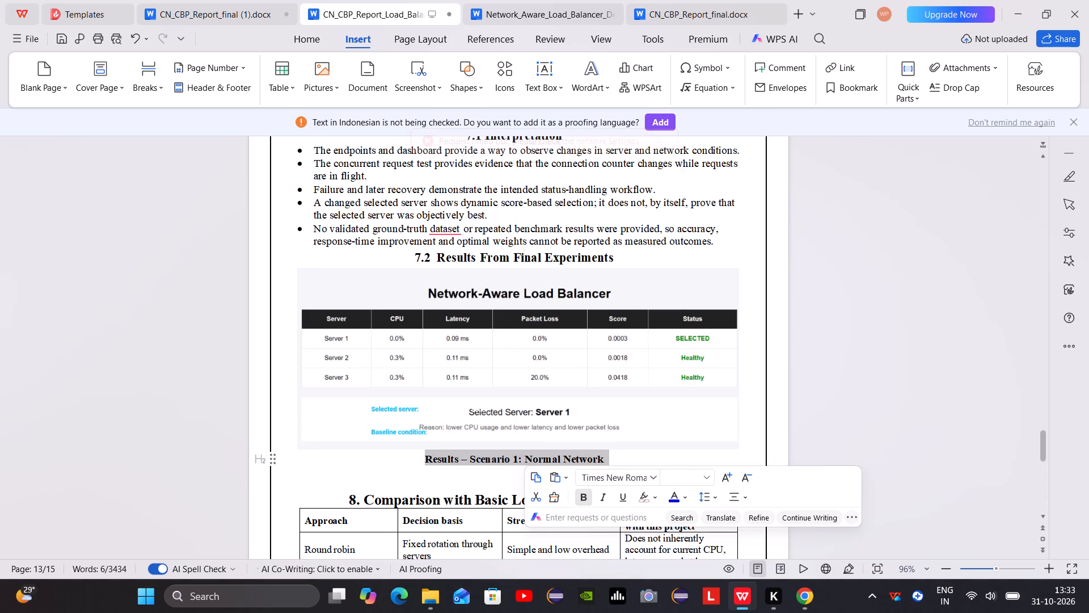
{"action": "type", "text": "12"}
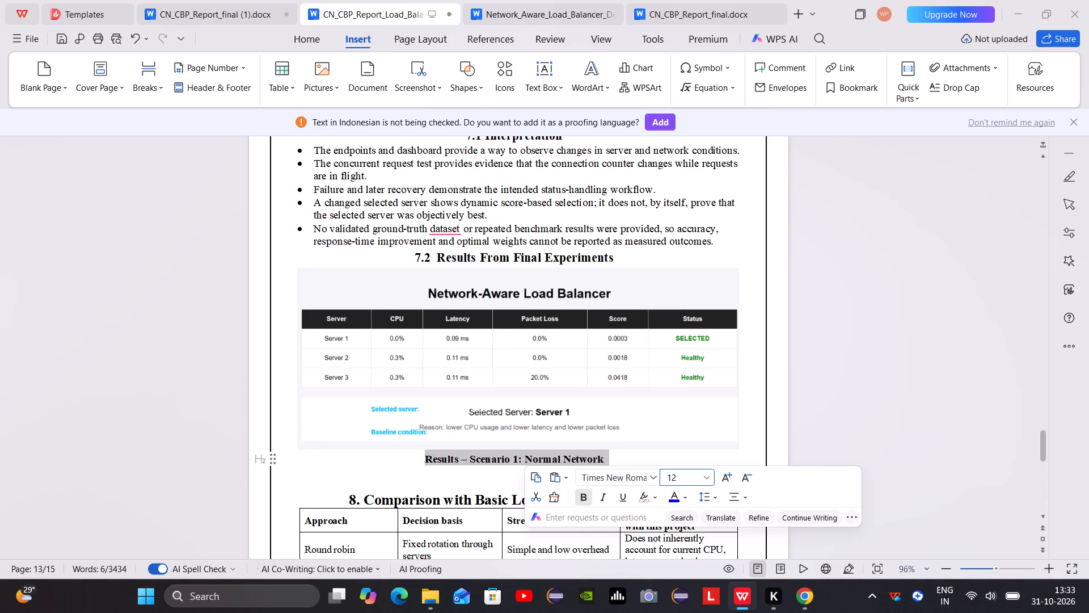
{"action": "key", "text": "Return"}
{"action": "key", "text": "Return"}
{"action": "key", "text": "BackSpace"}
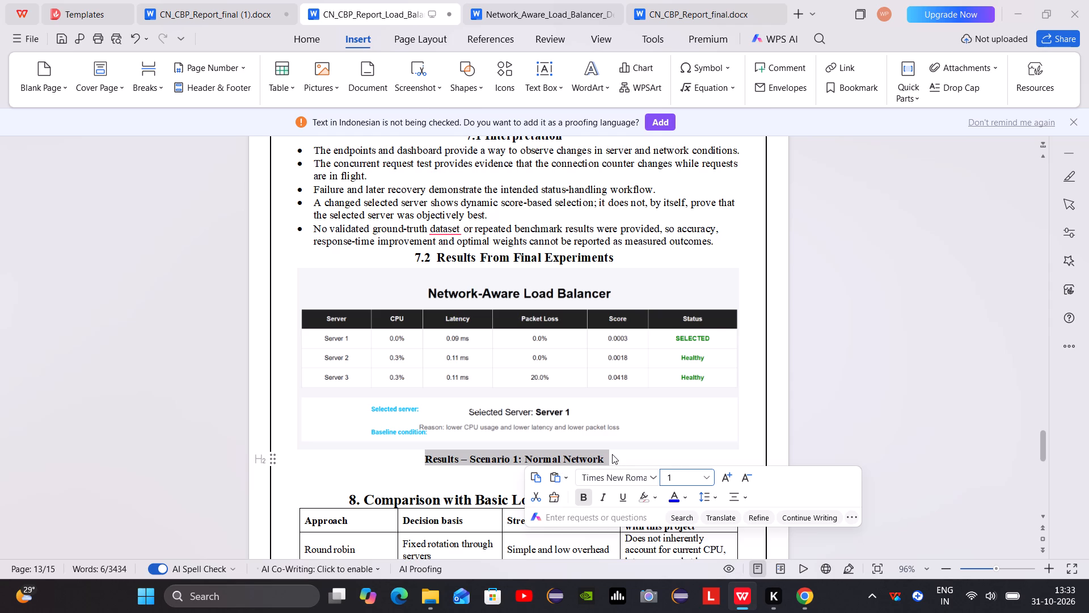
{"action": "key", "text": "4"}
{"action": "key", "text": "Return"}
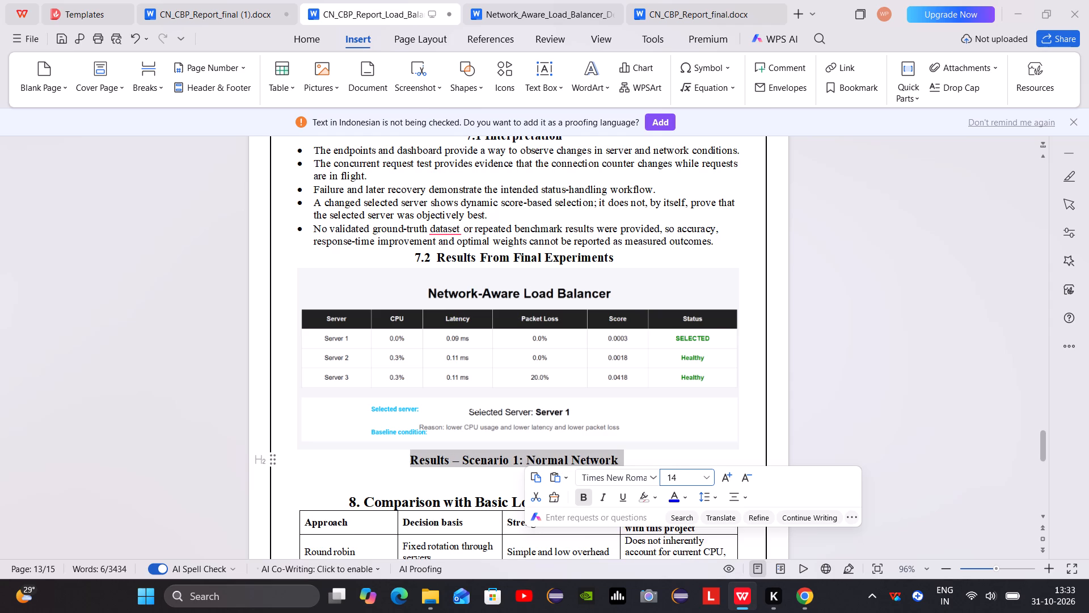
{"action": "left_click", "coordinate": [755, 443]}
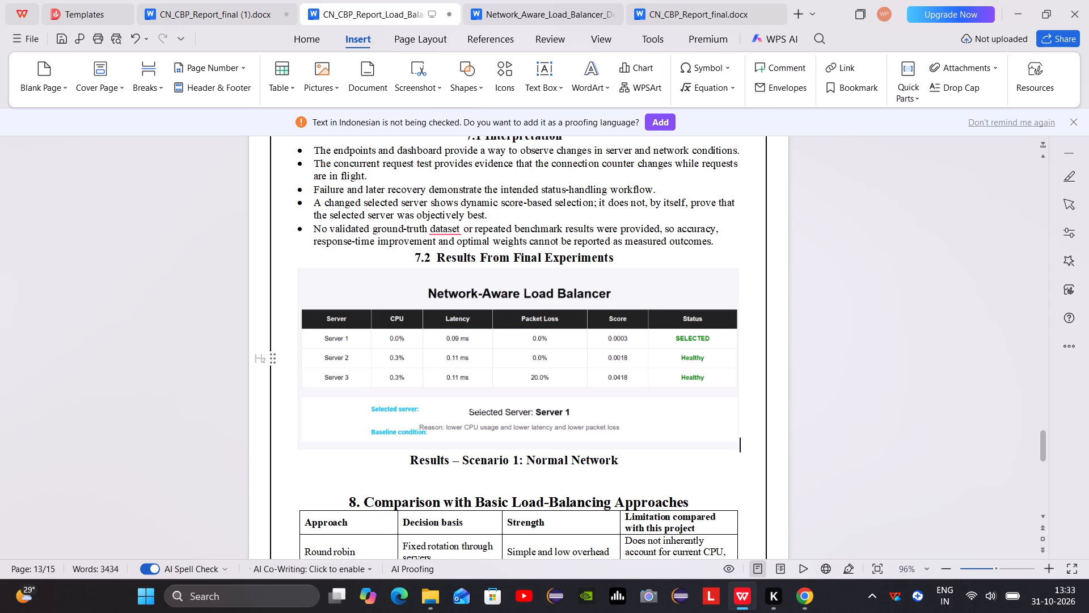
Add three blank lines below the Scenario 1 caption.
{"action": "key", "text": "Down"}
{"action": "key", "text": "Return"}
{"action": "key", "text": "Return"}
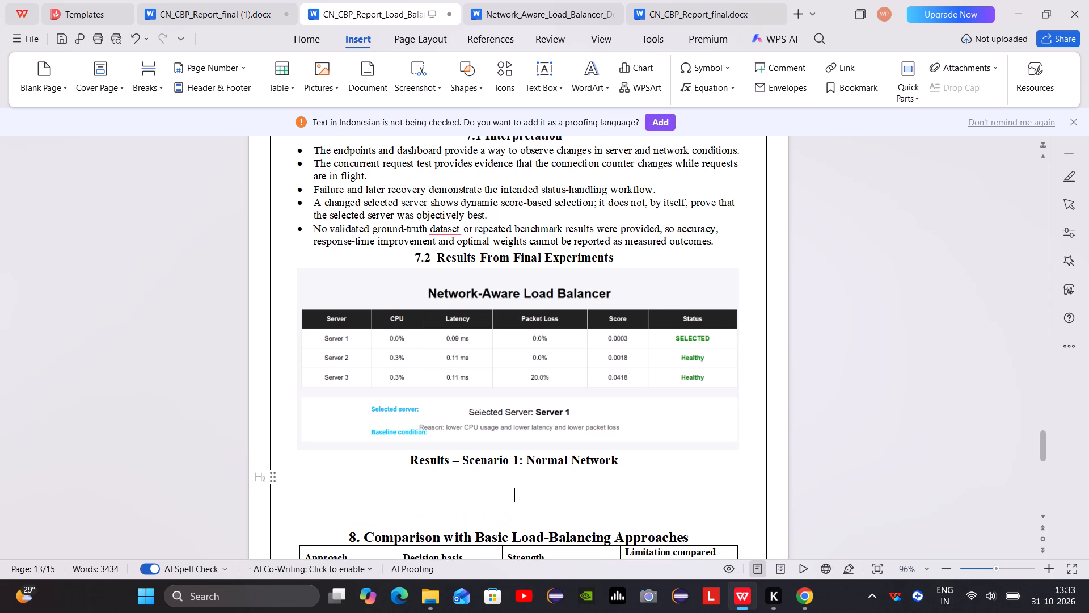
{"action": "key", "text": "Return"}
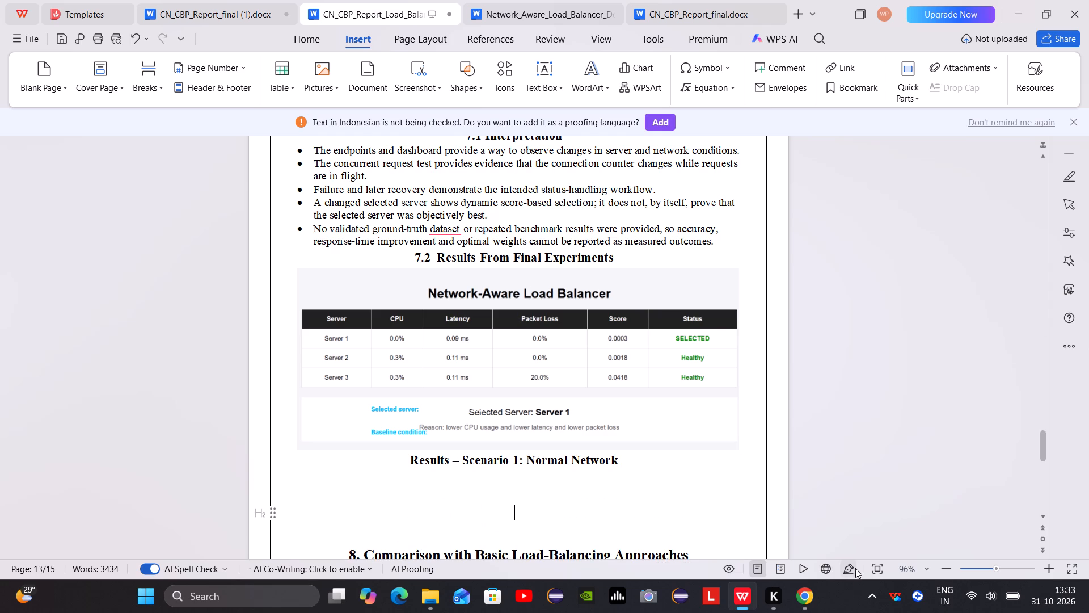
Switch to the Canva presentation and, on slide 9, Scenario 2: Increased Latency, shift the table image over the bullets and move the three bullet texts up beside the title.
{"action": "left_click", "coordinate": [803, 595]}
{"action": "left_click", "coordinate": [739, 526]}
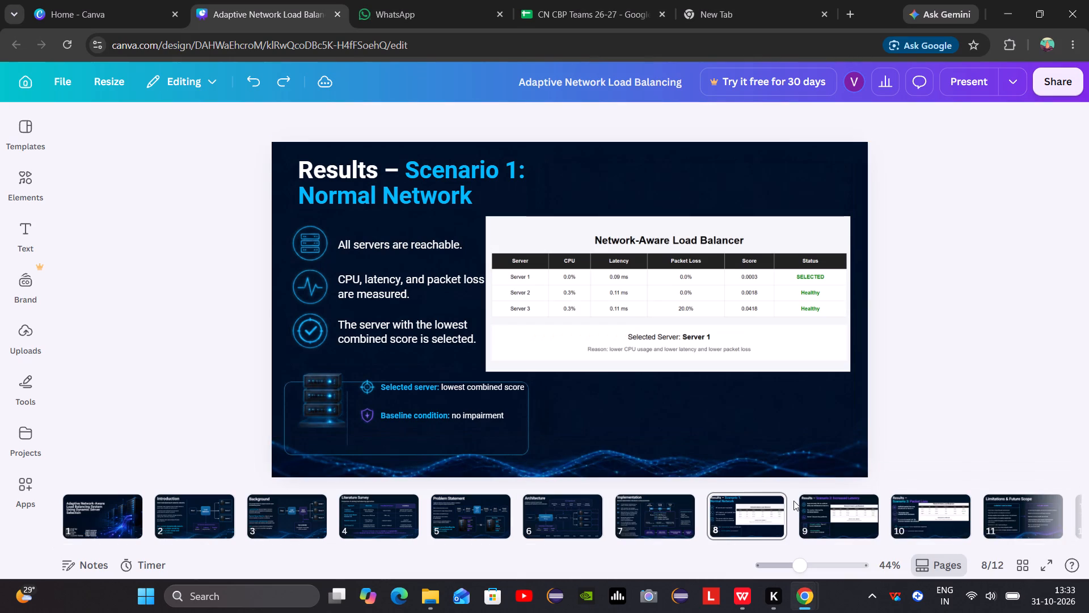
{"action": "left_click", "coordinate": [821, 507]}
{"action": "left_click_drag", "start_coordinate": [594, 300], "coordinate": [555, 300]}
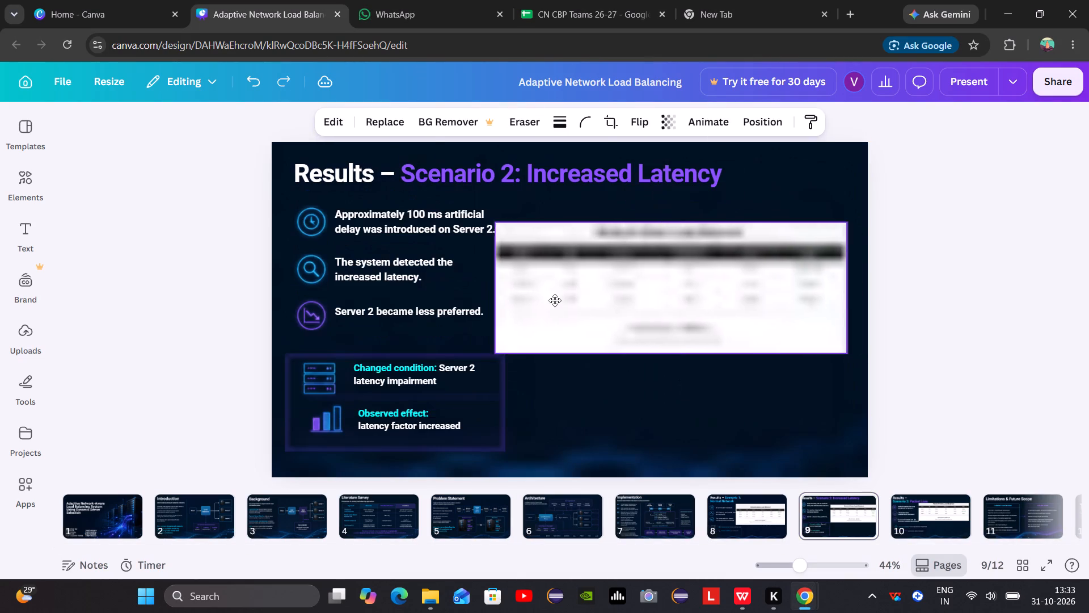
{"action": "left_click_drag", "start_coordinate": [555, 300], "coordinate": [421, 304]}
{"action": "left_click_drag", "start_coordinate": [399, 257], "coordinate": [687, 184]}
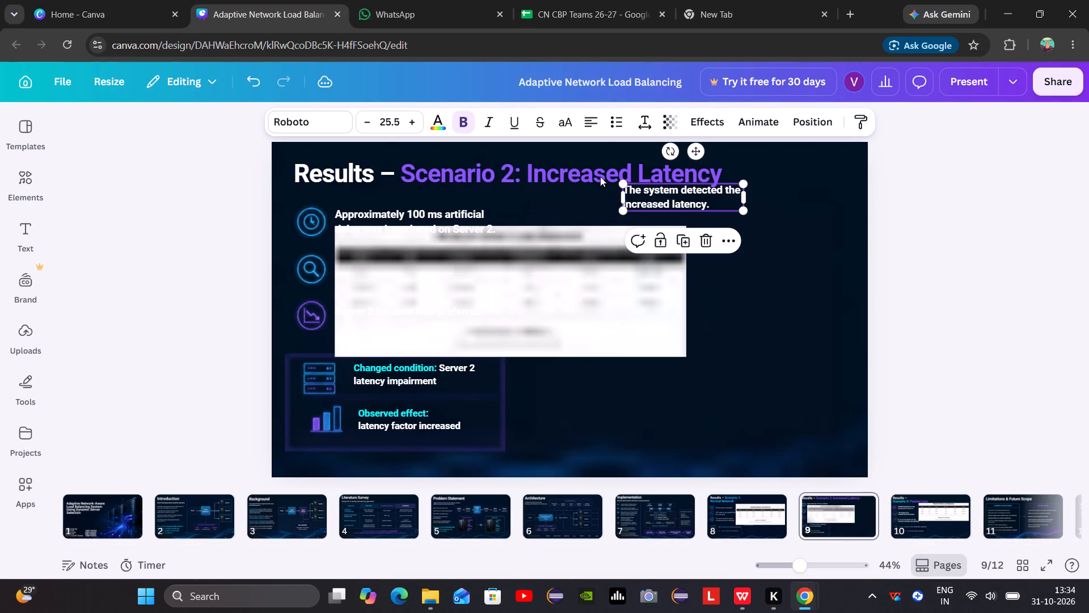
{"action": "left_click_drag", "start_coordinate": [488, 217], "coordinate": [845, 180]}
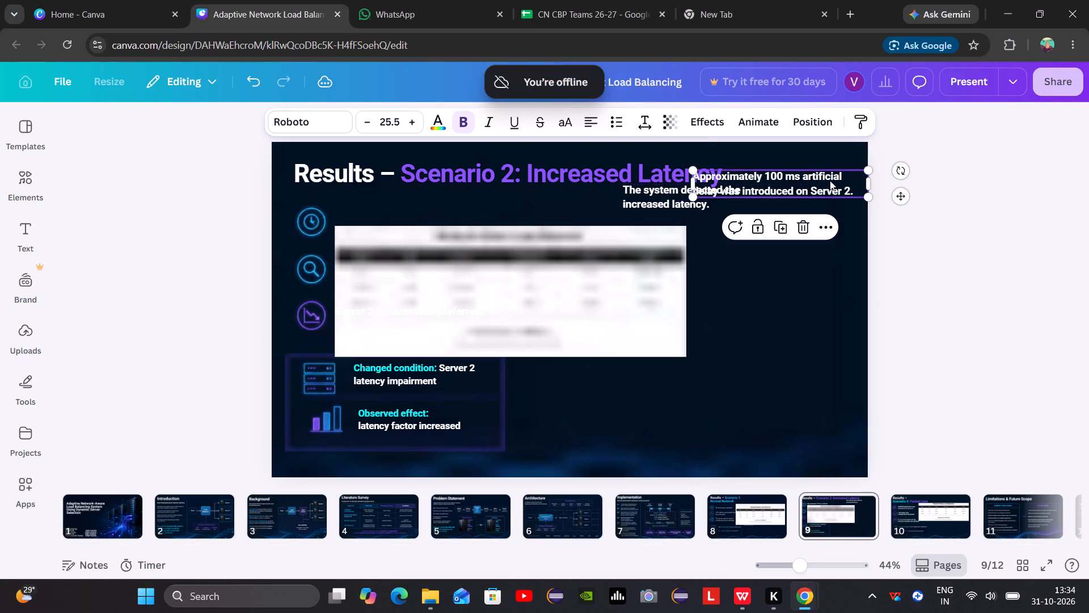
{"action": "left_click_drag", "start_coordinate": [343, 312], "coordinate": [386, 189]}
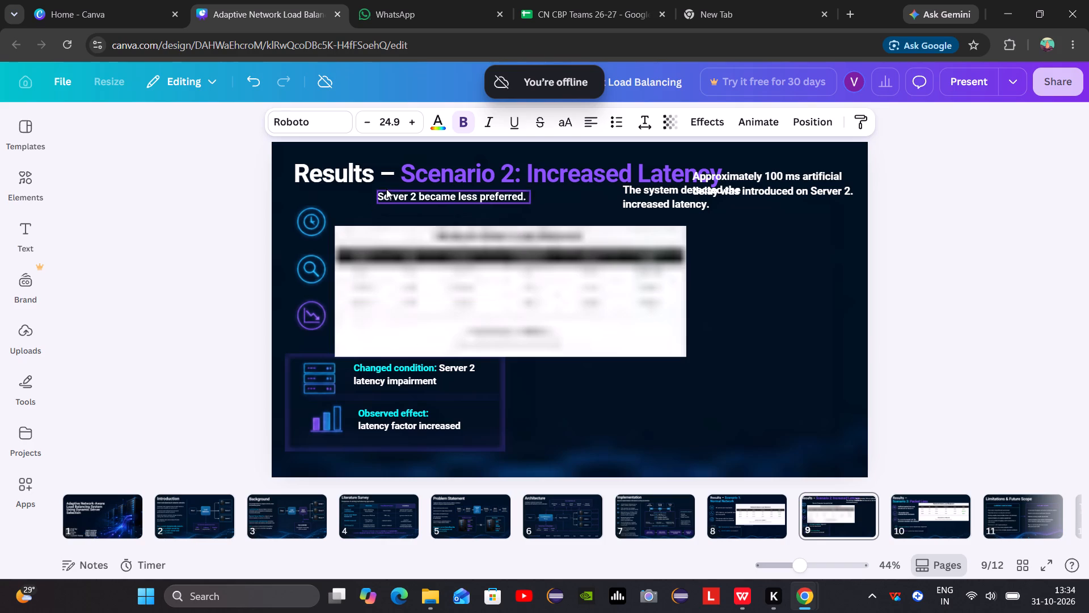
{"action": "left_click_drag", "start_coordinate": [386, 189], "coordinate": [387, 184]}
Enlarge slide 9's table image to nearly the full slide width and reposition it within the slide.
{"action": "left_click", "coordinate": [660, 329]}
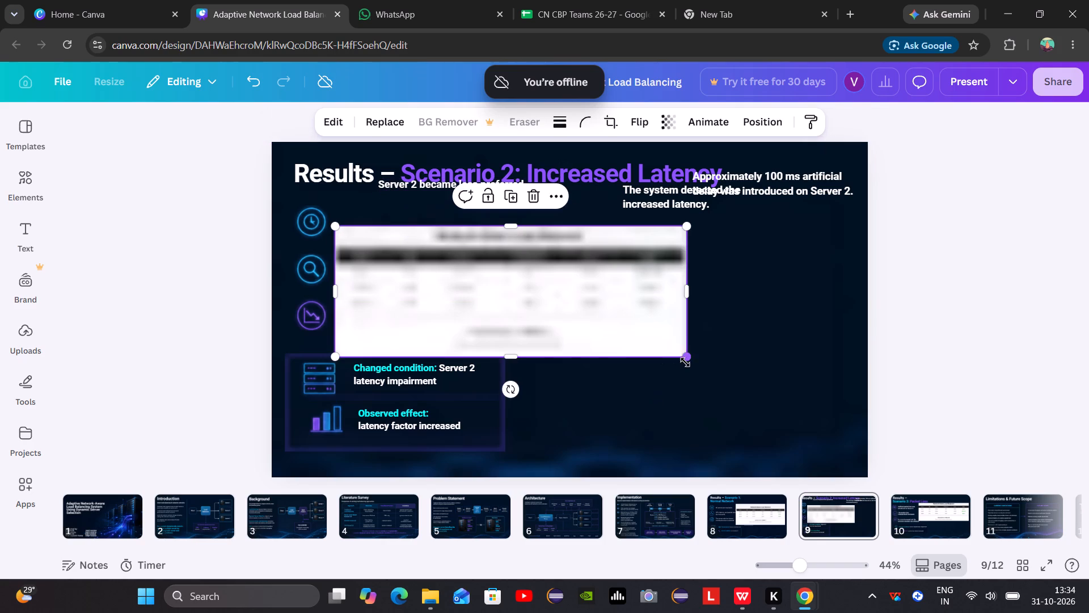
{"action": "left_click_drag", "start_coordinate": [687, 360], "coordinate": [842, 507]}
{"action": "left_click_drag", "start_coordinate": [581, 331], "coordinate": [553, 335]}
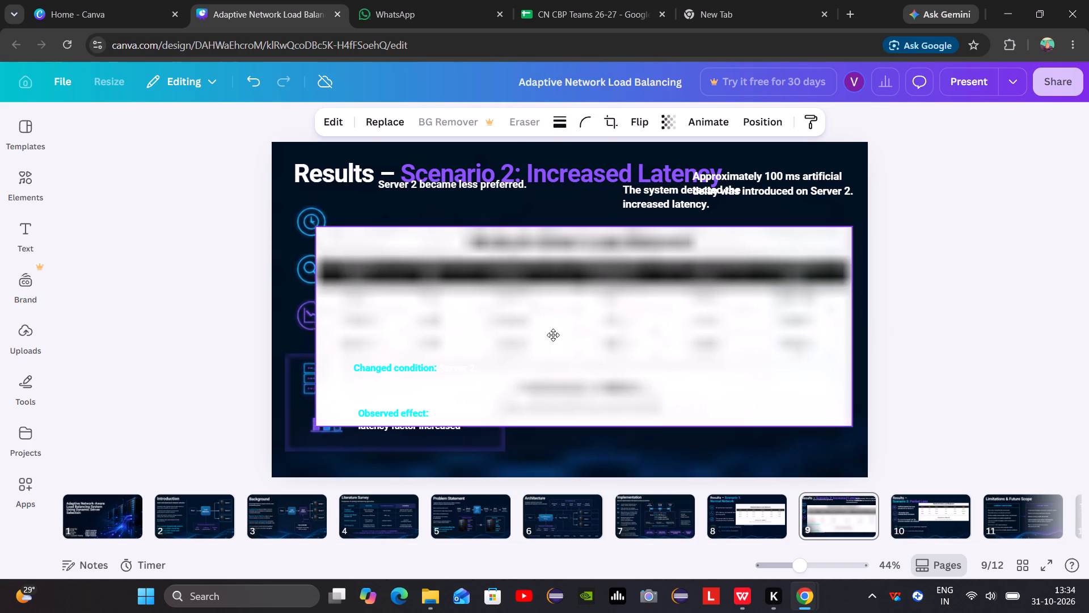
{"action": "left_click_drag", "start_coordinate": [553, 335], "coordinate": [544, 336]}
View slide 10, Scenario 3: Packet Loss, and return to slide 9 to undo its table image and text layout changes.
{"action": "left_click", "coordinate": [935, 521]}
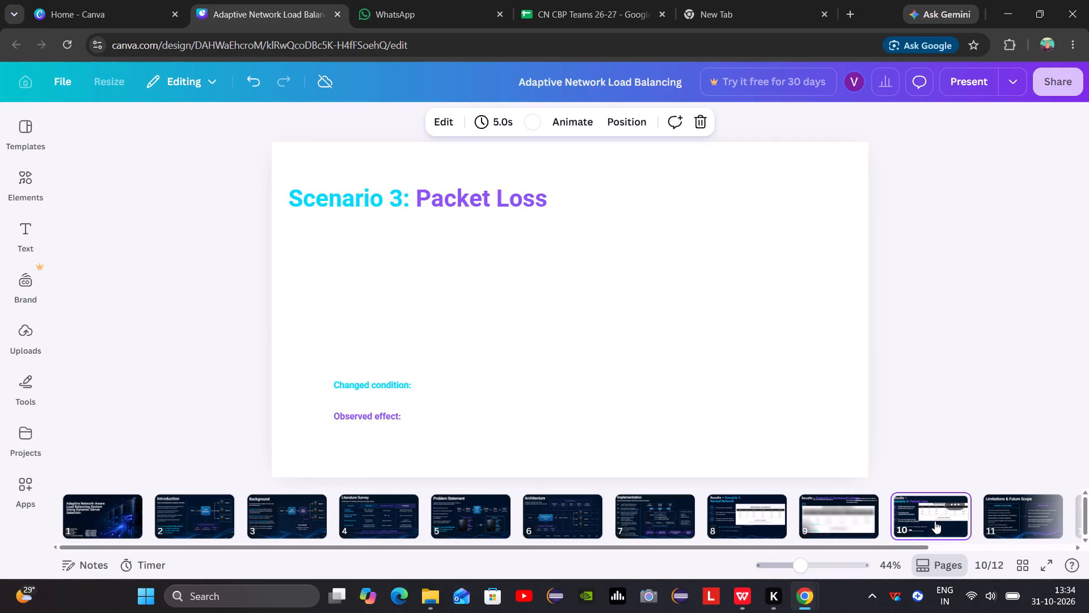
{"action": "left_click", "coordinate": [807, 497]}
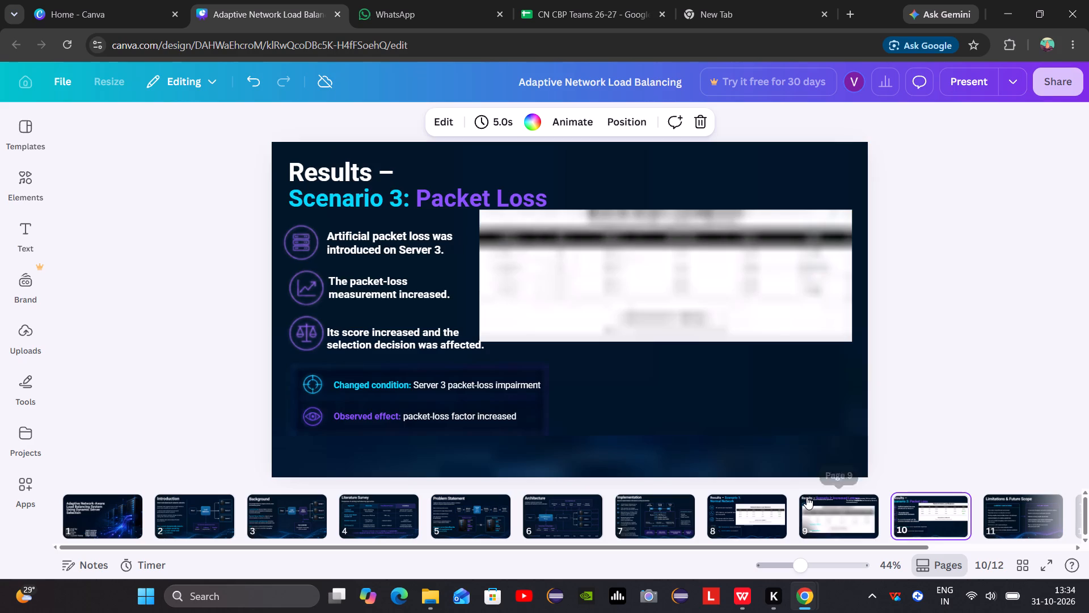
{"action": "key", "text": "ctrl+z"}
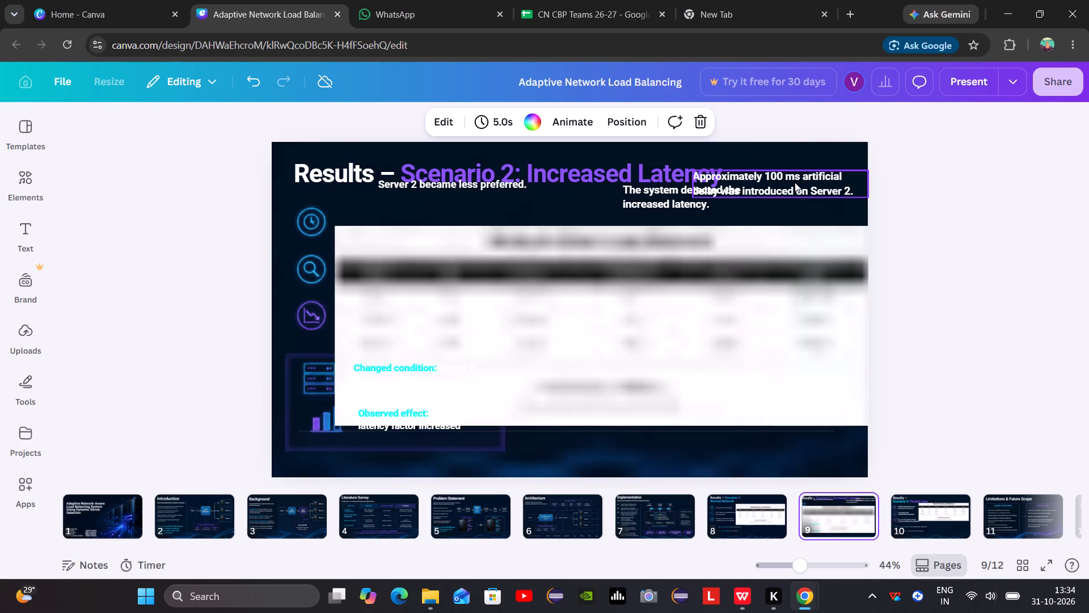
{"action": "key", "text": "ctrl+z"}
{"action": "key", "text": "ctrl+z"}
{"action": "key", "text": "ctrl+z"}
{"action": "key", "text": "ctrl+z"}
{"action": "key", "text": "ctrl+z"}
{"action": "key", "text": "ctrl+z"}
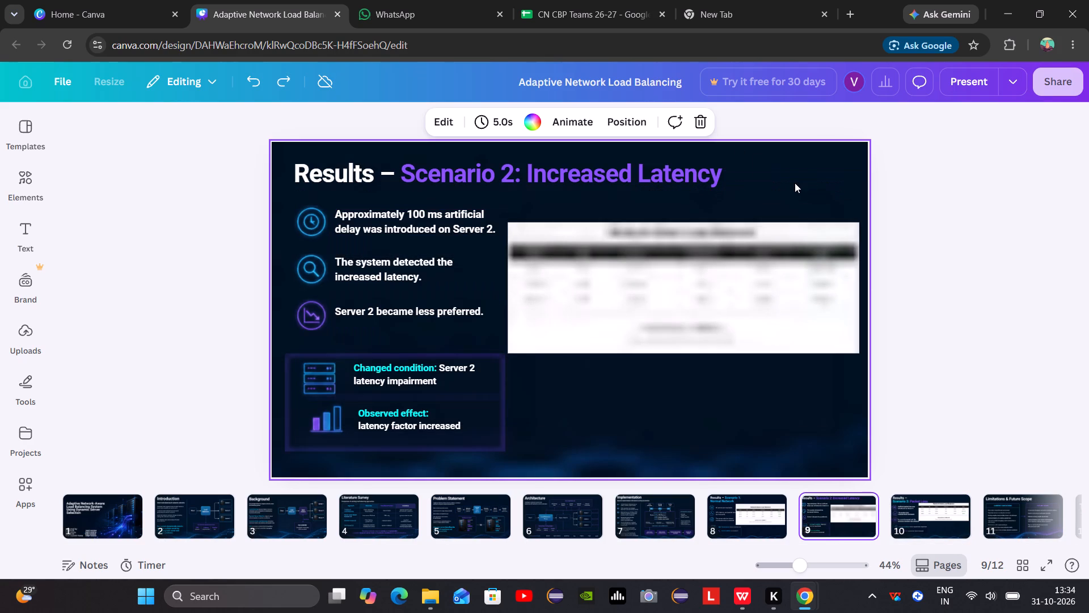
Look through the results slides around slide 10, Scenario 3: Packet Loss, and go back to slide 9, Scenario 2: Increased Latency.
{"action": "left_click", "coordinate": [974, 527]}
{"action": "left_click", "coordinate": [947, 518]}
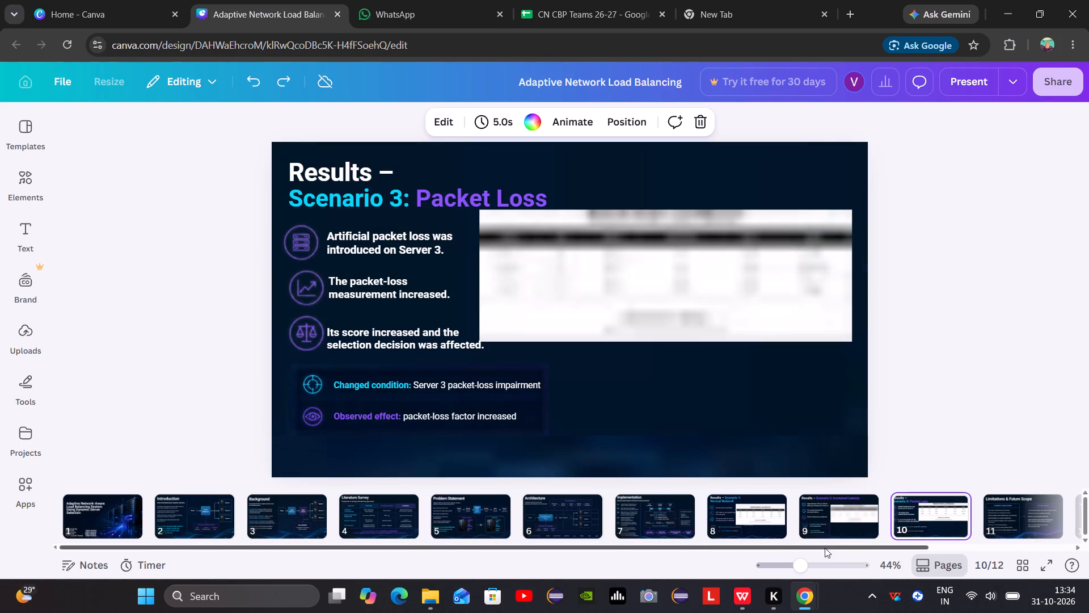
{"action": "left_click", "coordinate": [735, 518]}
{"action": "scroll", "coordinate": [715, 425], "scroll_direction": "down", "scroll_amount": 3}
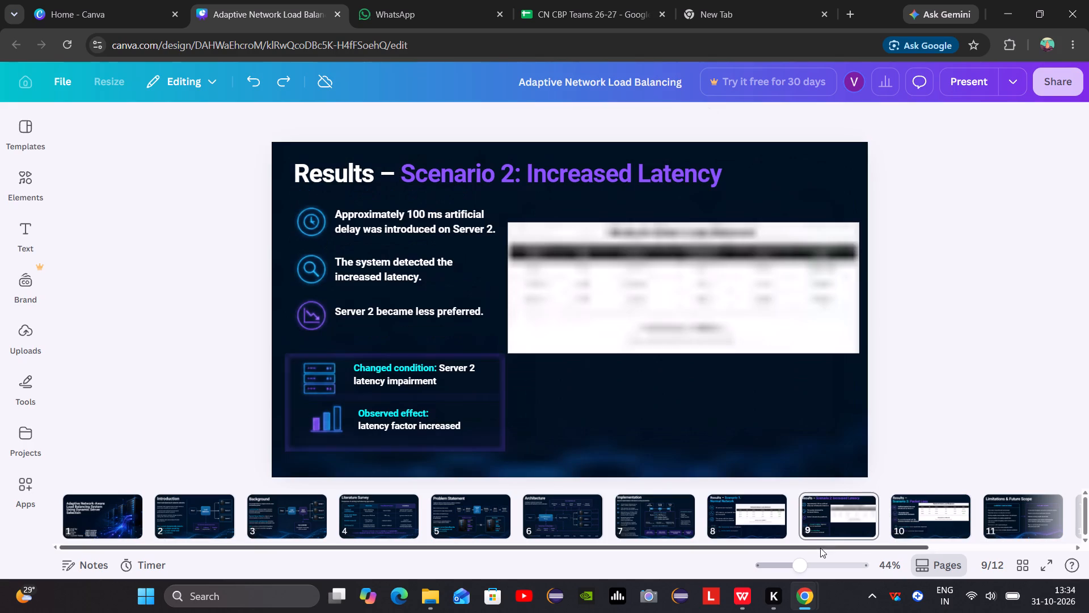
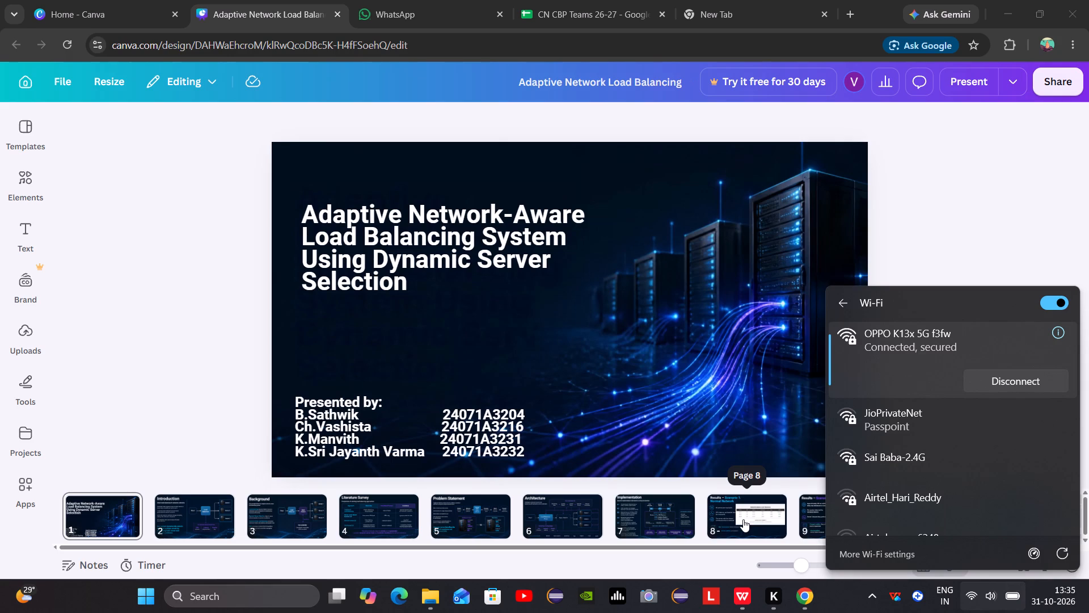
Open slide 9, Results – Scenario 2: Increased Latency, in the presentation.
{"action": "left_click", "coordinate": [743, 519]}
{"action": "left_click", "coordinate": [838, 535]}
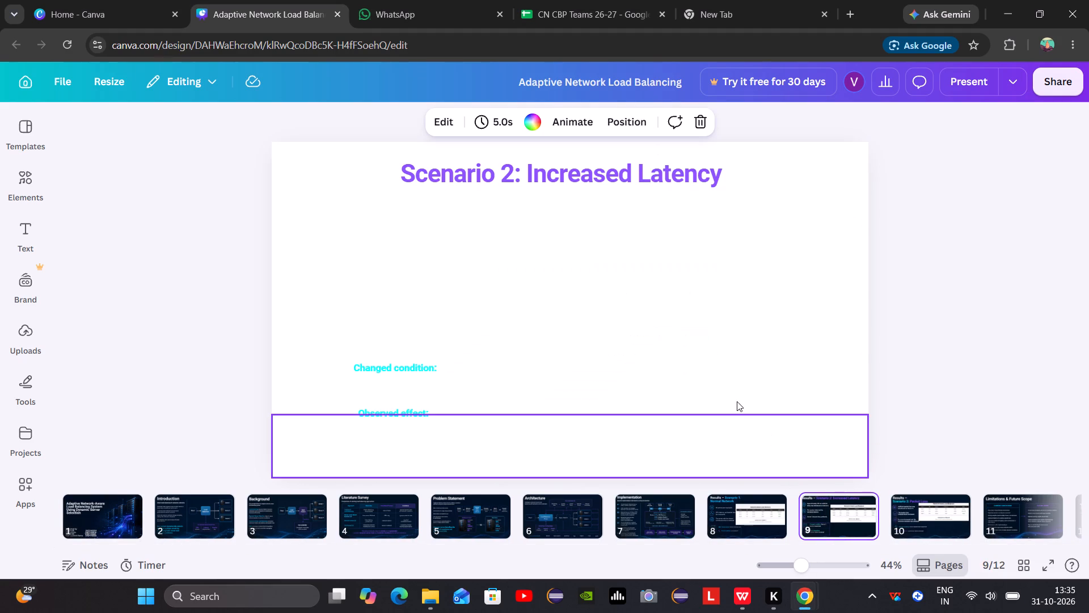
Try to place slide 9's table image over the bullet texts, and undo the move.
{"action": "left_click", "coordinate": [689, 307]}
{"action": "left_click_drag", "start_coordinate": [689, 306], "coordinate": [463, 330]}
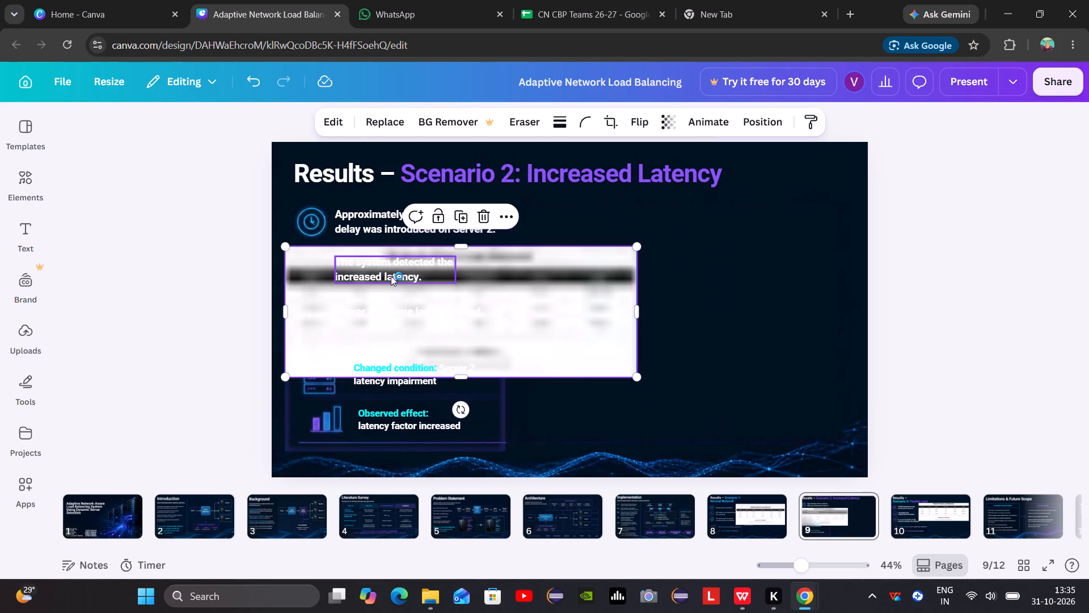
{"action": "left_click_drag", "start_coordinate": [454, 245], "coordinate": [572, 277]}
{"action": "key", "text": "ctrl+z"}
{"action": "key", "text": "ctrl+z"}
Shift slide 9's table image slightly toward the bullets and move the three bullet texts clear of it, one above and two below.
{"action": "left_click_drag", "start_coordinate": [597, 316], "coordinate": [543, 313]}
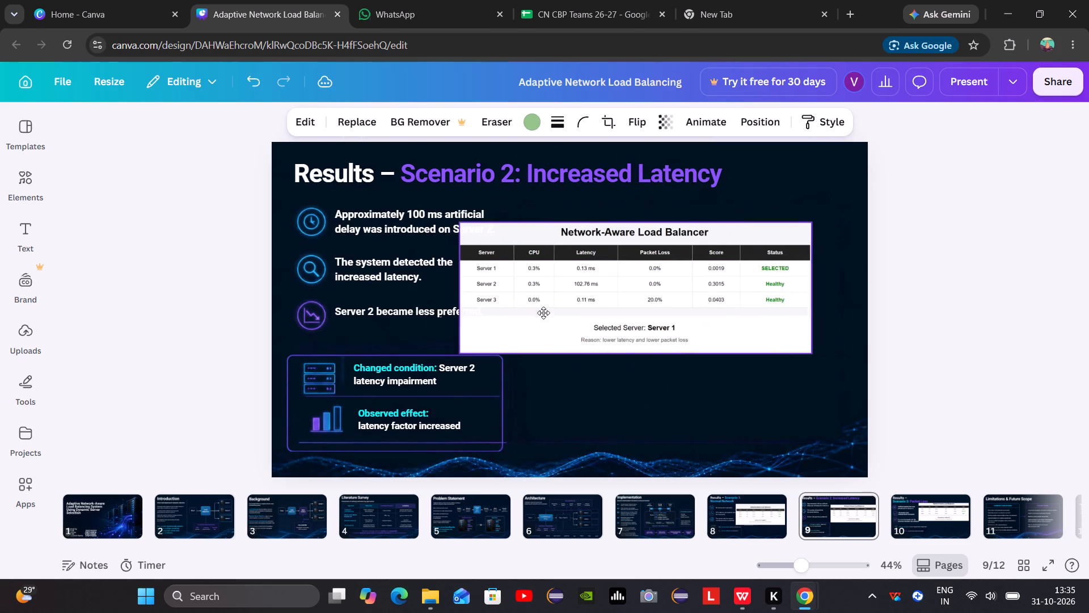
{"action": "left_click_drag", "start_coordinate": [543, 313], "coordinate": [537, 310]}
{"action": "left_click_drag", "start_coordinate": [370, 273], "coordinate": [605, 513]}
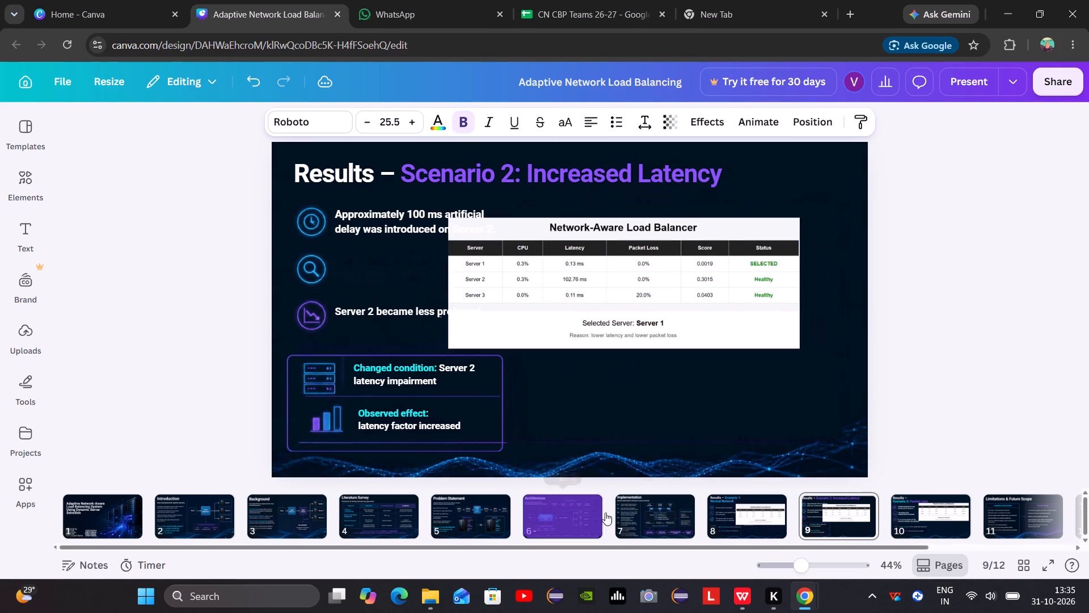
{"action": "left_click_drag", "start_coordinate": [605, 513], "coordinate": [603, 464]}
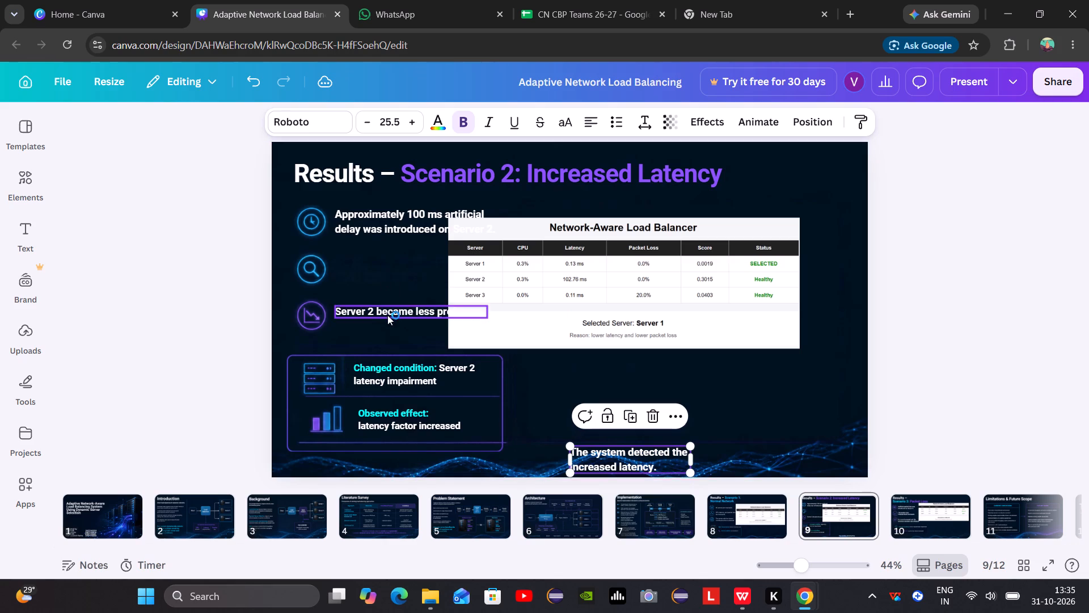
{"action": "left_click_drag", "start_coordinate": [387, 315], "coordinate": [741, 468]}
{"action": "left_click_drag", "start_coordinate": [419, 228], "coordinate": [509, 163]}
Enlarge slide 9's table image proportionally so that it extends to the slide's left edge.
{"action": "left_click", "coordinate": [510, 289]}
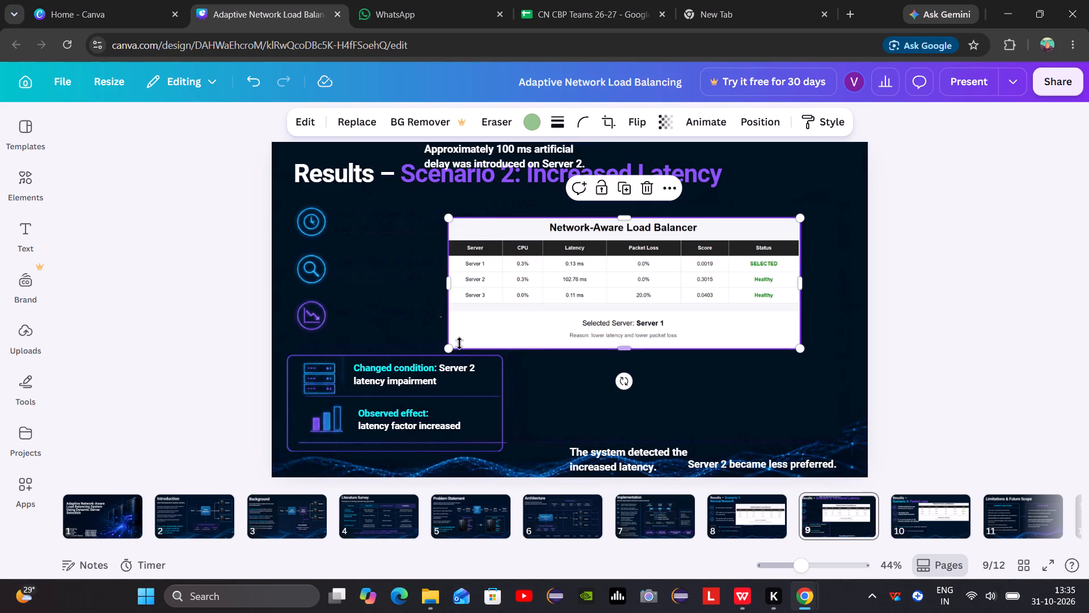
{"action": "left_click_drag", "start_coordinate": [449, 349], "coordinate": [296, 471]}
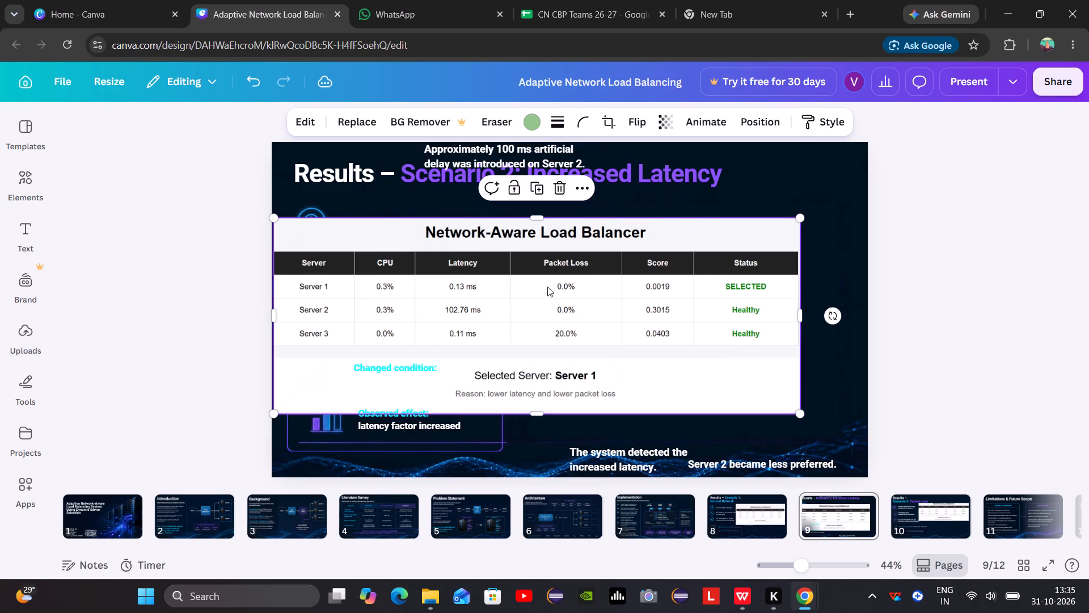
On slide 9, place the table image just below the title and move the "Changed condition" text to the slide's bottom, clear of the image.
{"action": "left_click_drag", "start_coordinate": [562, 272], "coordinate": [580, 215]}
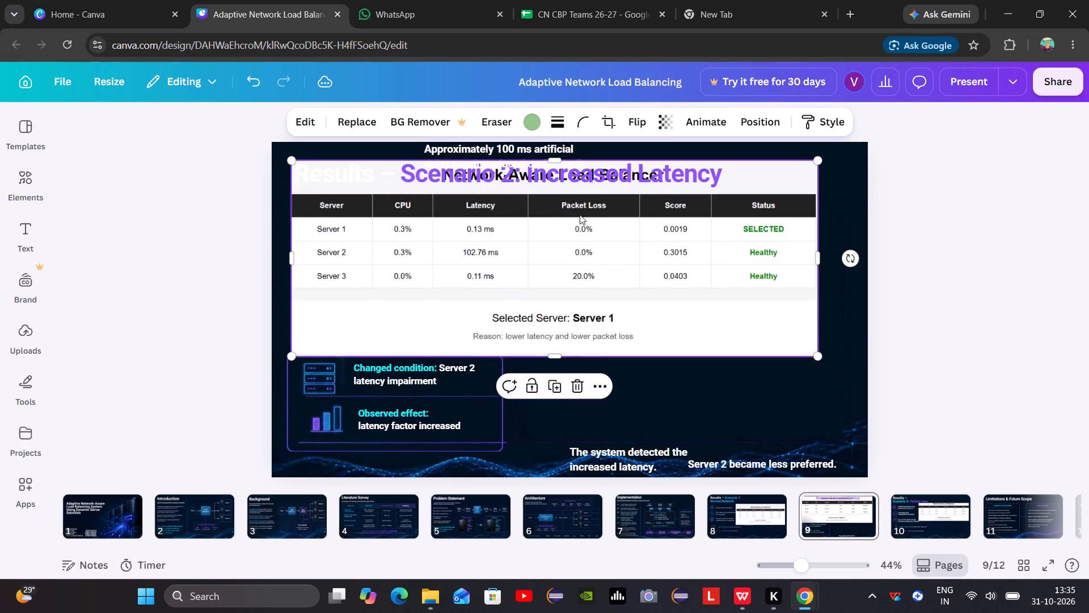
{"action": "left_click_drag", "start_coordinate": [572, 248], "coordinate": [576, 293]}
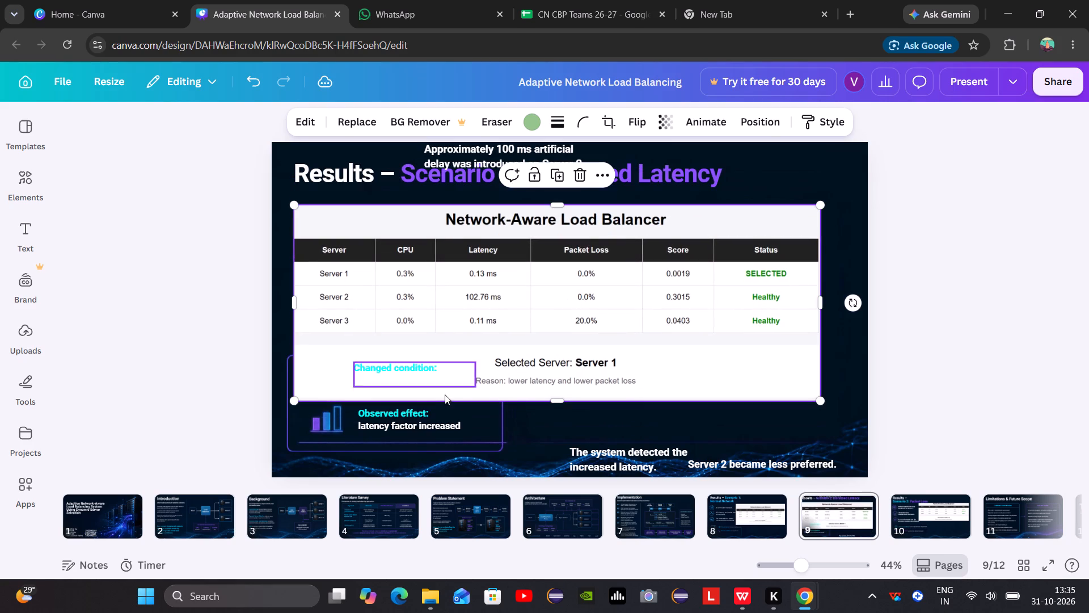
{"action": "left_click_drag", "start_coordinate": [404, 367], "coordinate": [406, 424]}
{"action": "left_click_drag", "start_coordinate": [406, 423], "coordinate": [399, 448]}
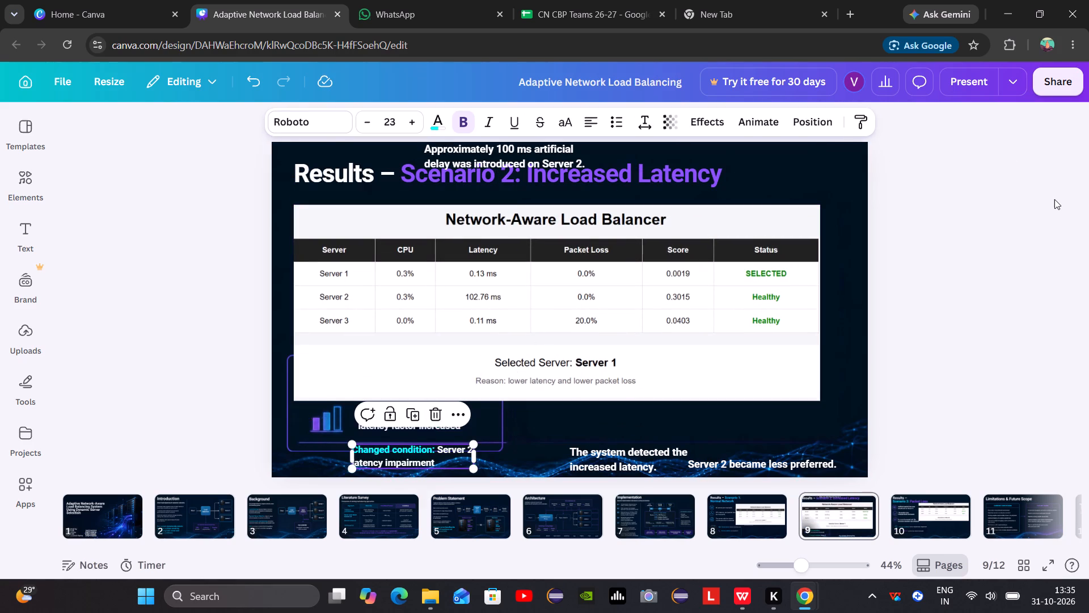
Capture a screenshot of slide 9's whole table image and paste it into the WPS report below the Scenario 1 caption.
{"action": "key", "text": "shift+super+s"}
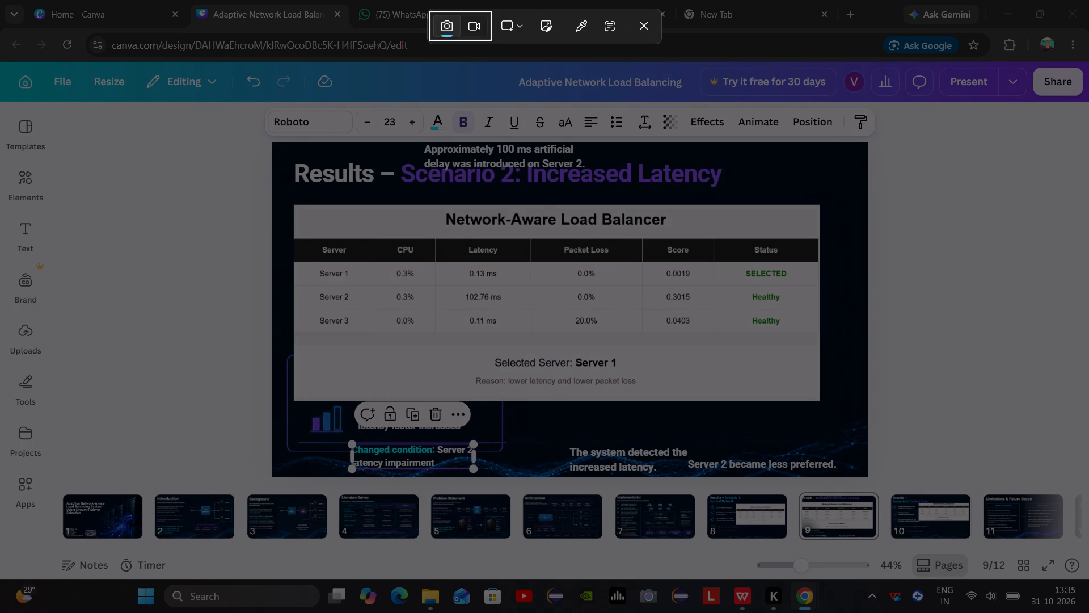
{"action": "left_click_drag", "start_coordinate": [294, 205], "coordinate": [563, 350]}
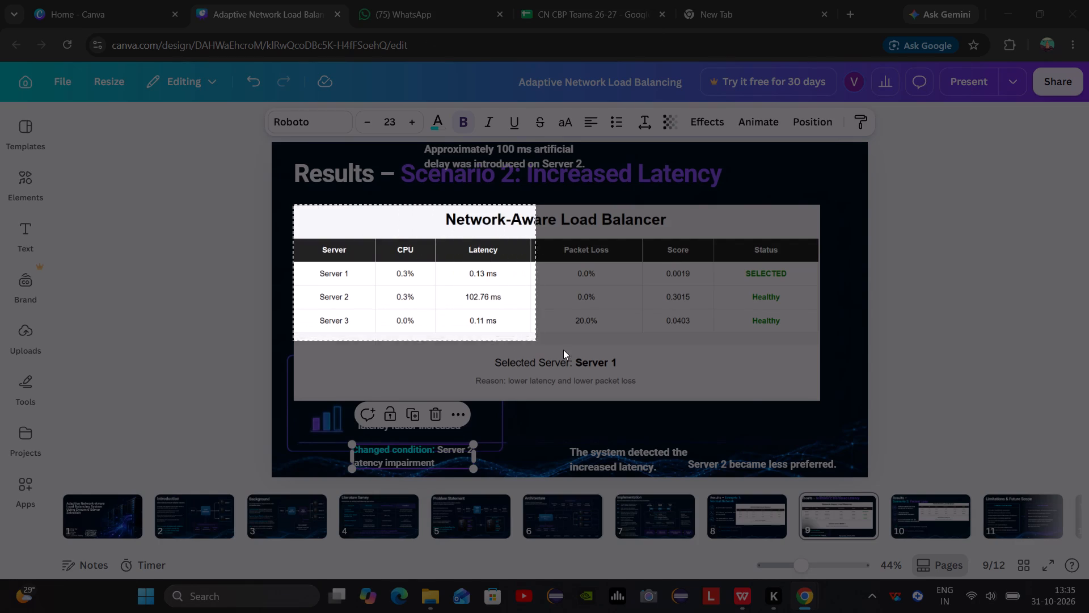
{"action": "left_click_drag", "start_coordinate": [563, 350], "coordinate": [816, 396]}
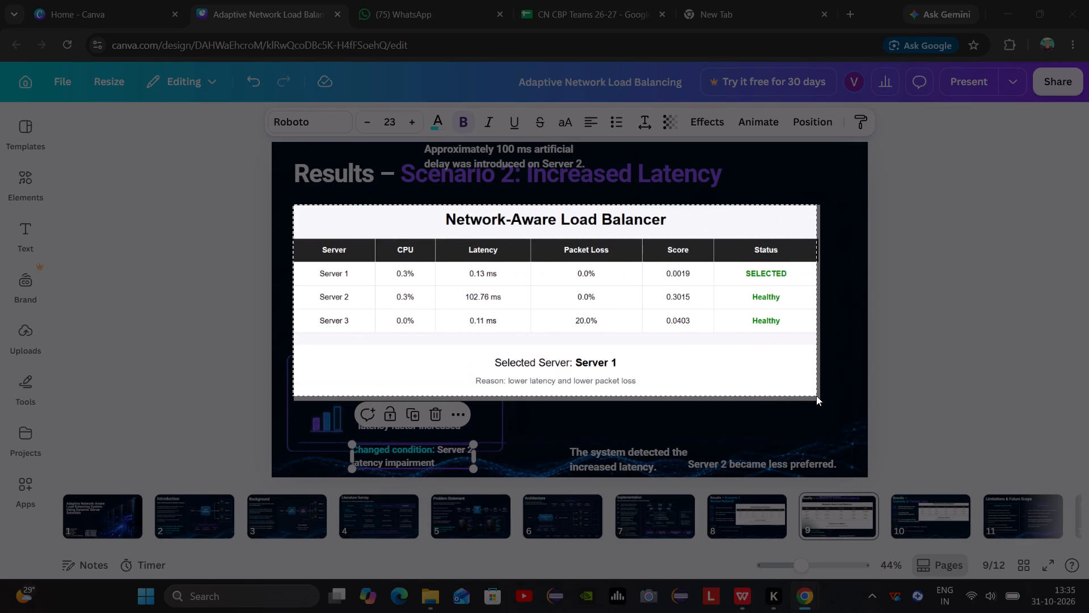
{"action": "left_click_drag", "start_coordinate": [816, 396], "coordinate": [818, 395]}
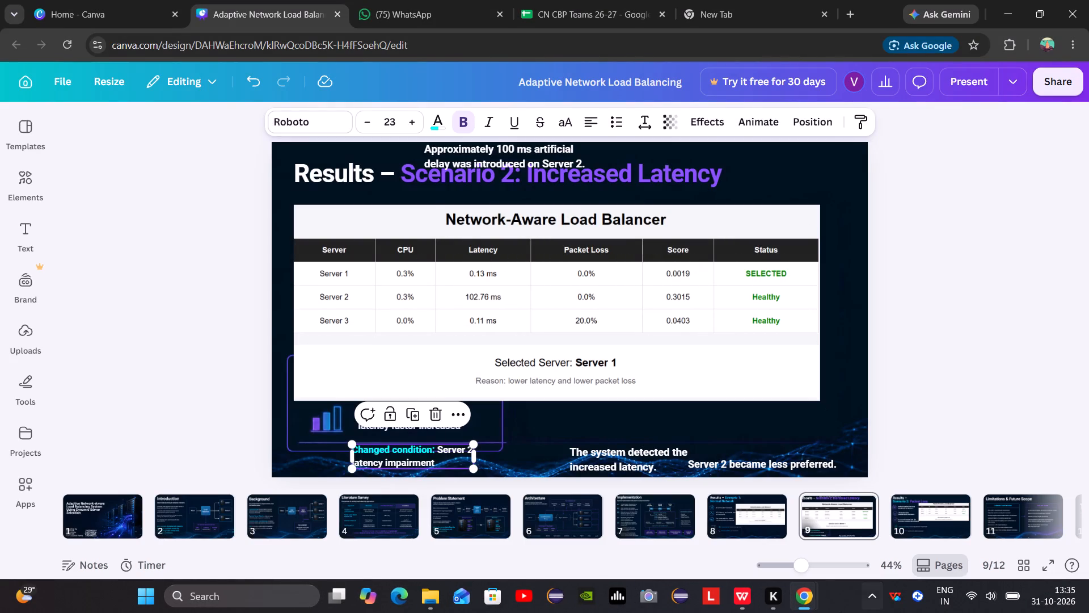
{"action": "left_click", "coordinate": [748, 586]}
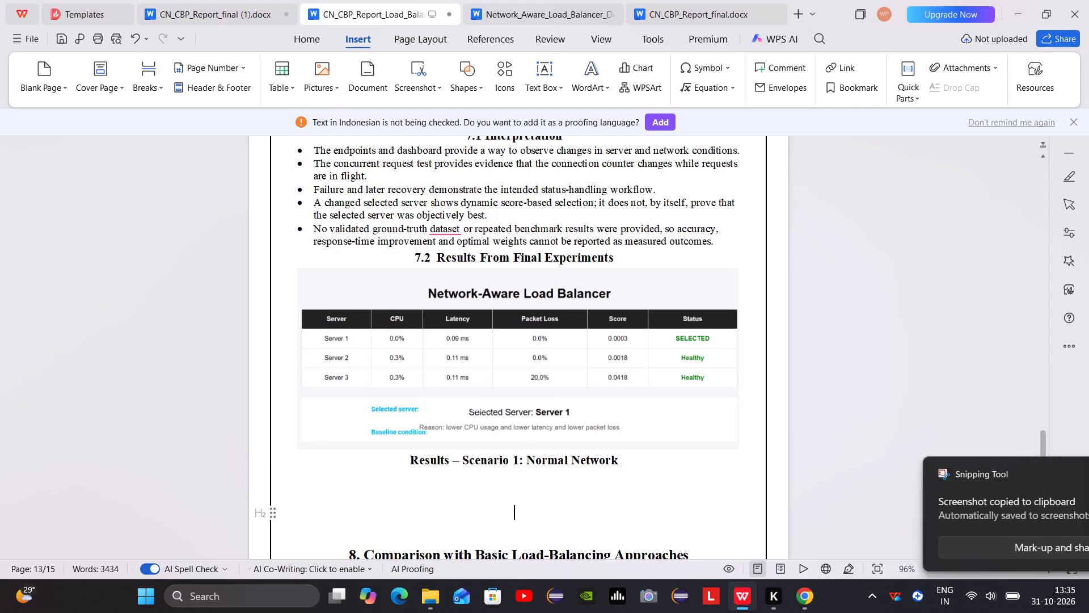
{"action": "key", "text": "ctrl+v"}
{"action": "scroll", "coordinate": [601, 443], "scroll_direction": "up", "scroll_amount": 8}
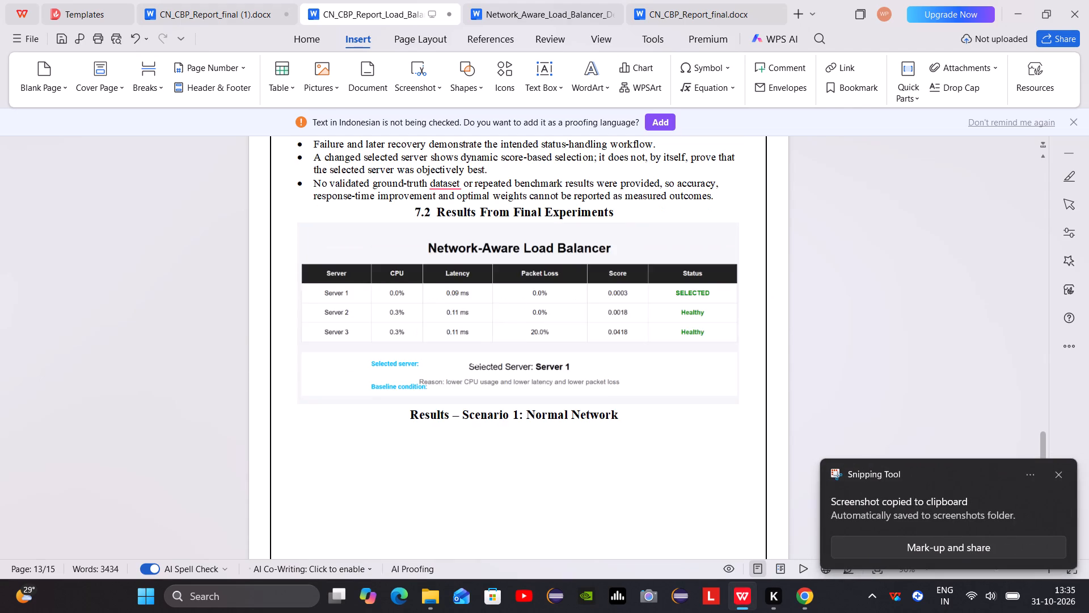
{"action": "scroll", "coordinate": [489, 423], "scroll_direction": "up", "scroll_amount": 2}
{"action": "scroll", "coordinate": [480, 429], "scroll_direction": "down", "scroll_amount": 15}
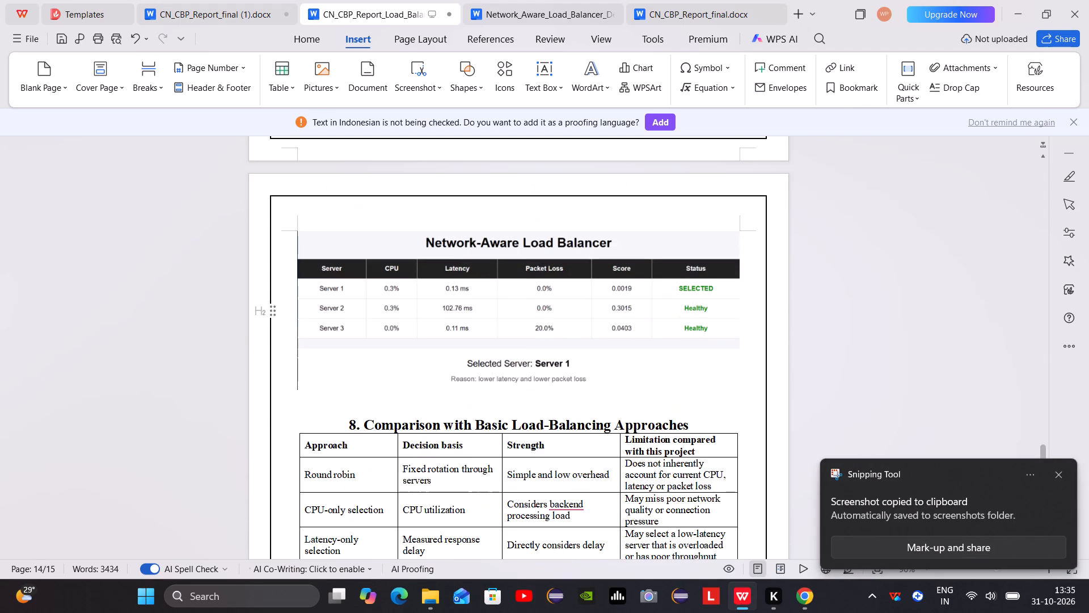
Copy slide 9's title "Results – Scenario 2: Increased Latency" from Canva and paste it as a caption on a new line below the pasted screenshot.
{"action": "key", "text": "Return"}
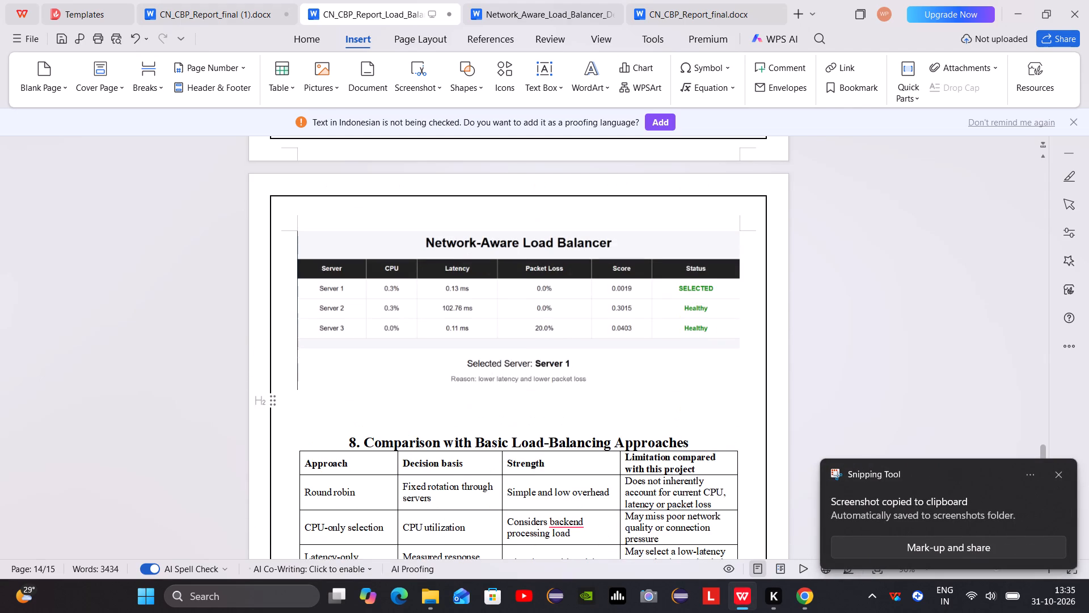
{"action": "scroll", "coordinate": [788, 320], "scroll_direction": "up", "scroll_amount": 6}
{"action": "scroll", "coordinate": [522, 306], "scroll_direction": "up", "scroll_amount": 2}
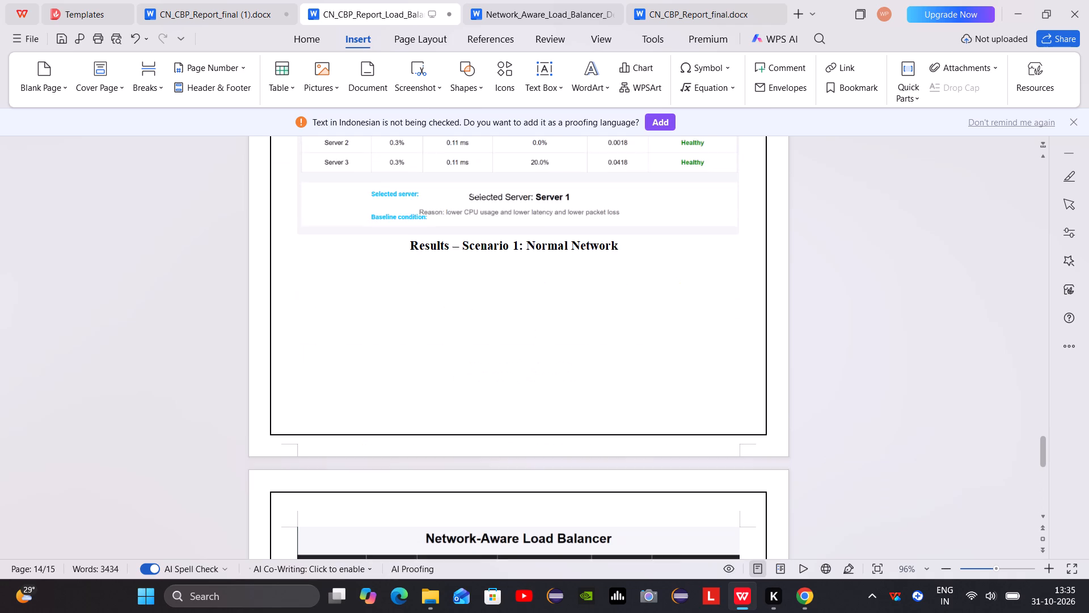
{"action": "scroll", "coordinate": [465, 352], "scroll_direction": "up", "scroll_amount": 1}
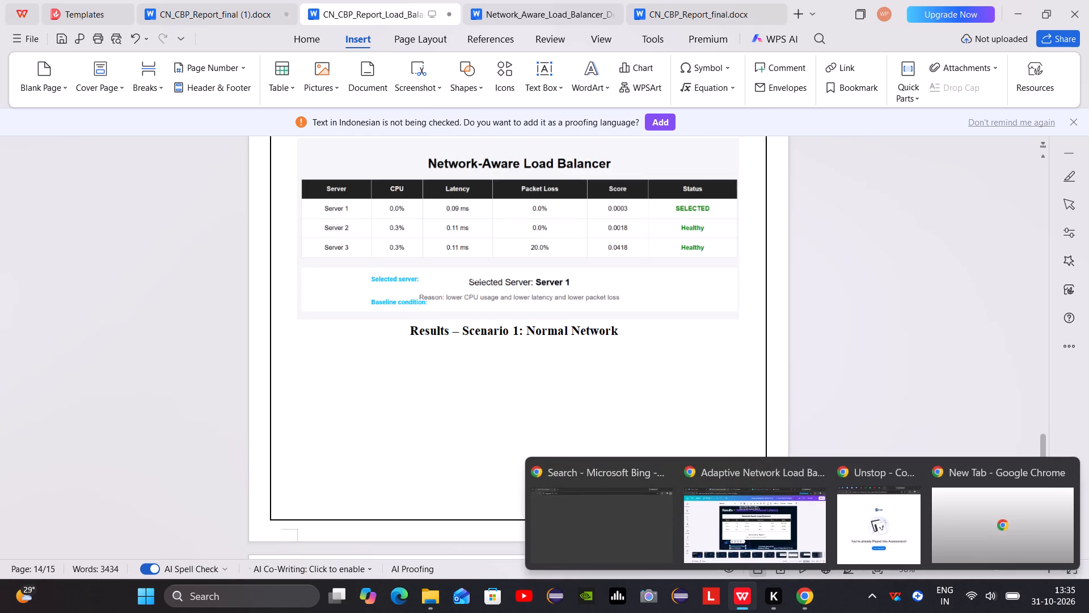
{"action": "scroll", "coordinate": [411, 285], "scroll_direction": "down", "scroll_amount": 9}
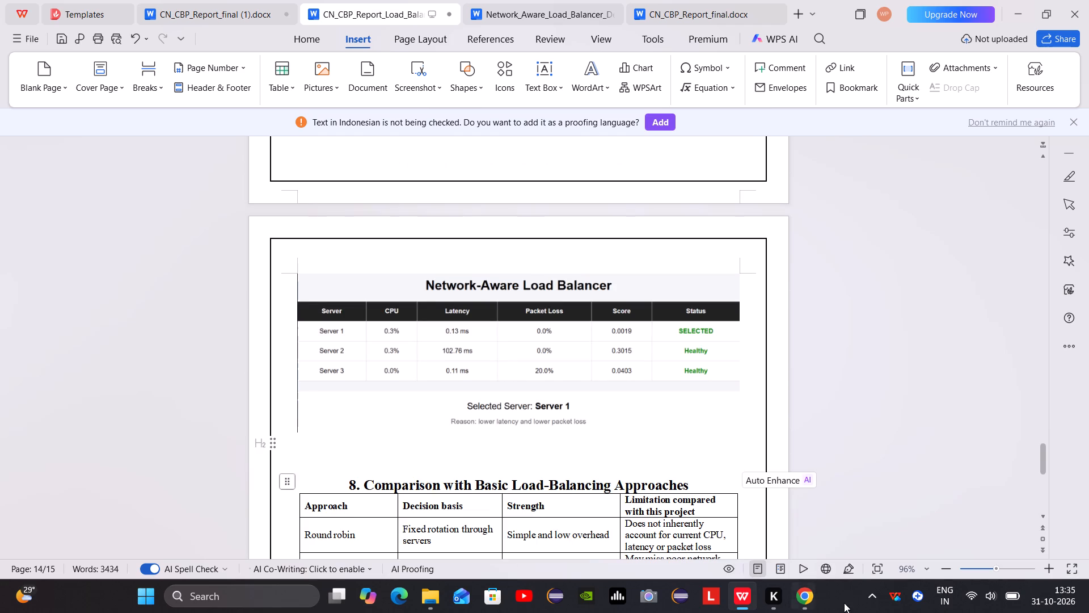
{"action": "left_click", "coordinate": [808, 598]}
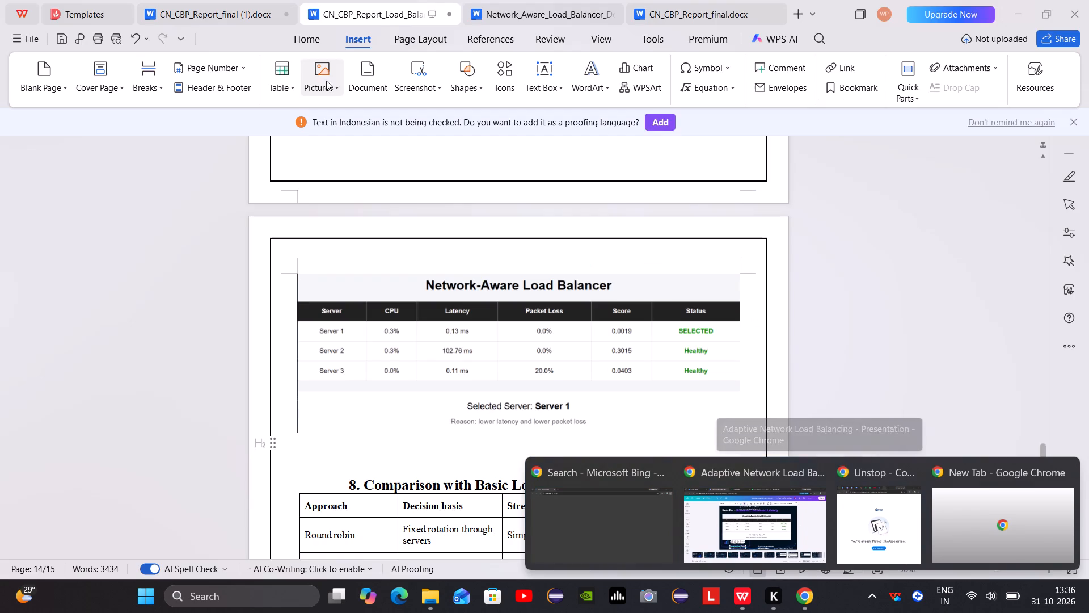
{"action": "left_click", "coordinate": [740, 518]}
{"action": "double_click", "coordinate": [509, 176]}
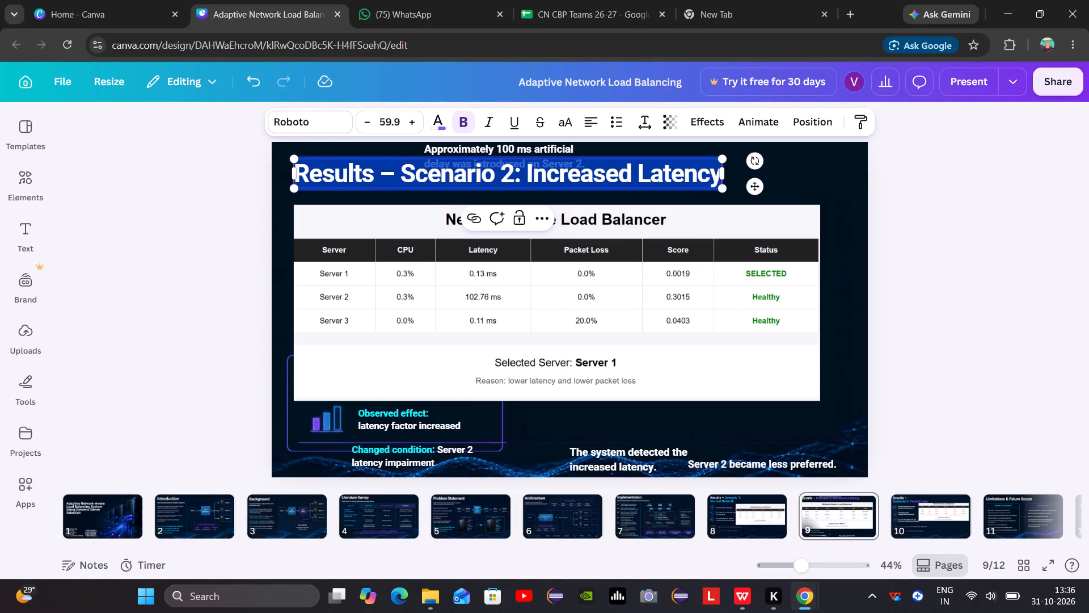
{"action": "key", "text": "ctrl+c"}
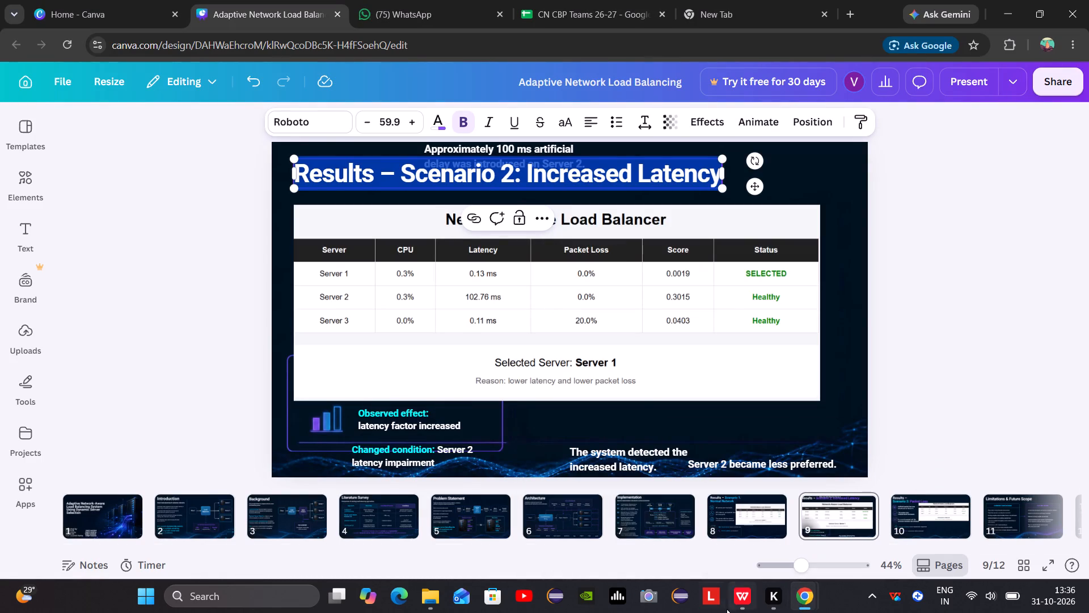
{"action": "left_click", "coordinate": [736, 602]}
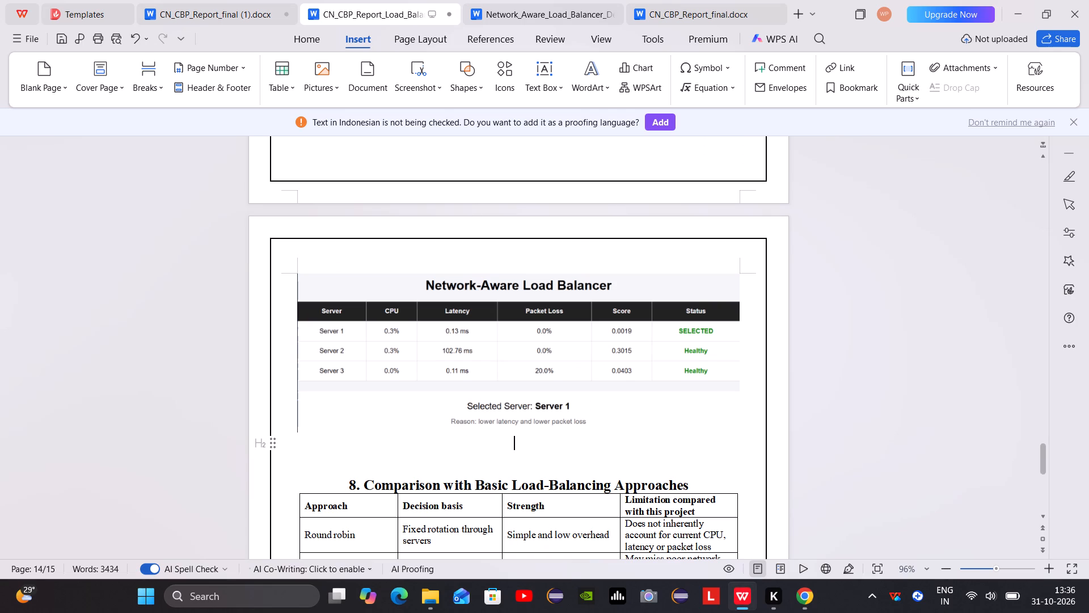
{"action": "key", "text": "ctrl+v"}
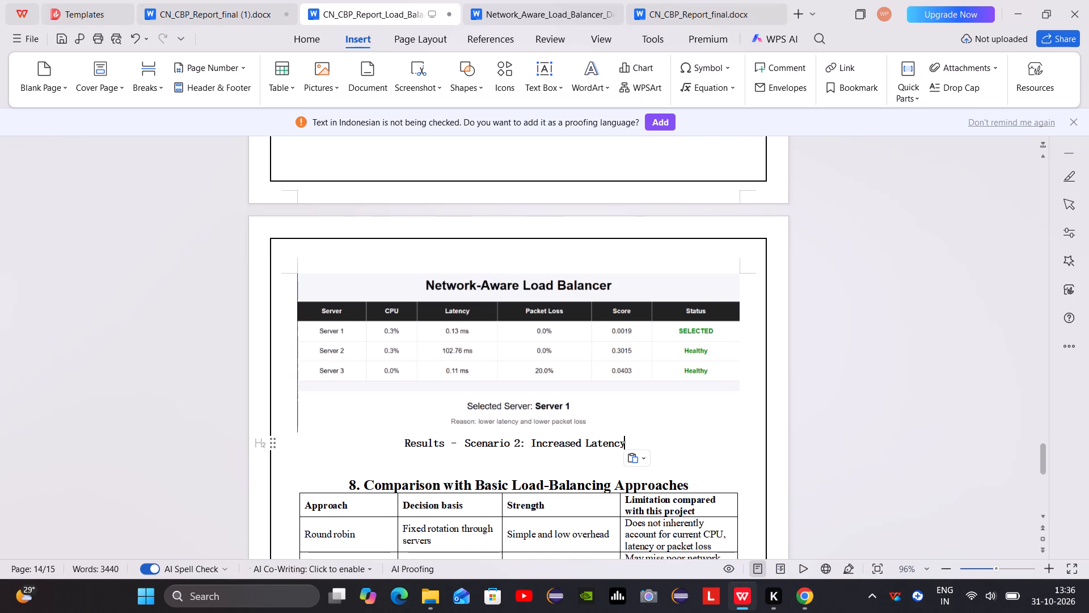
Format the Scenario 2 caption in Times New Roman, size 14.
{"action": "left_click_drag", "start_coordinate": [643, 444], "coordinate": [408, 440]}
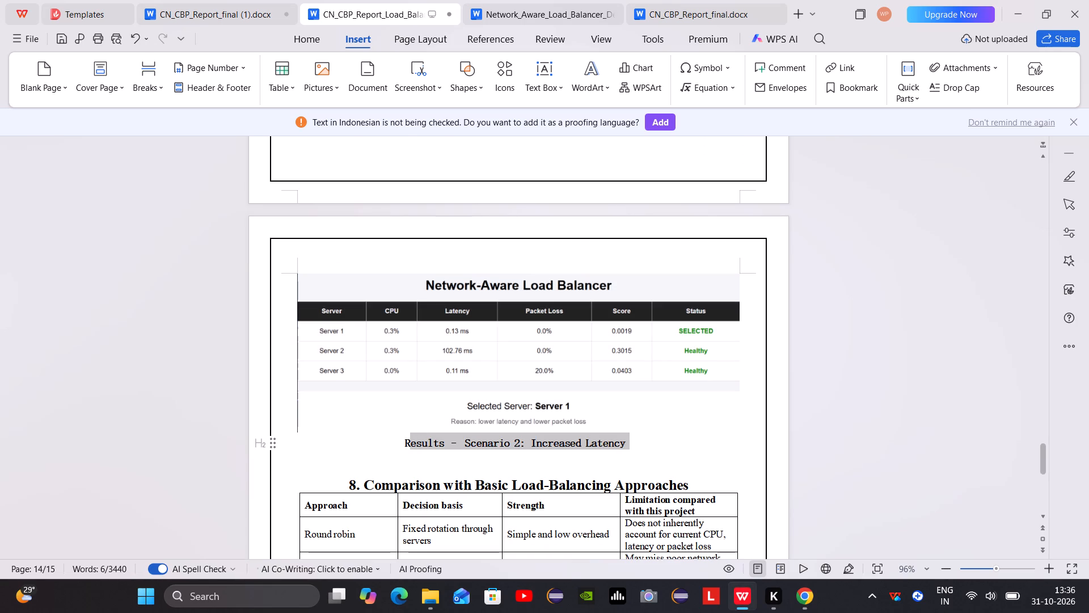
{"action": "left_click_drag", "start_coordinate": [408, 440], "coordinate": [404, 440]}
{"action": "left_click", "coordinate": [388, 385]}
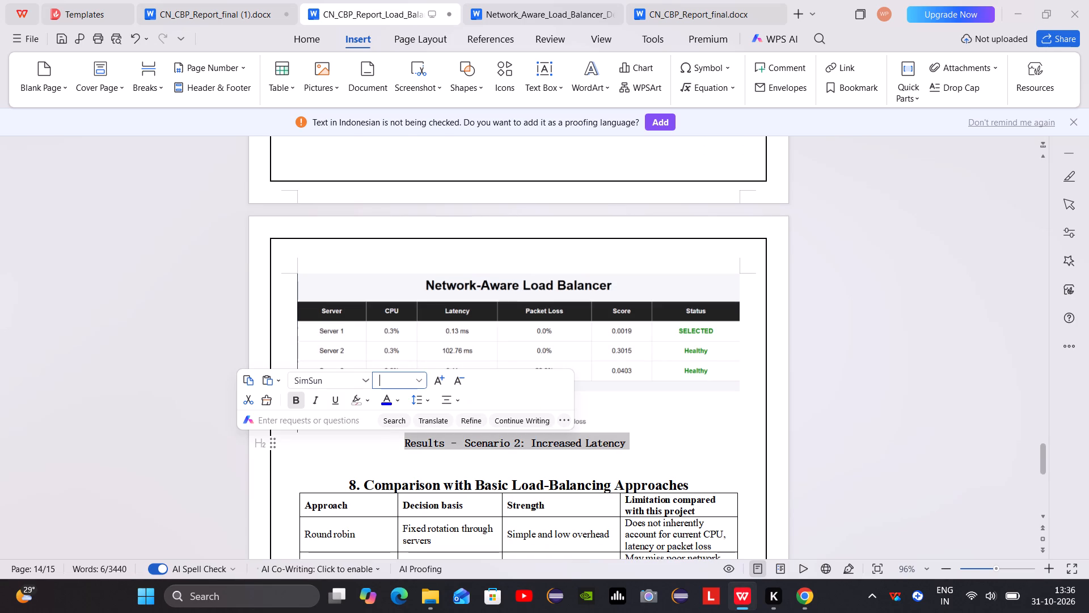
{"action": "type", "text": "14"}
{"action": "key", "text": "Return"}
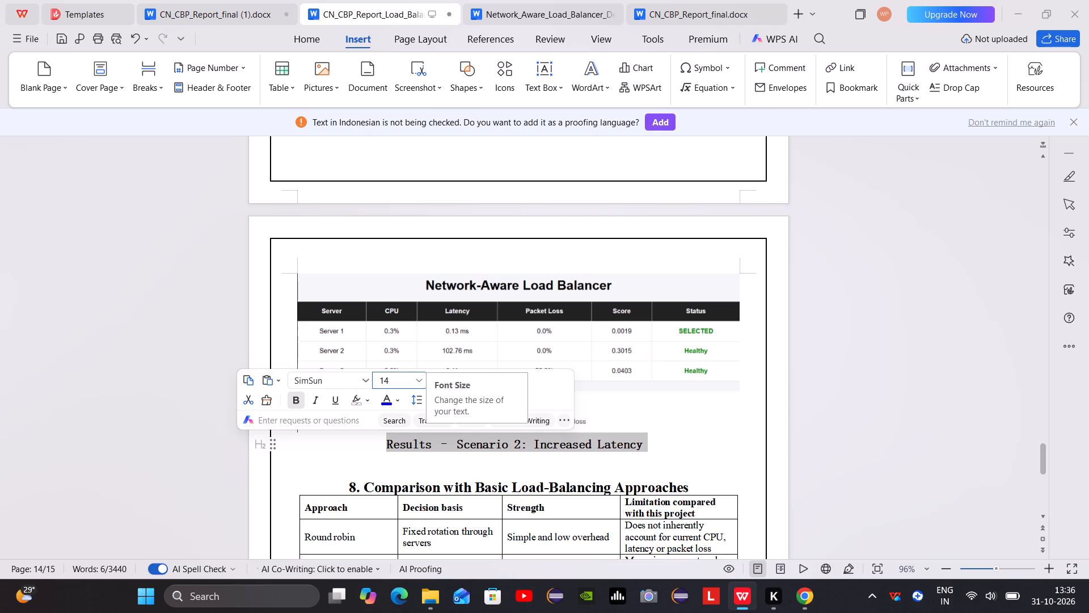
{"action": "left_click", "coordinate": [330, 373]}
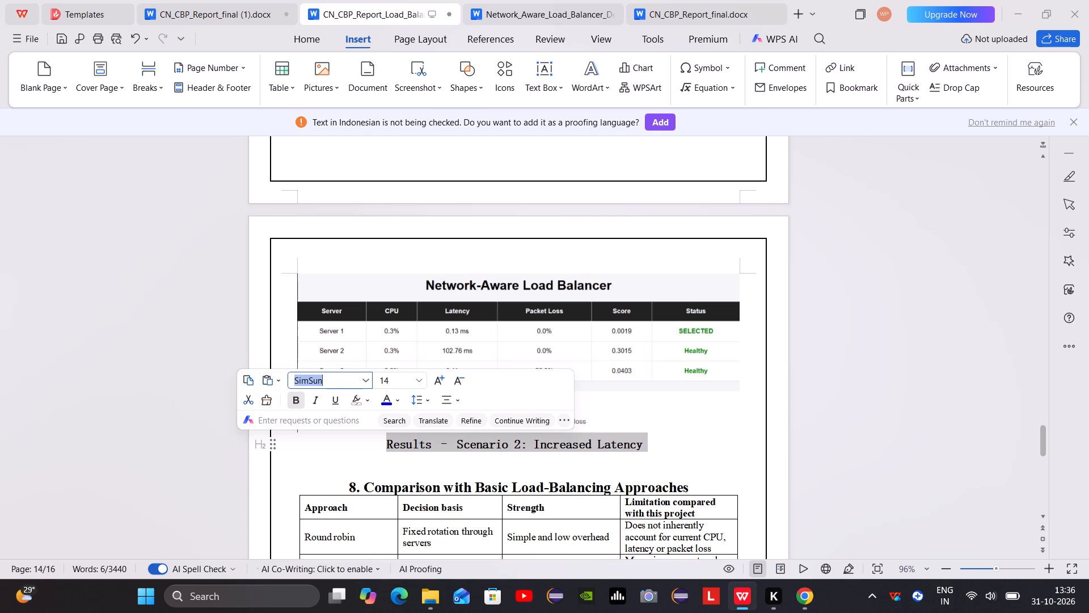
{"action": "type", "text": "times"}
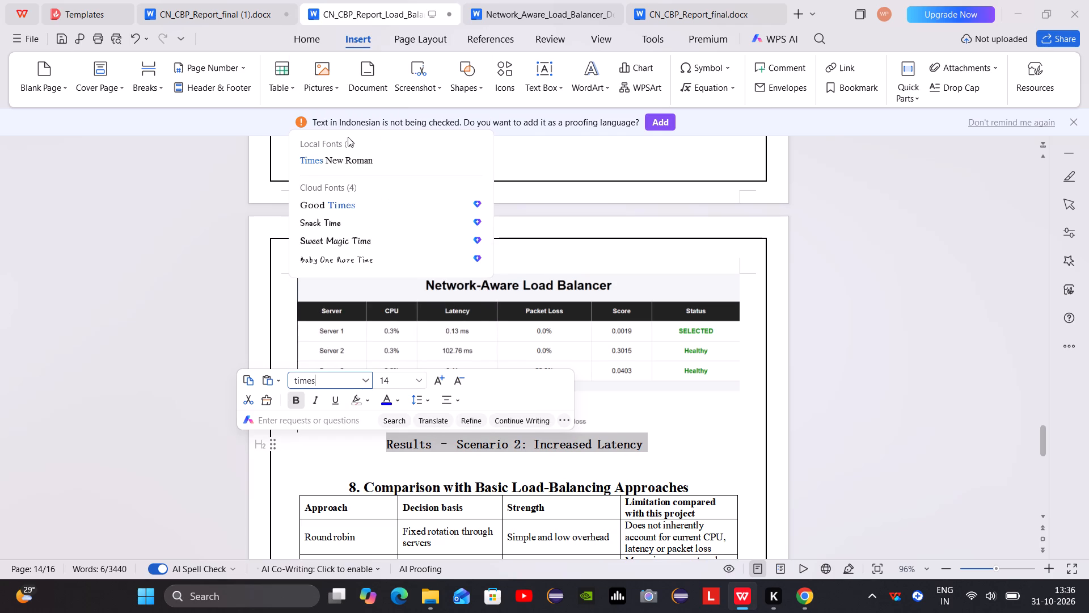
{"action": "left_click", "coordinate": [356, 166]}
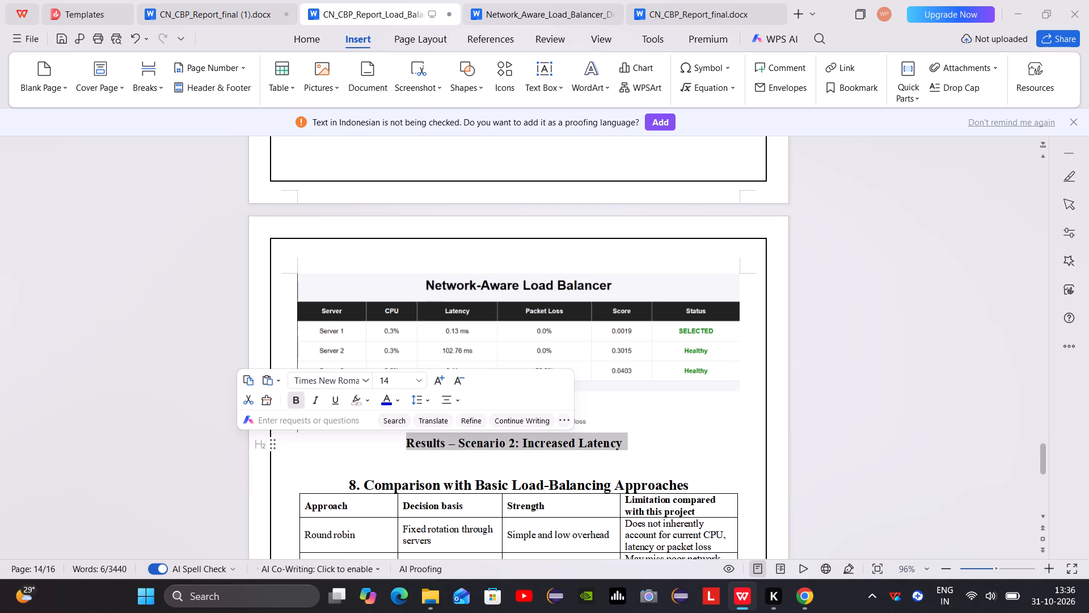
{"action": "key", "text": "Return"}
Add a blank line below the Scenario 2 caption, before section 8.
{"action": "scroll", "coordinate": [354, 166], "scroll_direction": "up", "scroll_amount": 4}
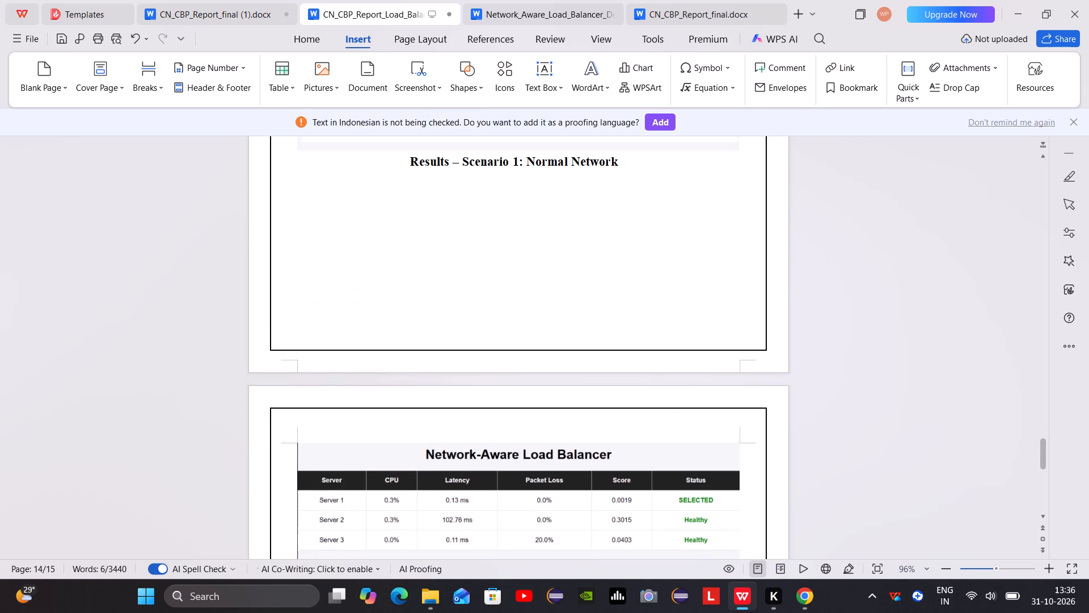
{"action": "scroll", "coordinate": [353, 166], "scroll_direction": "down", "scroll_amount": 11}
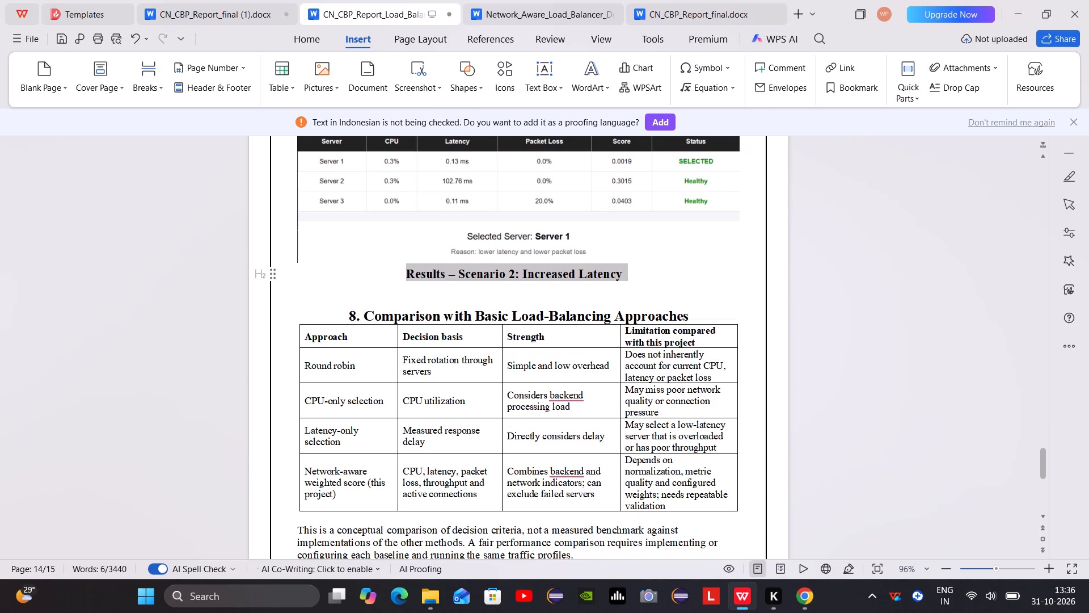
{"action": "left_click", "coordinate": [713, 282]}
{"action": "key", "text": "Return"}
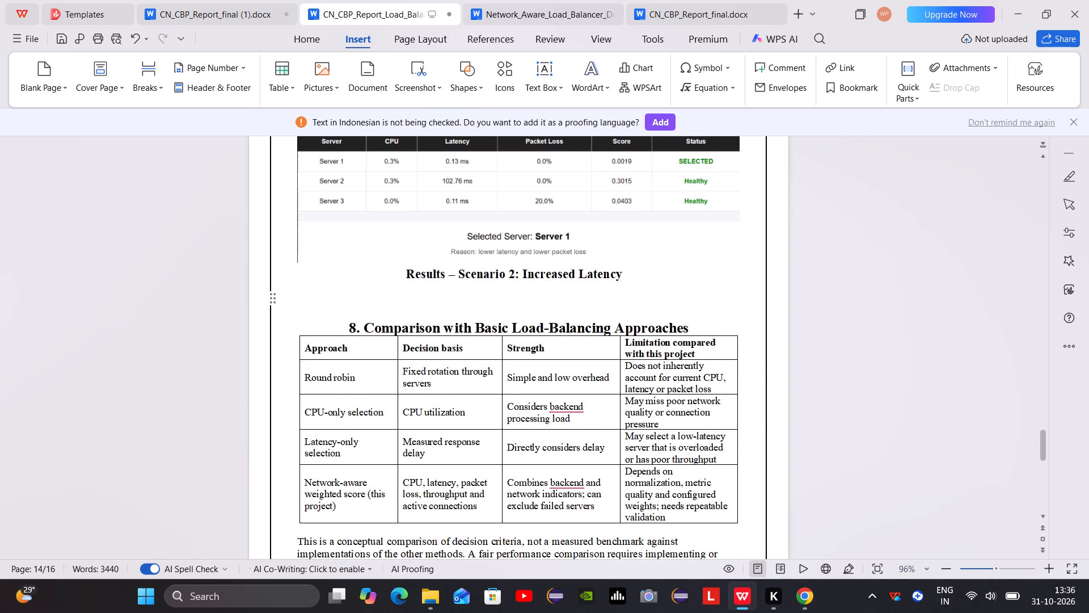
Switch to the Canva presentation and undo all table image and text layout changes on slide 9.
{"action": "left_click", "coordinate": [799, 588]}
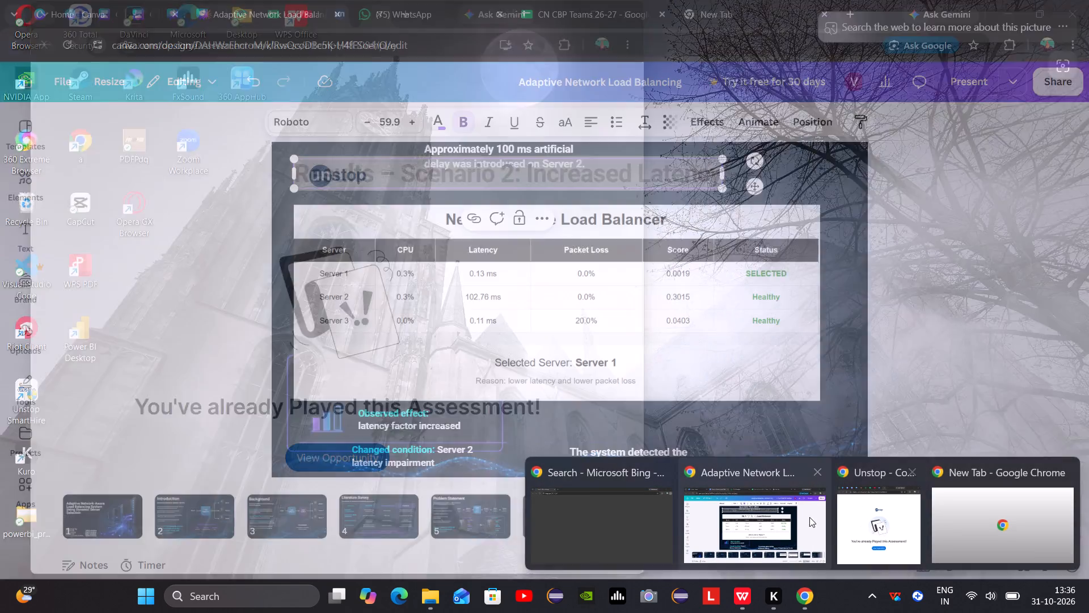
{"action": "left_click", "coordinate": [809, 517]}
{"action": "key", "text": "ctrl+z"}
{"action": "key", "text": "ctrl+z"}
{"action": "key", "text": "ctrl+z"}
{"action": "key", "text": "ctrl+z"}
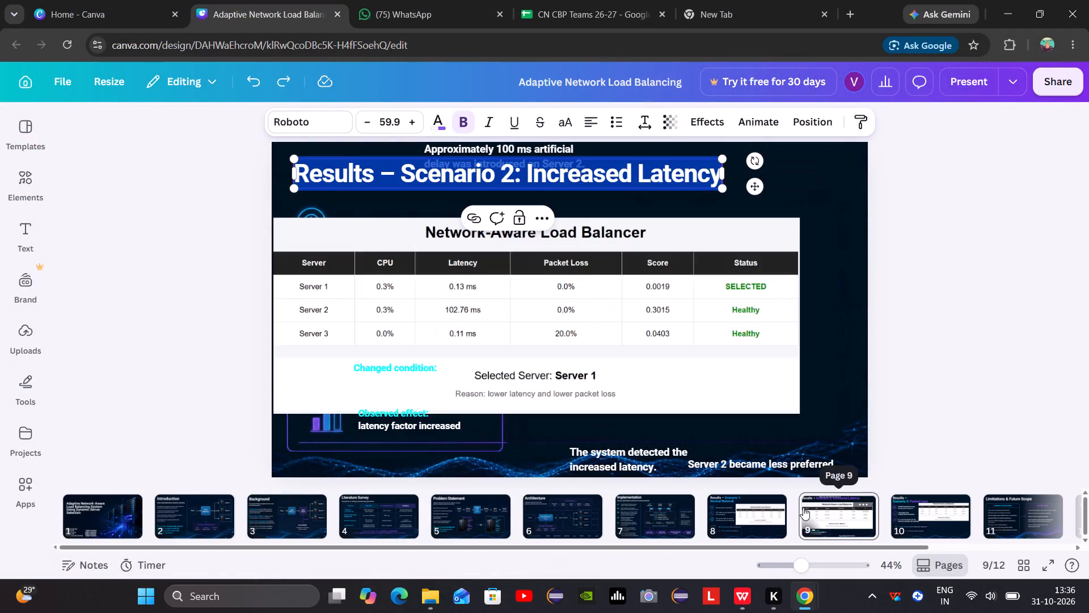
{"action": "key", "text": "ctrl+z"}
{"action": "key", "text": "ctrl+z"}
{"action": "key", "text": "ctrl+z"}
{"action": "key", "text": "ctrl+z"}
{"action": "key", "text": "ctrl+z"}
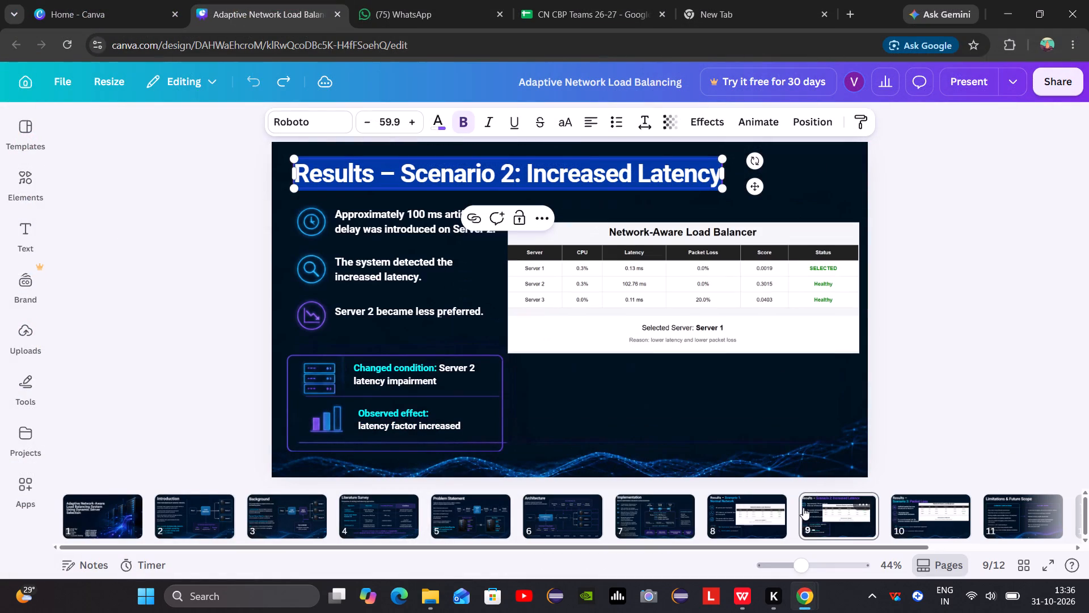
On Canva slide 10, move the three bullet texts above the table area and reposition the table image beneath the Scenario 3 title.
{"action": "left_click", "coordinate": [897, 518]}
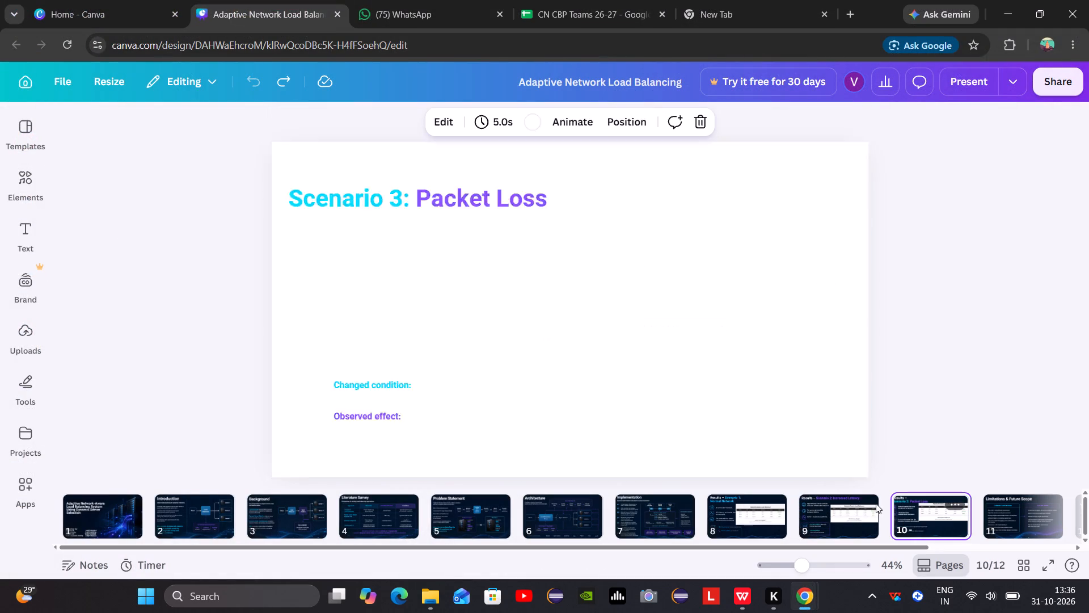
{"action": "left_click_drag", "start_coordinate": [653, 301], "coordinate": [605, 316]}
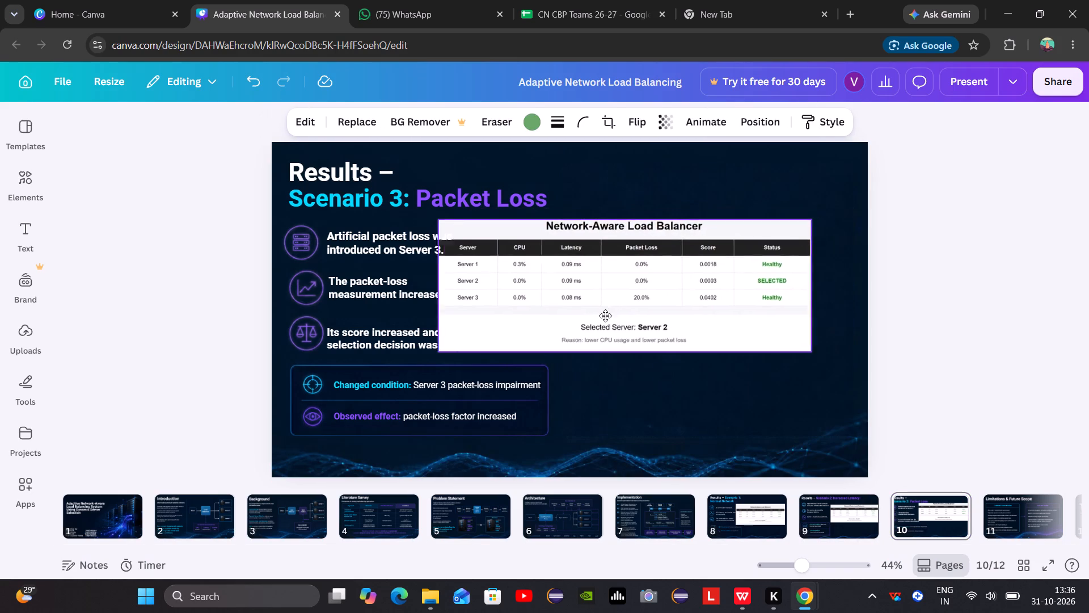
{"action": "left_click_drag", "start_coordinate": [605, 316], "coordinate": [529, 356]}
{"action": "left_click_drag", "start_coordinate": [395, 248], "coordinate": [614, 177]}
{"action": "left_click_drag", "start_coordinate": [426, 287], "coordinate": [773, 171]}
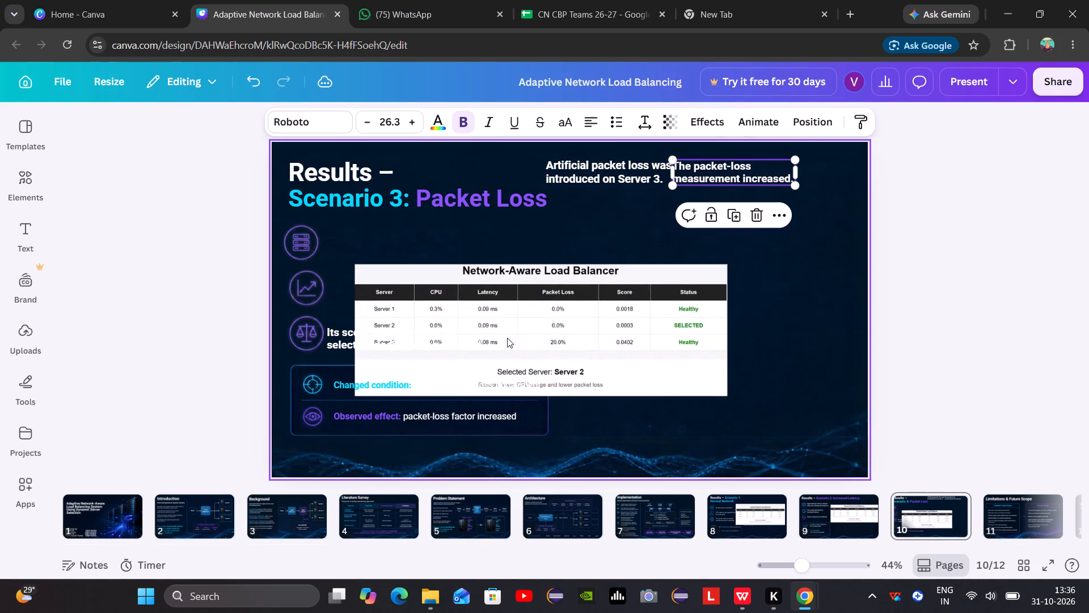
{"action": "left_click_drag", "start_coordinate": [407, 352], "coordinate": [419, 343]}
{"action": "left_click_drag", "start_coordinate": [363, 346], "coordinate": [389, 328]}
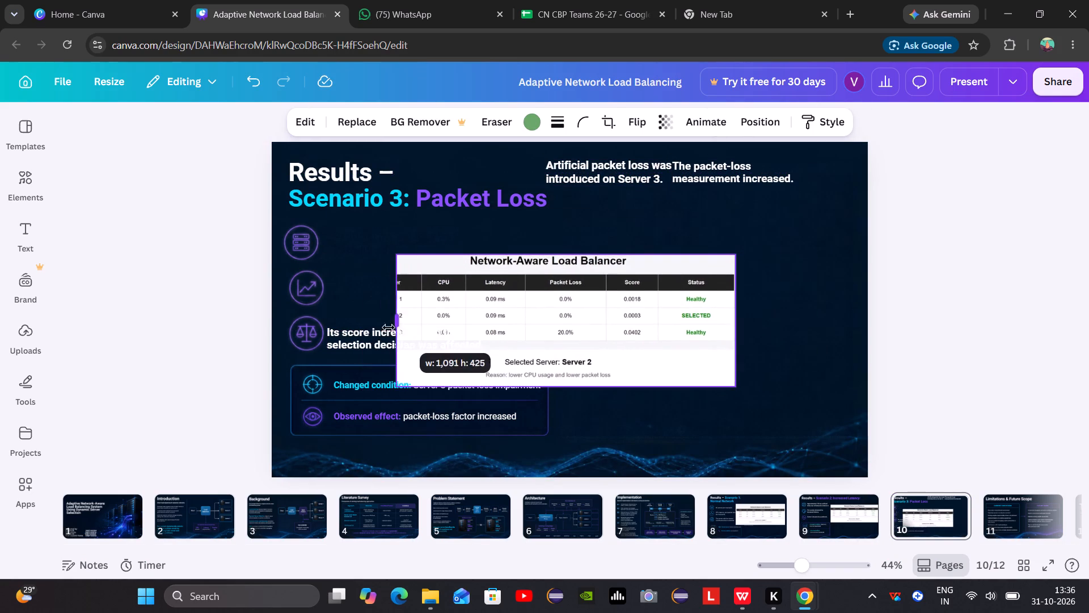
{"action": "left_click_drag", "start_coordinate": [389, 328], "coordinate": [270, 325]}
{"action": "key", "text": "ctrl+z"}
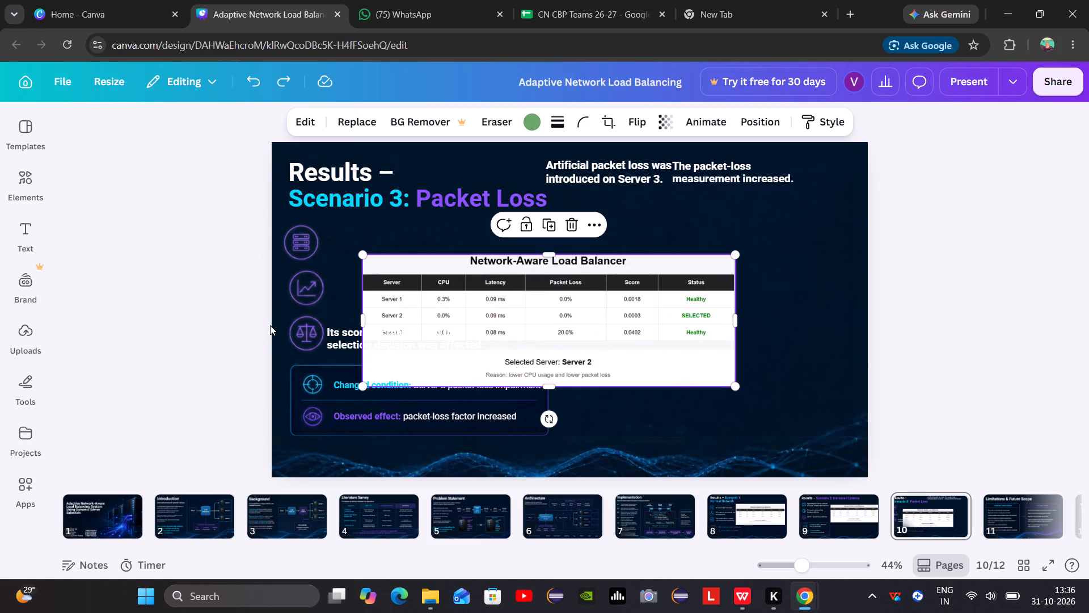
{"action": "left_click_drag", "start_coordinate": [374, 330], "coordinate": [231, 400]}
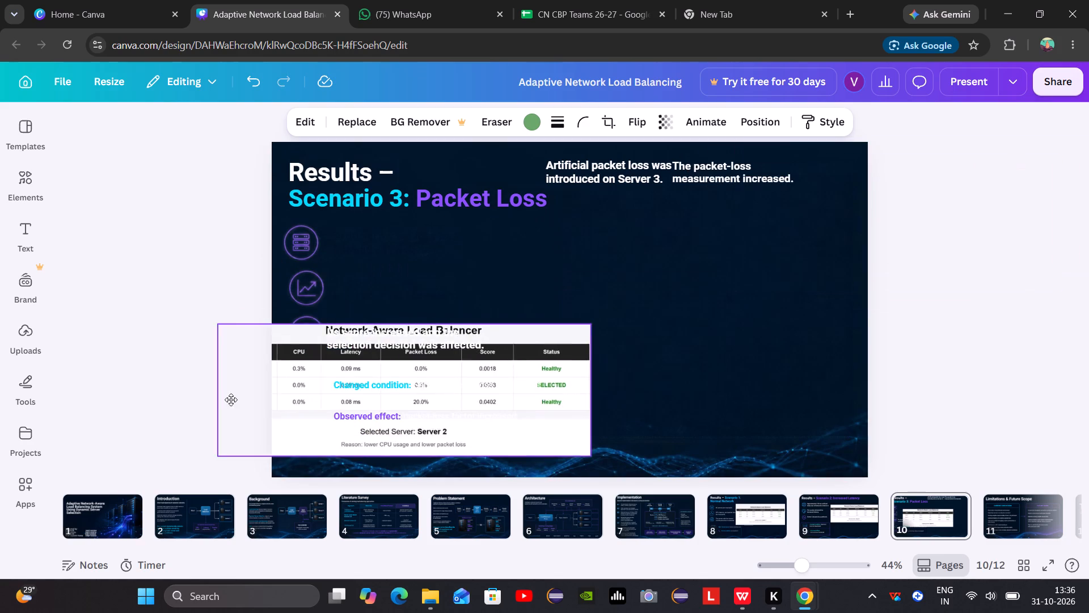
{"action": "left_click_drag", "start_coordinate": [231, 400], "coordinate": [293, 375]}
{"action": "left_click_drag", "start_coordinate": [388, 336], "coordinate": [768, 157]}
{"action": "left_click_drag", "start_coordinate": [460, 364], "coordinate": [510, 283]}
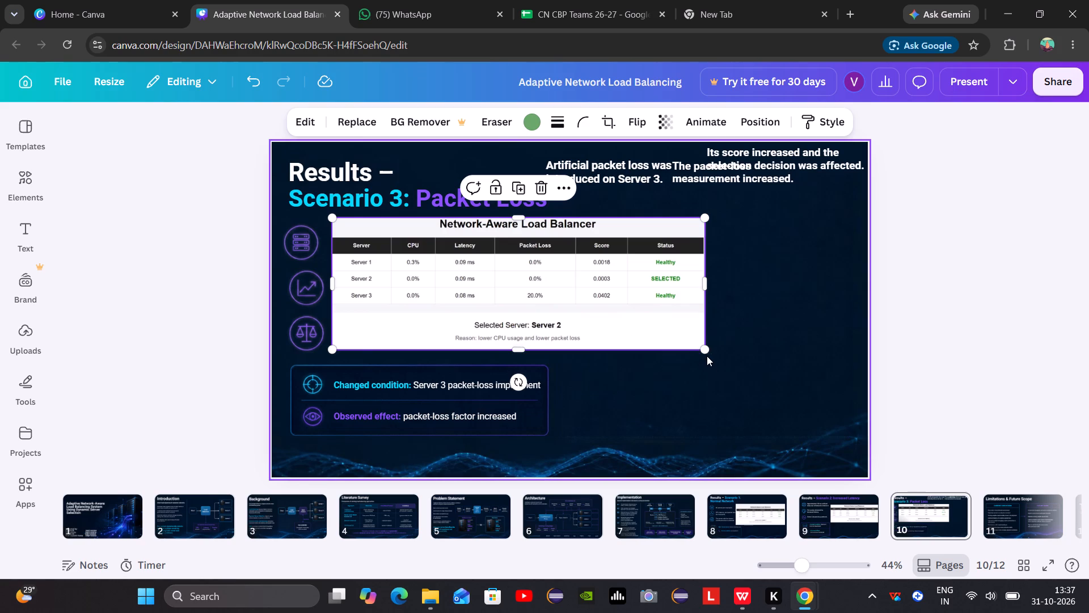
Enlarge slide 10's table image and move the "Changed condition" and "Observed effect" texts clear below it.
{"action": "left_click_drag", "start_coordinate": [706, 353], "coordinate": [808, 453]}
{"action": "left_click_drag", "start_coordinate": [487, 385], "coordinate": [795, 456]}
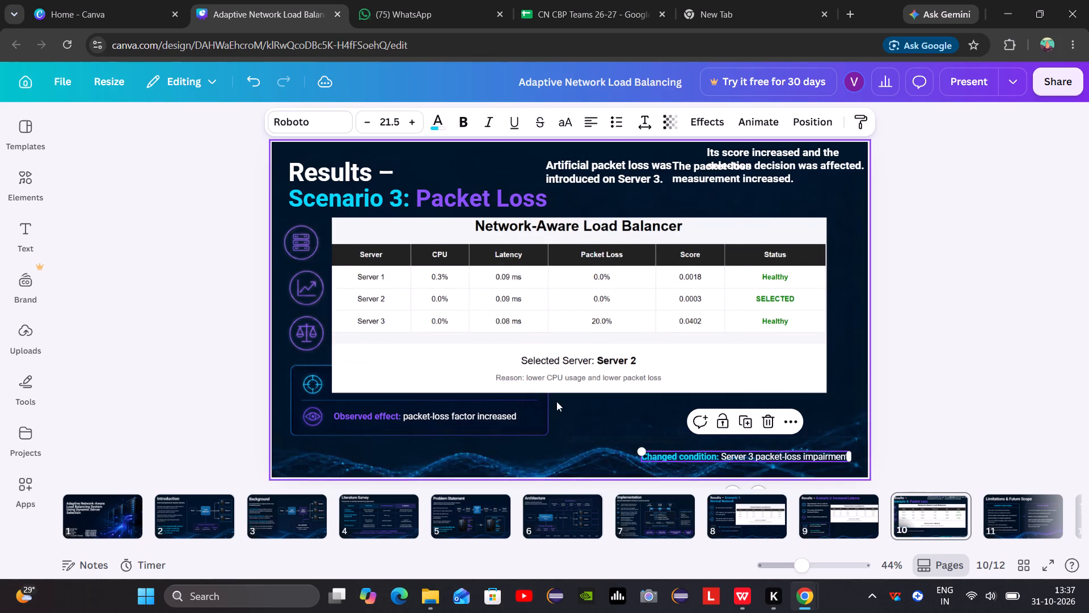
{"action": "left_click_drag", "start_coordinate": [470, 410], "coordinate": [472, 440]}
{"action": "left_click_drag", "start_coordinate": [472, 440], "coordinate": [472, 433]}
{"action": "left_click", "coordinate": [475, 417]}
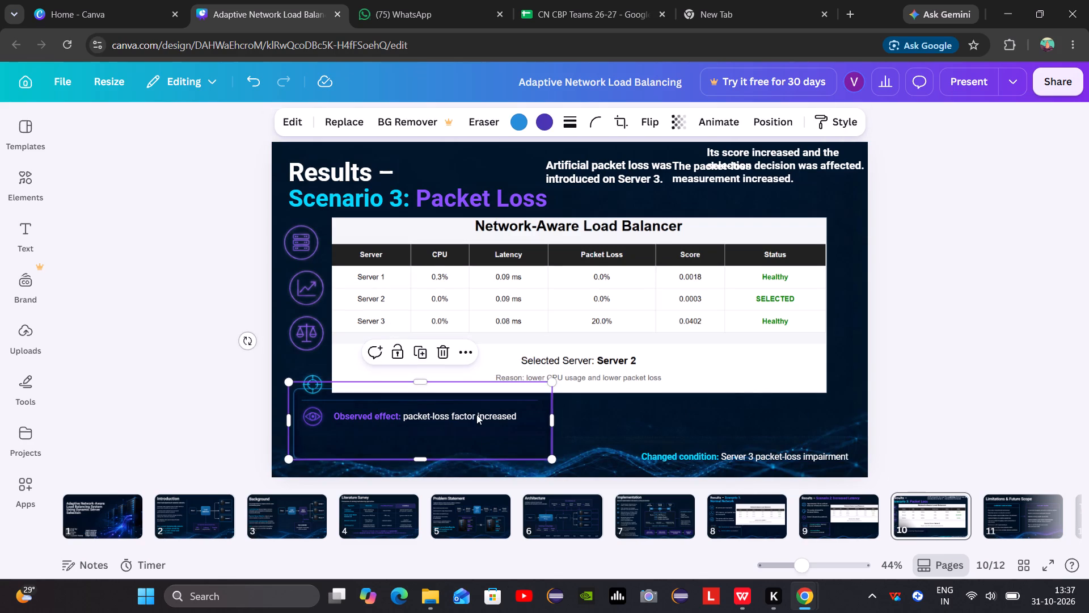
{"action": "left_click_drag", "start_coordinate": [476, 412], "coordinate": [518, 448]}
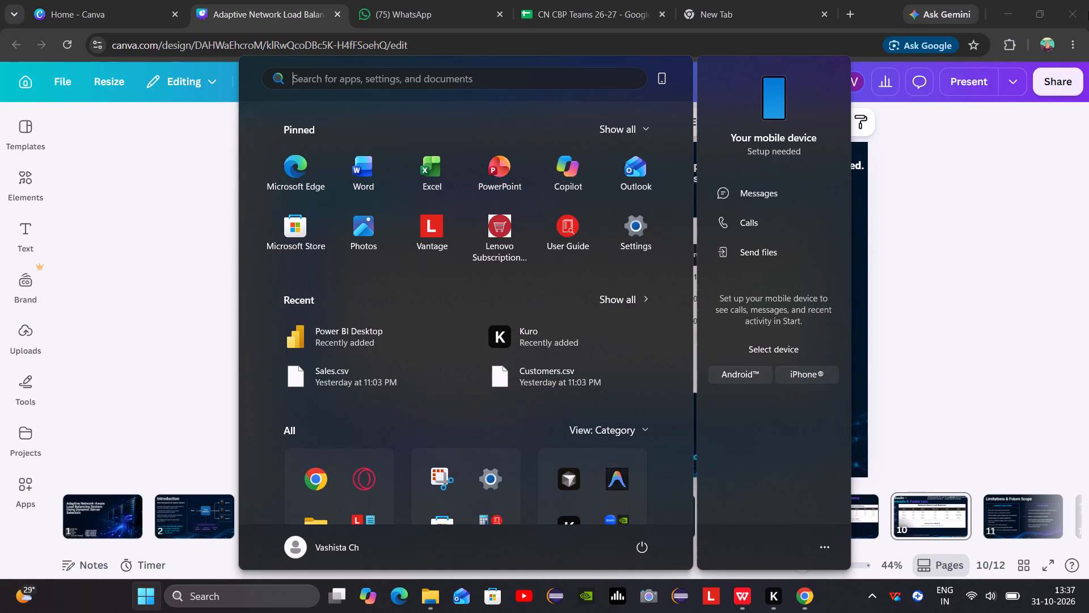
Capture a screenshot of slide 10's enlarged table and paste it into the report below the Scenario 2 caption, followed by a new line.
{"action": "left_click", "coordinate": [933, 275]}
{"action": "key", "text": "shift+super+s"}
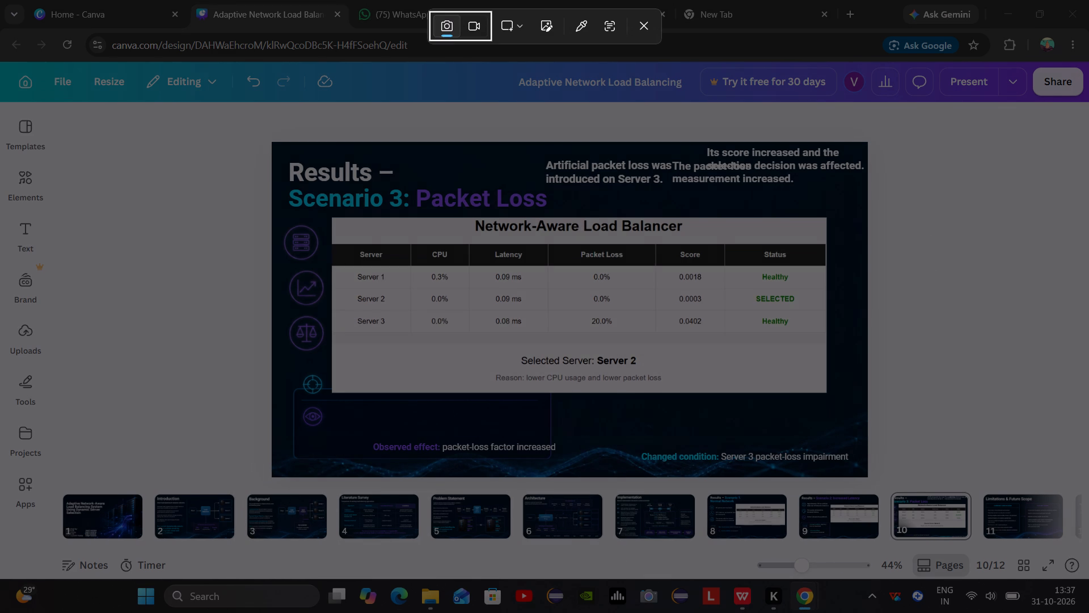
{"action": "left_click_drag", "start_coordinate": [332, 219], "coordinate": [807, 387]}
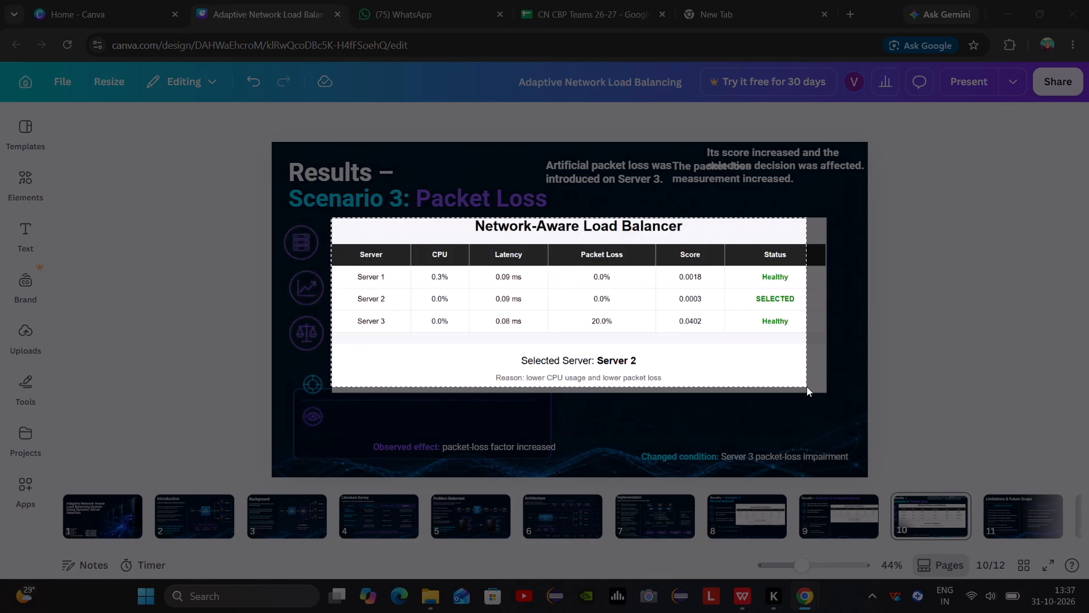
{"action": "left_click_drag", "start_coordinate": [807, 387], "coordinate": [827, 394]}
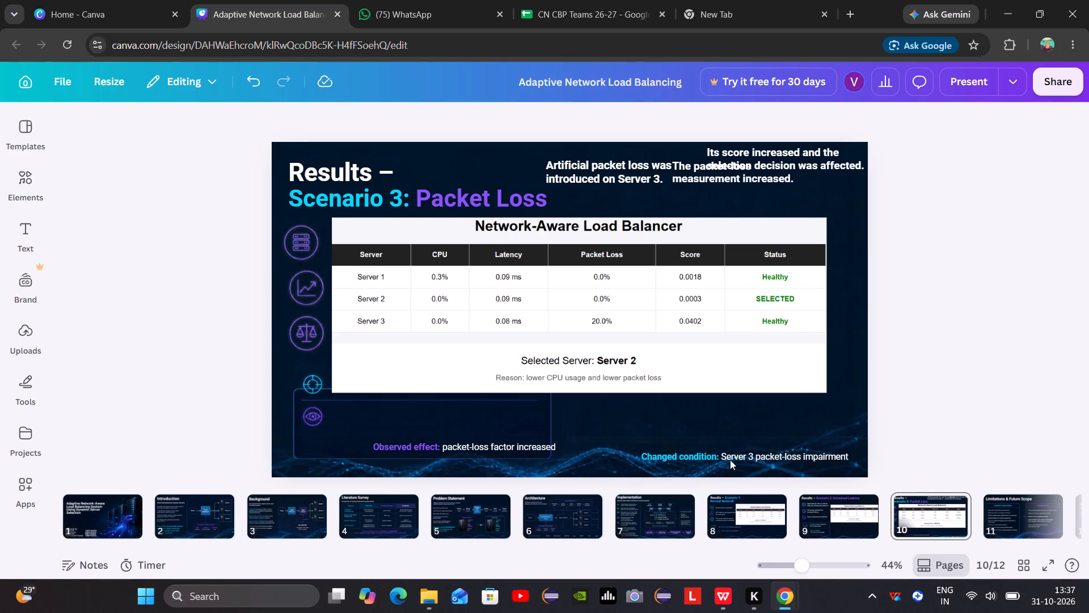
{"action": "left_click", "coordinate": [742, 597]}
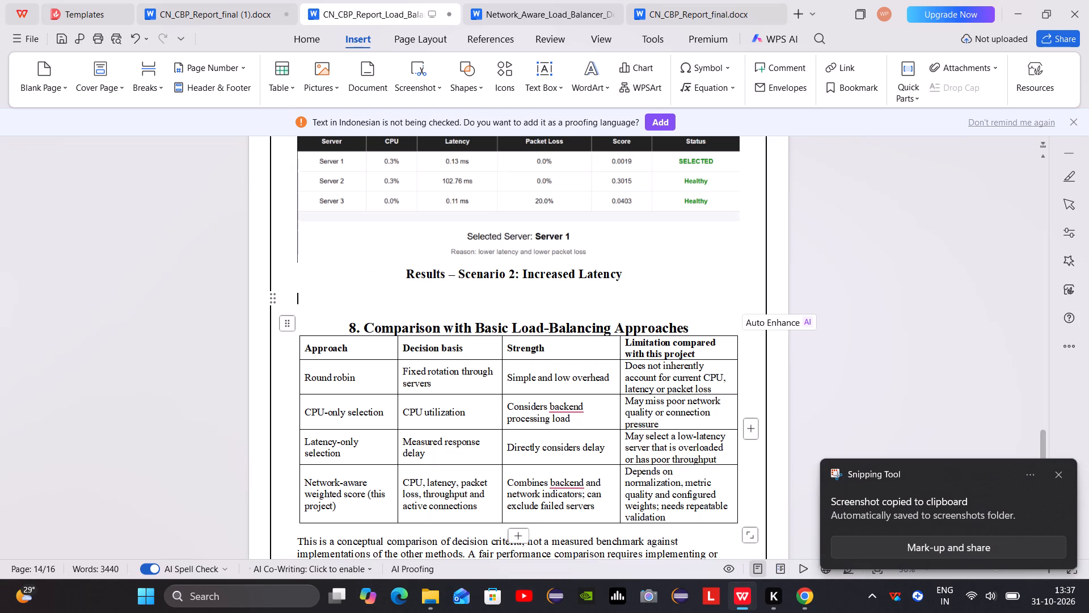
{"action": "key", "text": "ctrl+v"}
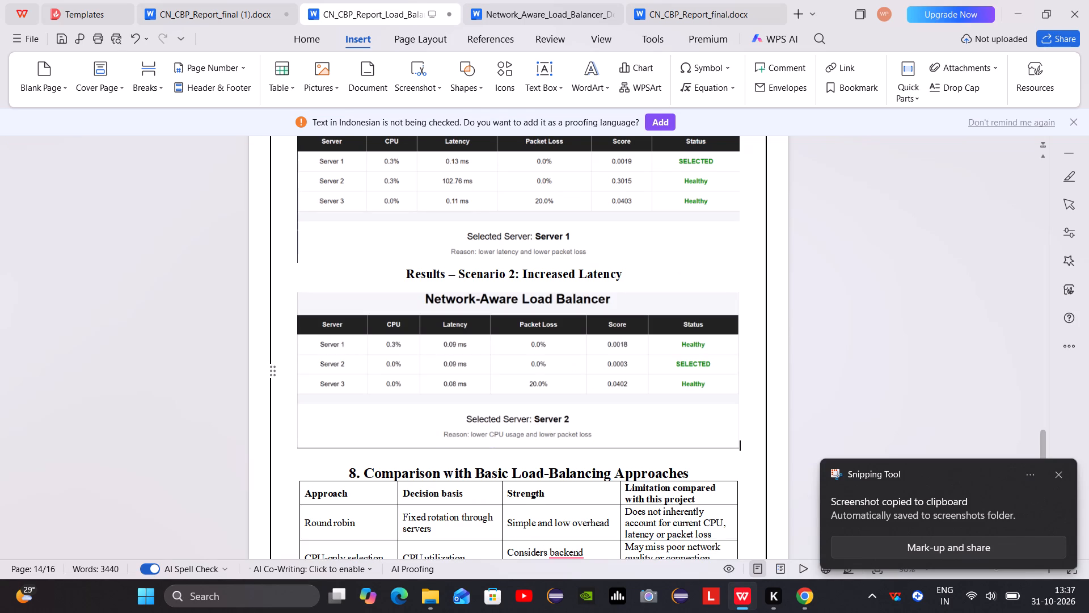
{"action": "key", "text": "Return"}
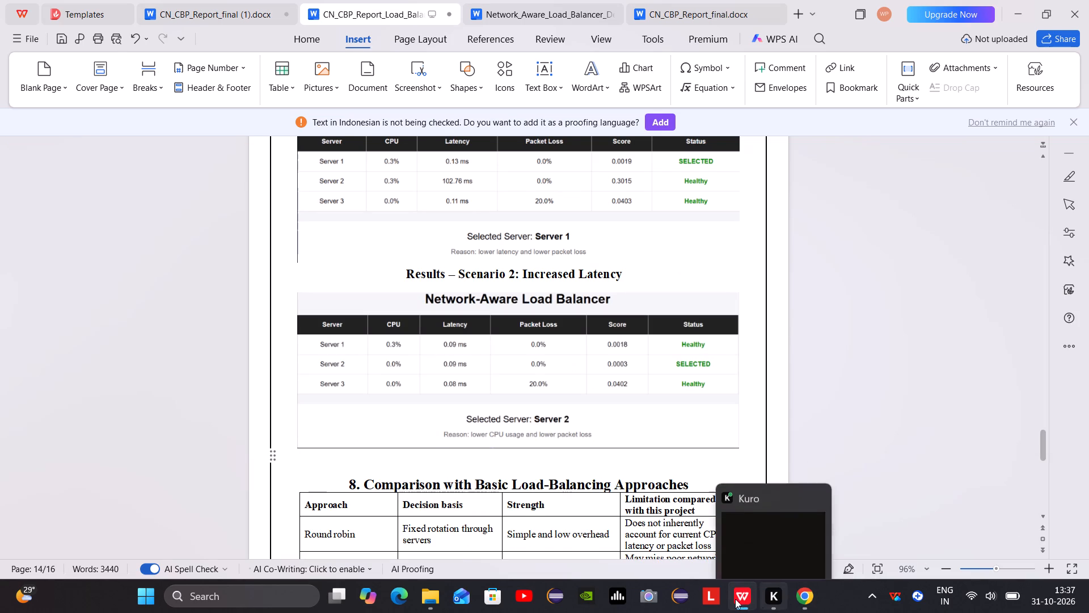
Switch to the Canva presentation and undo all table image and text layout changes on slide 10.
{"action": "left_click", "coordinate": [805, 586]}
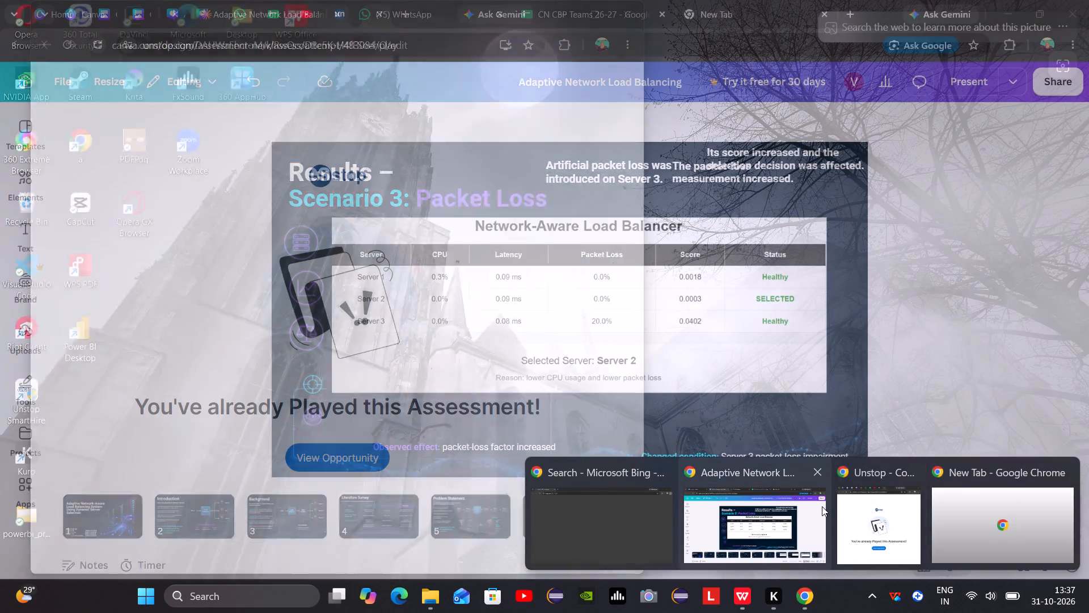
{"action": "left_click", "coordinate": [821, 506]}
{"action": "key", "text": "ctrl+z"}
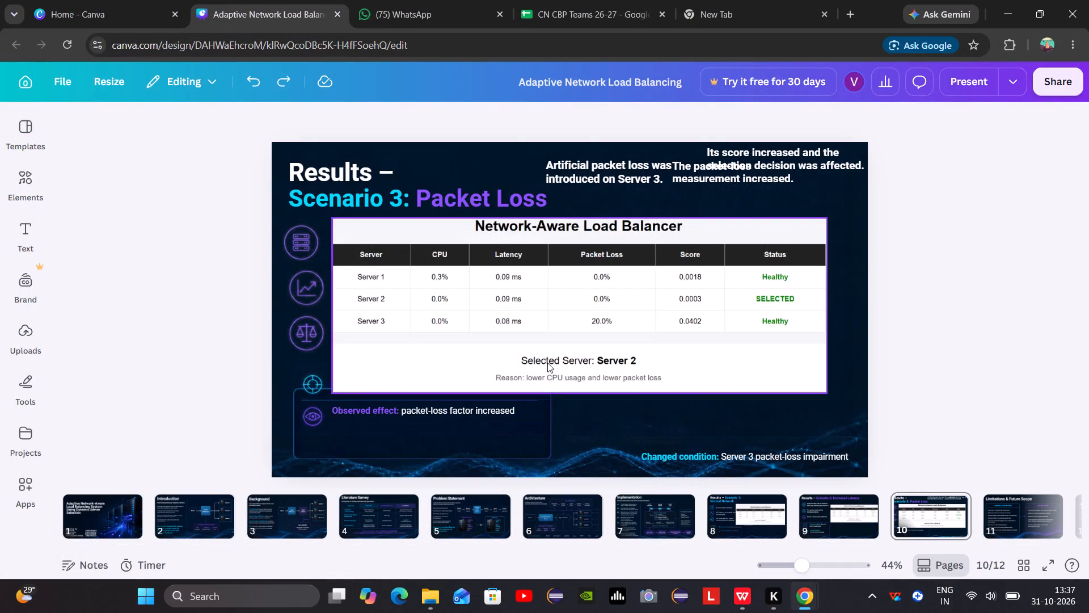
{"action": "key", "text": "ctrl+z"}
{"action": "key", "text": "ctrl+z"}
{"action": "key", "text": "ctrl+z"}
{"action": "key", "text": "ctrl+z"}
{"action": "key", "text": "ctrl+z"}
{"action": "key", "text": "ctrl+z"}
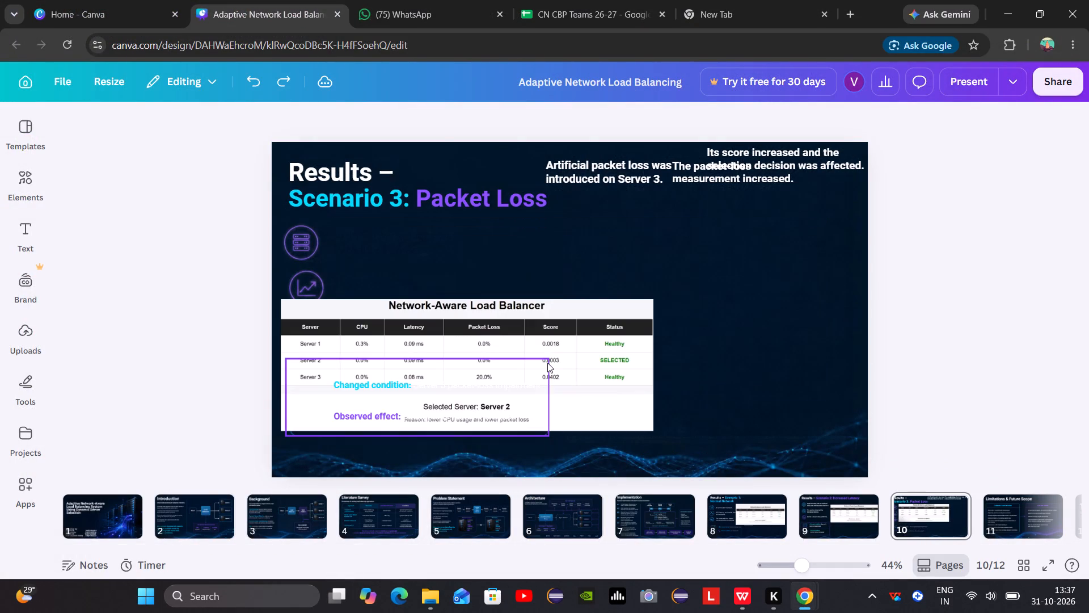
{"action": "key", "text": "ctrl+z"}
{"action": "key", "text": "ctrl+z"}
{"action": "key", "text": "ctrl+z"}
{"action": "key", "text": "ctrl+z"}
{"action": "key", "text": "ctrl+z"}
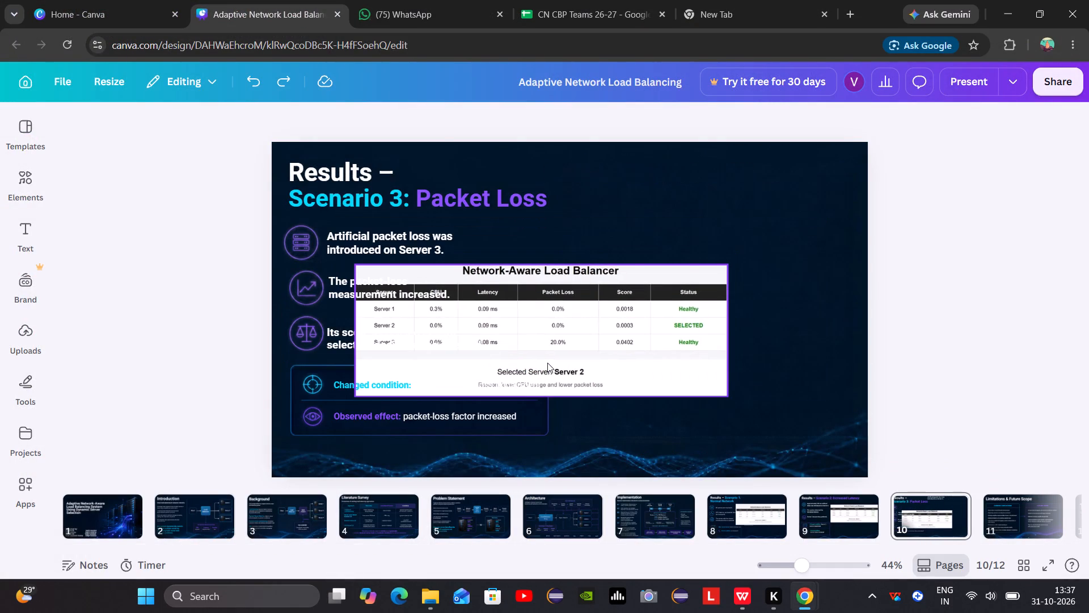
{"action": "key", "text": "ctrl+z"}
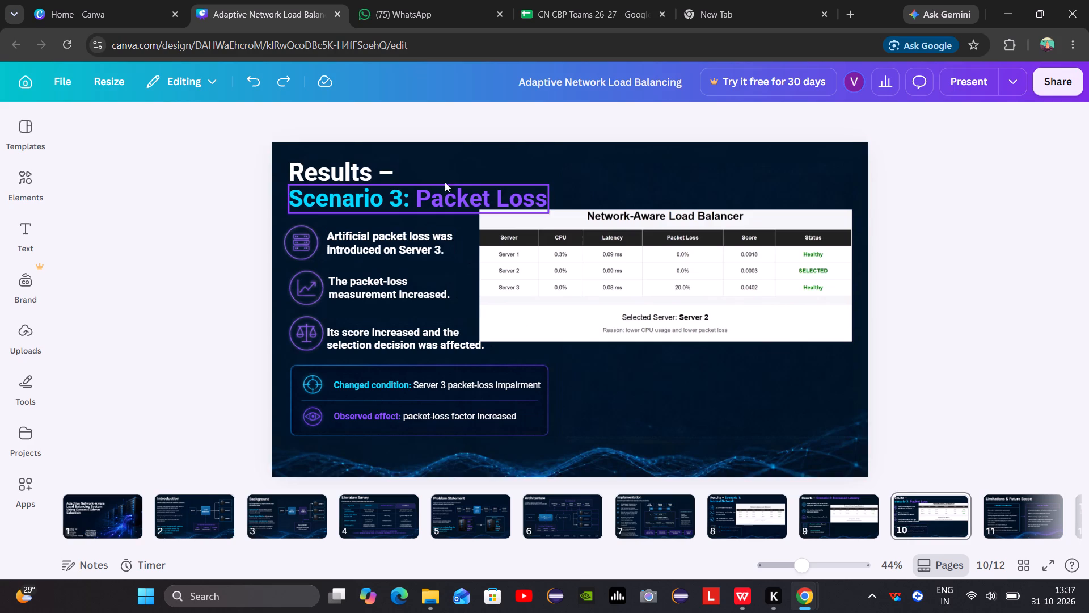
Copy the "Scenario 3: Packet Loss" title line from slide 10.
{"action": "left_click", "coordinate": [396, 171]}
{"action": "double_click", "coordinate": [384, 172]}
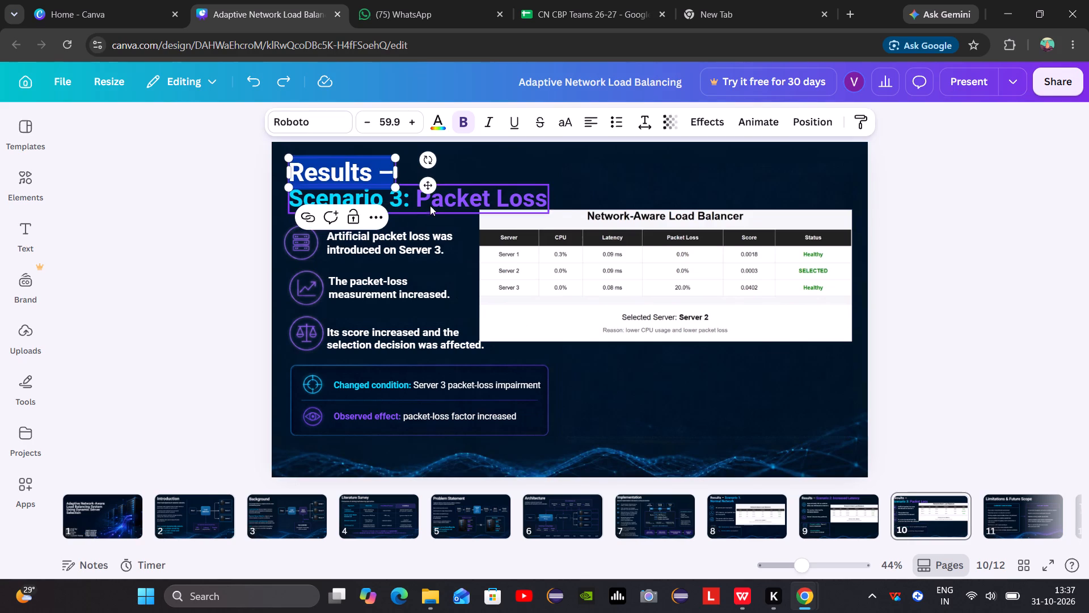
{"action": "left_click", "coordinate": [431, 206]}
{"action": "double_click", "coordinate": [327, 167]}
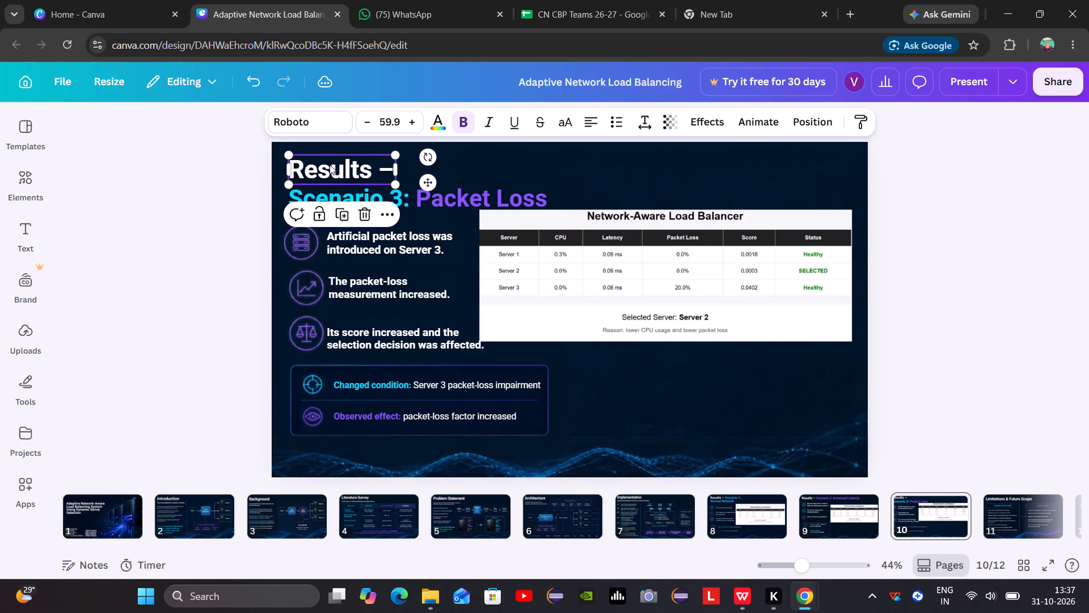
{"action": "triple_click", "coordinate": [307, 191]}
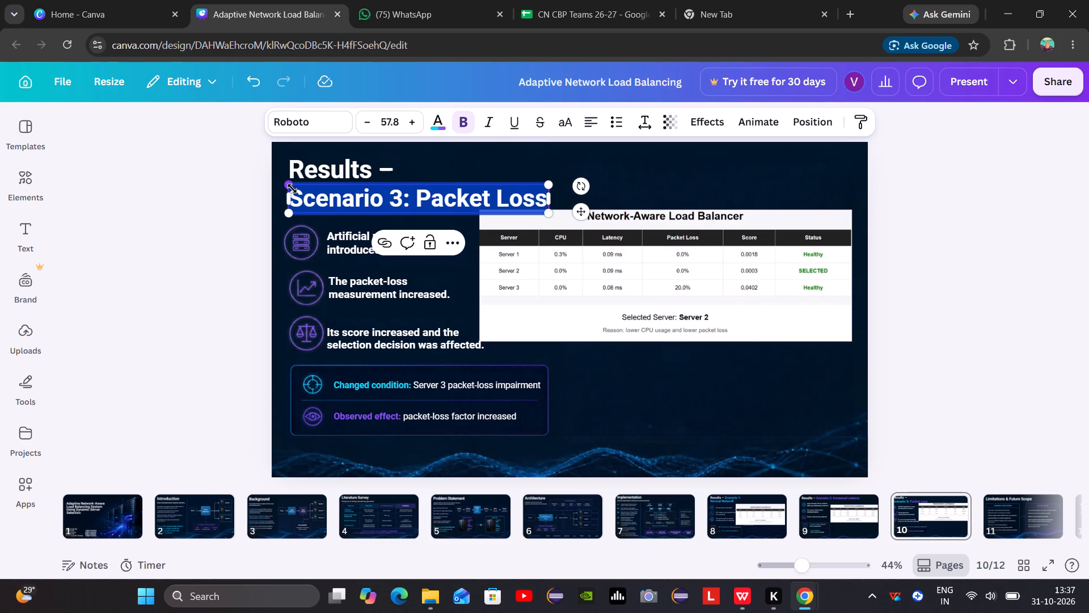
{"action": "key", "text": "ctrl+c"}
In the WPS report, add an indented caption "Results-Scenario 3: Packet Loss" below the new screenshot, using the copied title text.
{"action": "left_click", "coordinate": [746, 587]}
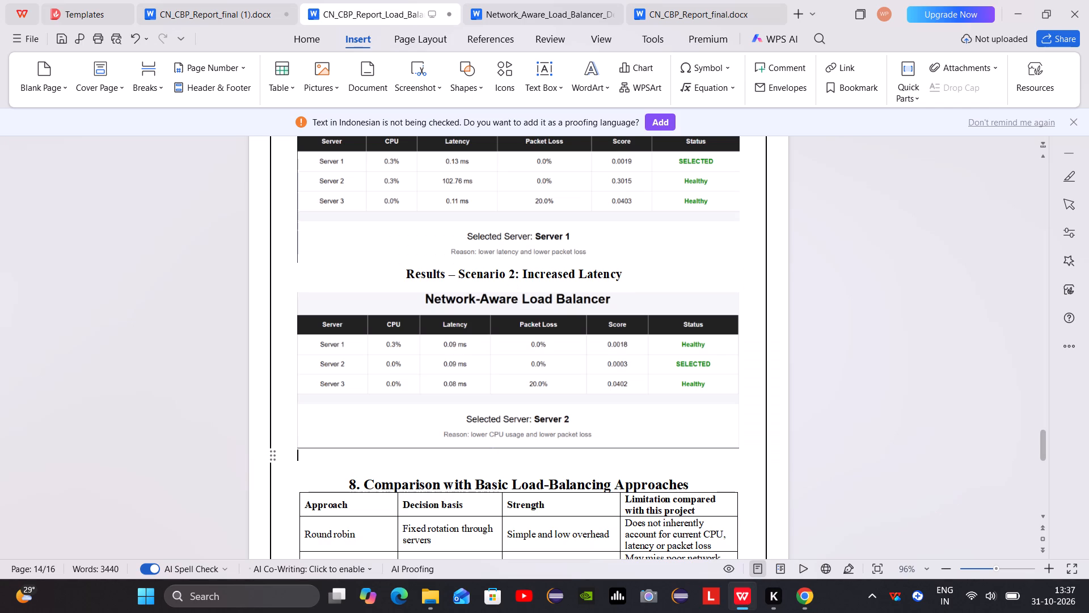
{"action": "key", "text": "Tab"}
{"action": "key", "text": "Tab"}
{"action": "key", "text": "Tab"}
{"action": "type", "text": "Resu"}
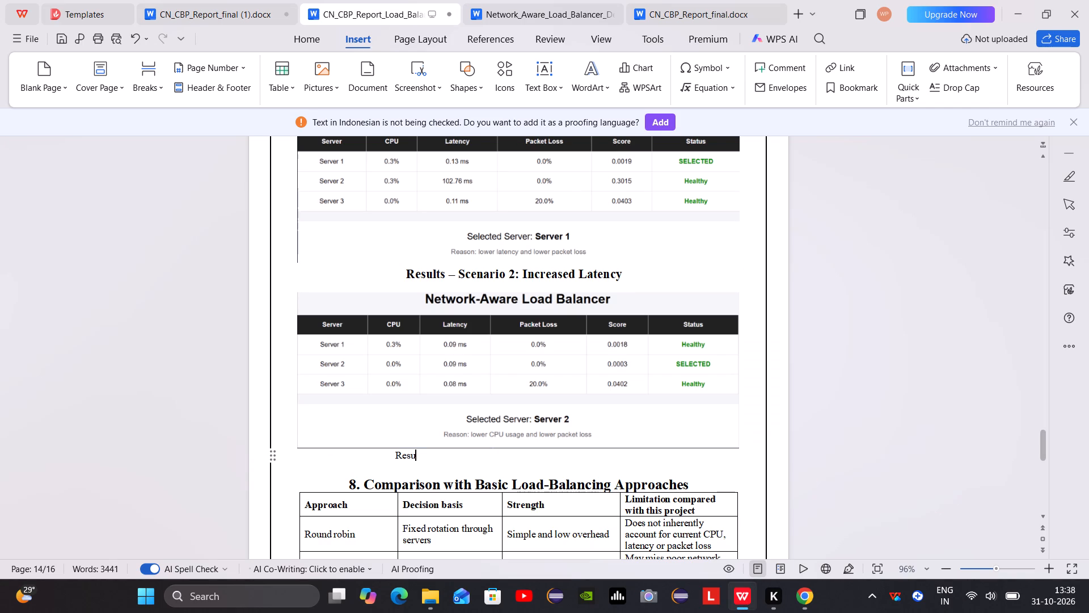
{"action": "type", "text": "lts"}
{"action": "key", "text": "space"}
{"action": "key", "text": "BackSpace"}
{"action": "key", "text": "shift+underscore"}
{"action": "key", "text": "BackSpace"}
{"action": "key", "text": "minus"}
{"action": "key", "text": "ctrl+v"}
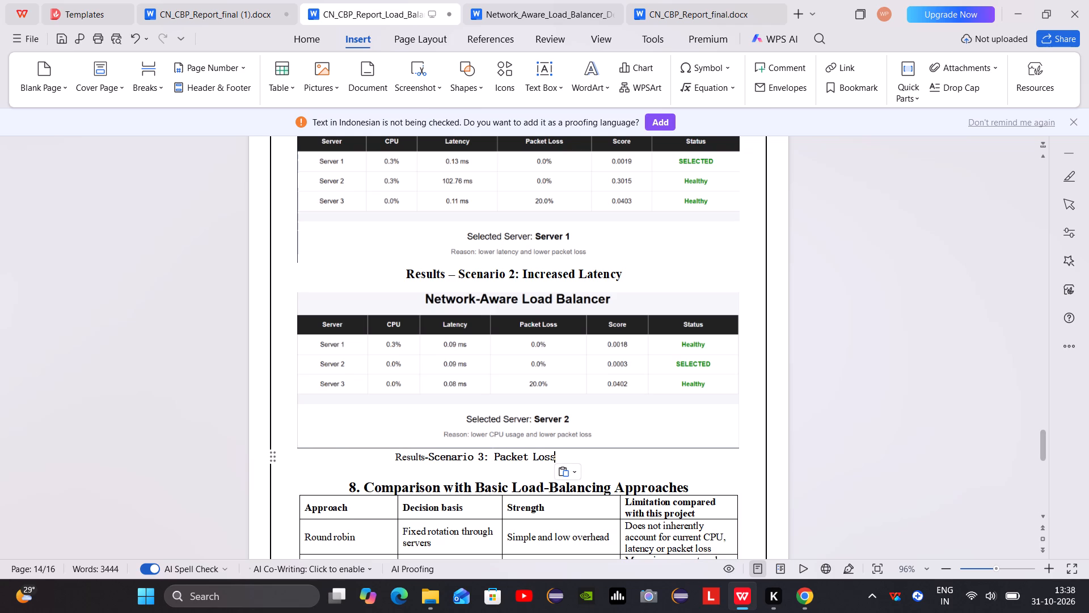
Set the "Results-Scenario 3: Packet Loss" caption to bold Times New Roman.
{"action": "left_click_drag", "start_coordinate": [395, 457], "coordinate": [564, 462]}
{"action": "left_click", "coordinate": [509, 401]}
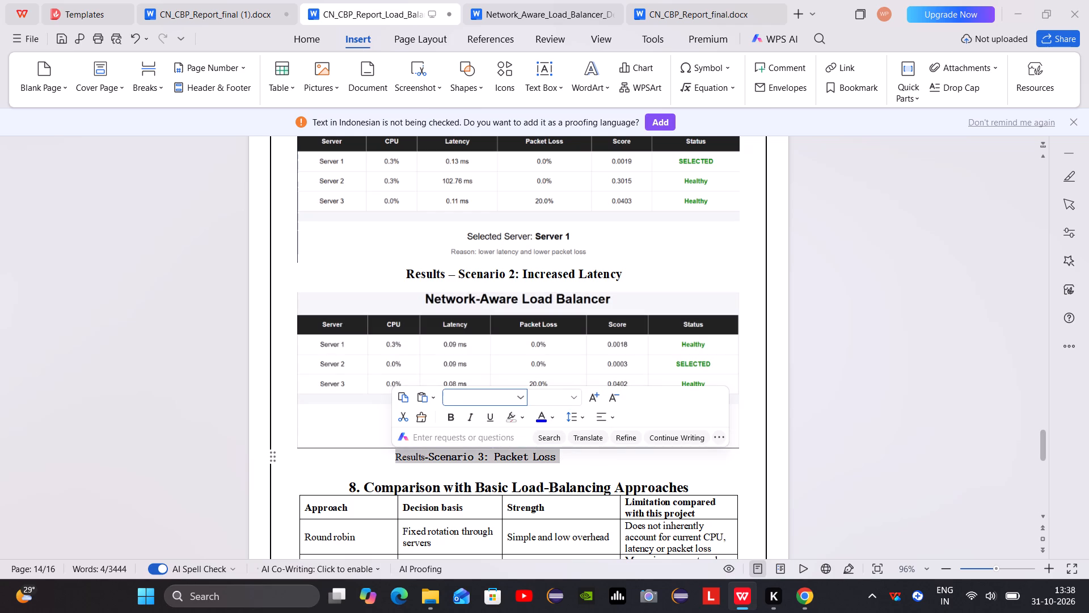
{"action": "type", "text": "time"}
{"action": "left_click", "coordinate": [475, 175]}
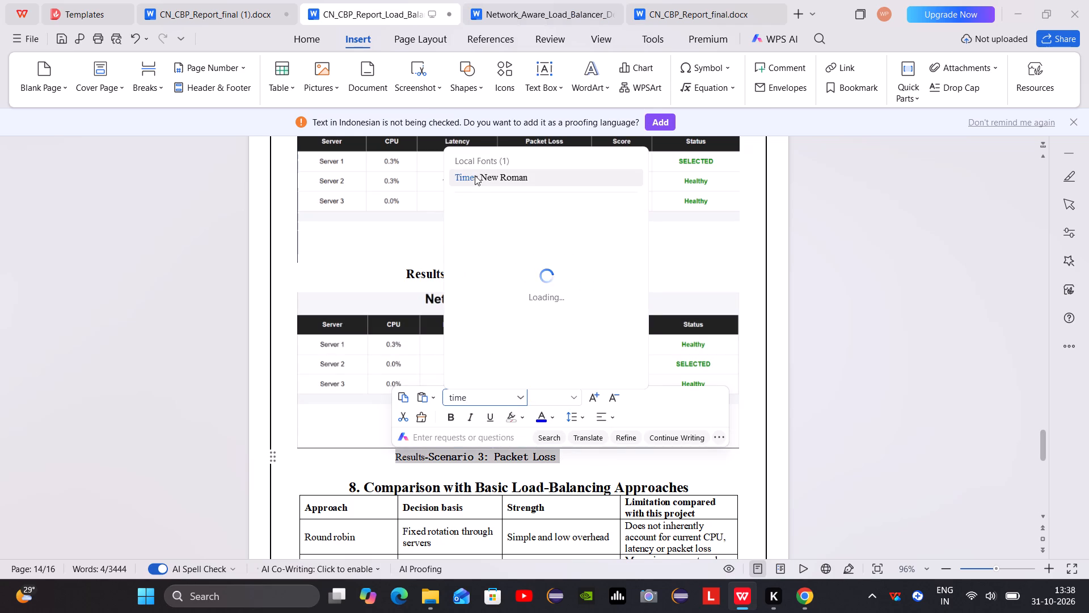
{"action": "right_click", "coordinate": [420, 455]}
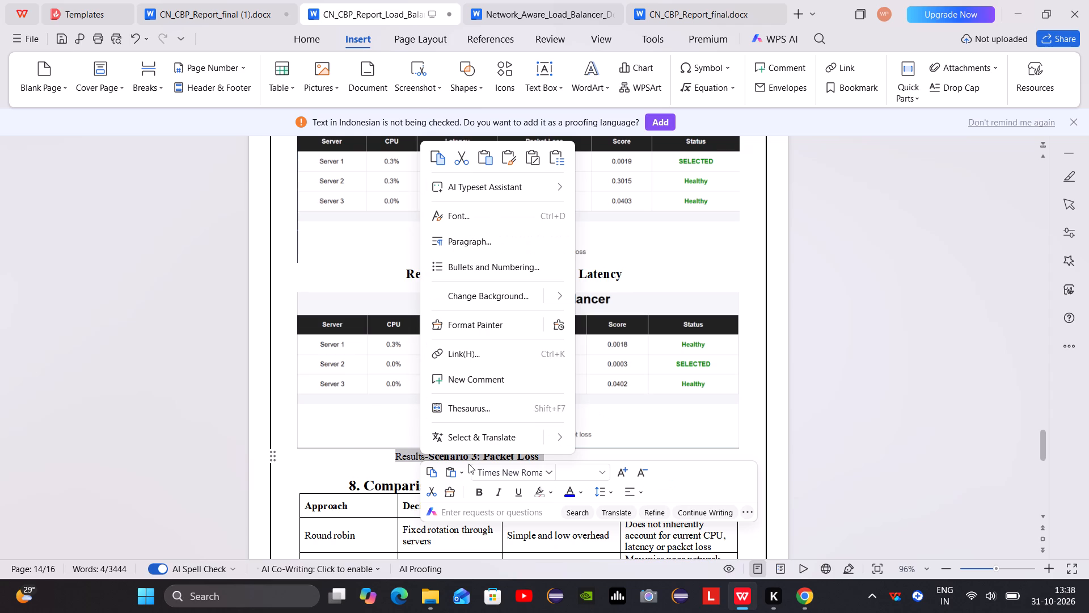
{"action": "left_click", "coordinate": [474, 489]}
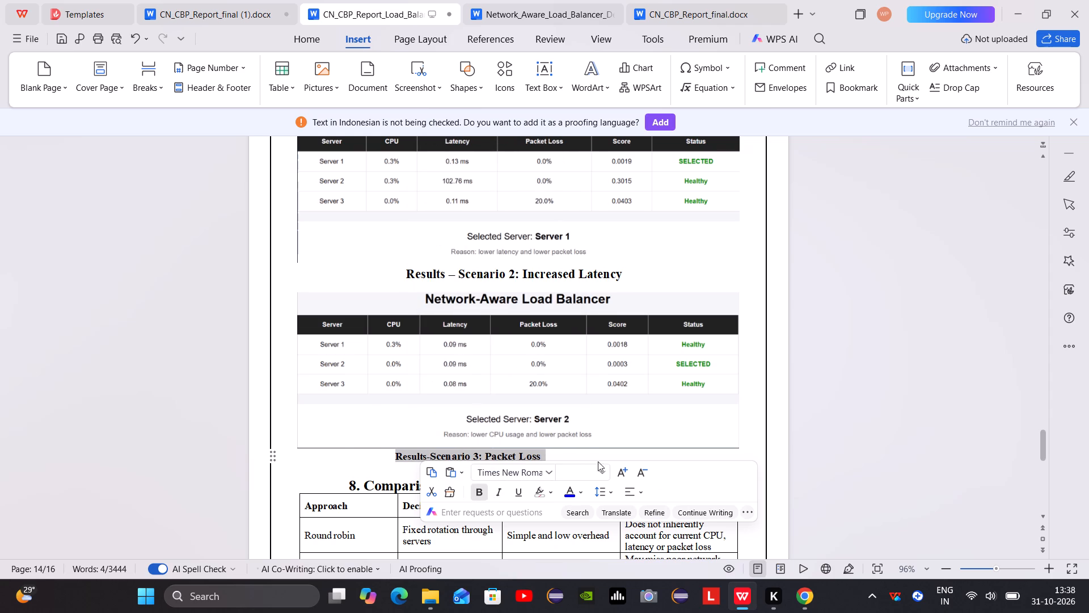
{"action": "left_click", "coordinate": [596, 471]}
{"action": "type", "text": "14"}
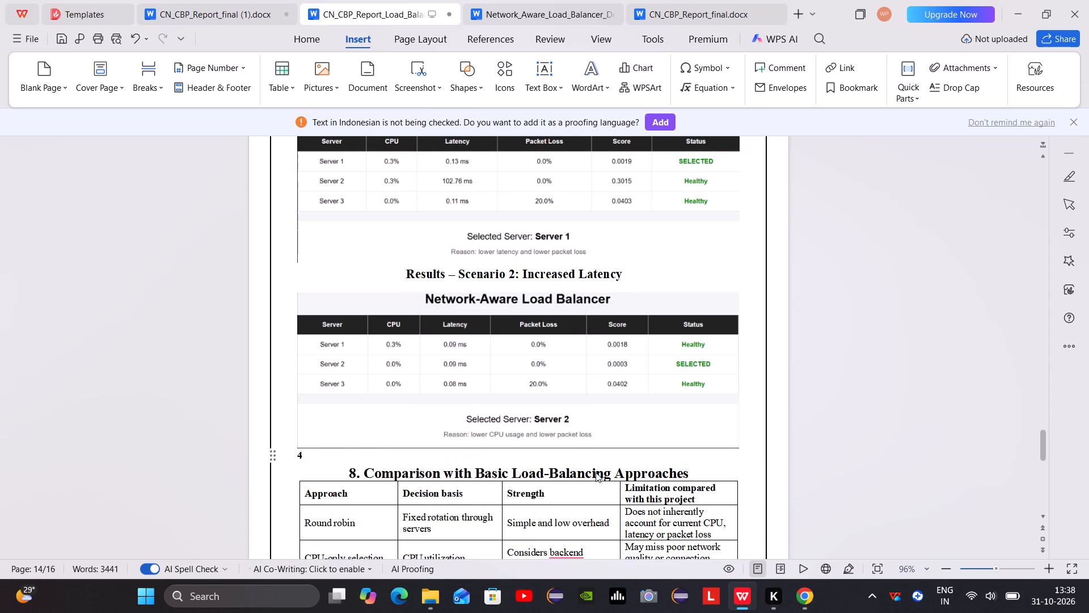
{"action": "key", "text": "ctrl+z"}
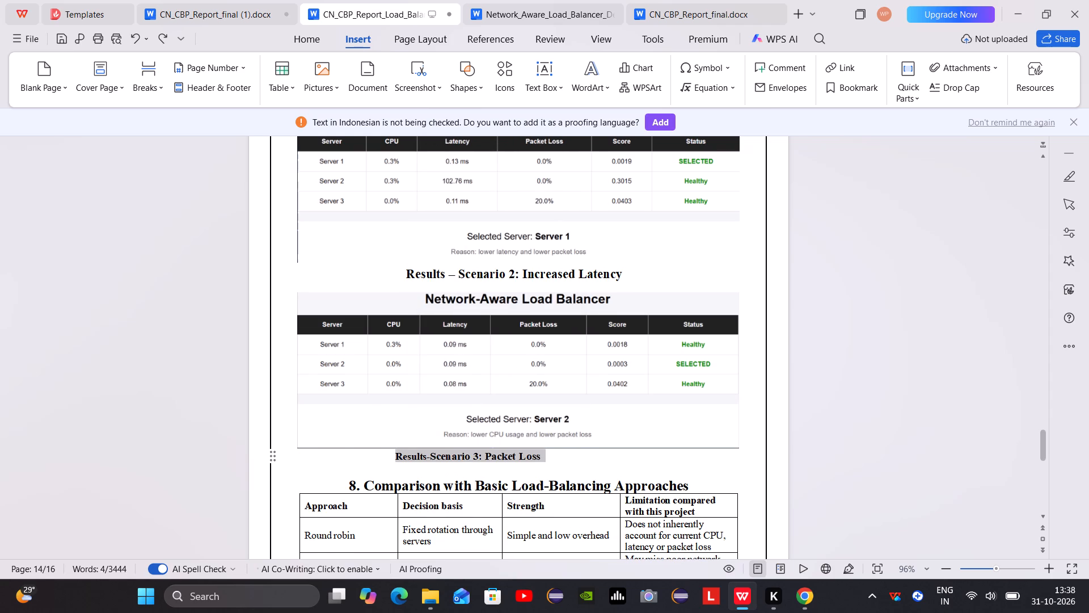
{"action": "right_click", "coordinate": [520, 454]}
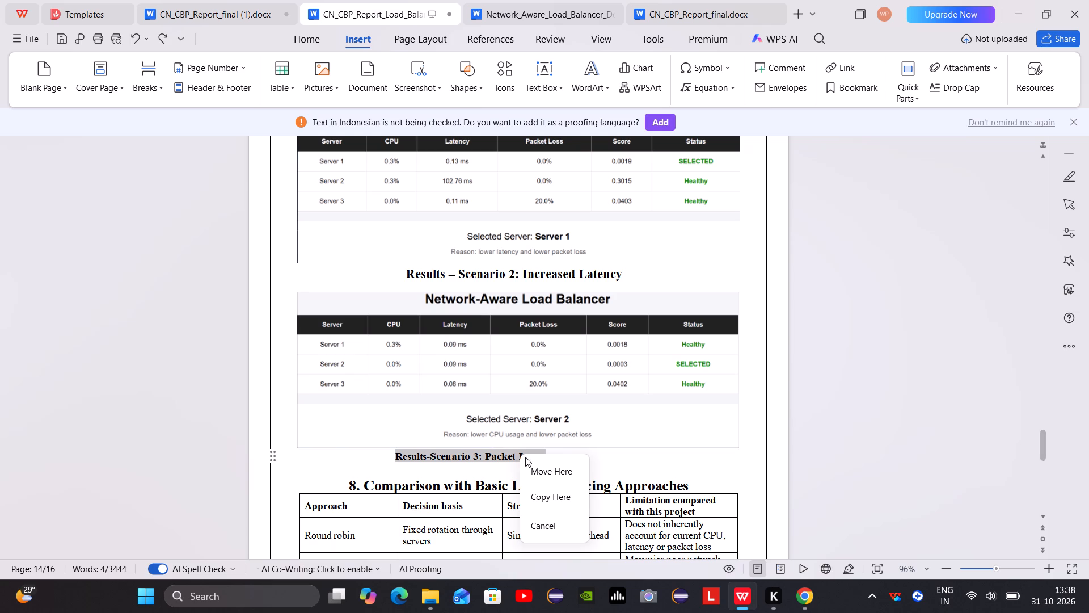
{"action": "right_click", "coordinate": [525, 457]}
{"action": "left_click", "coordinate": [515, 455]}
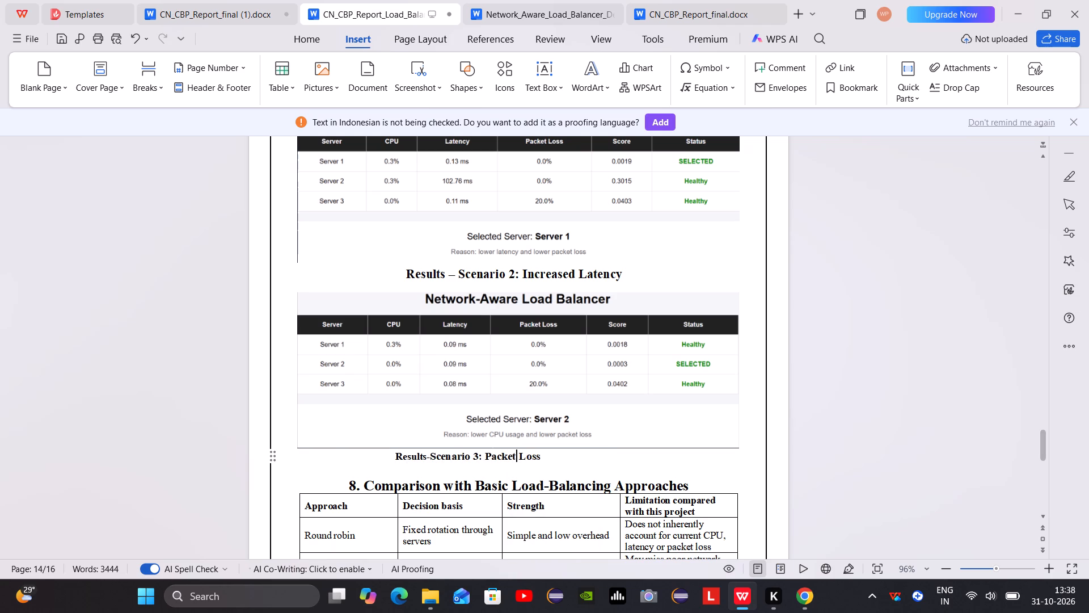
Set the Scenario 3 caption's font size to 14 and indent it by one more tab stop.
{"action": "left_click_drag", "start_coordinate": [391, 456], "coordinate": [553, 465]}
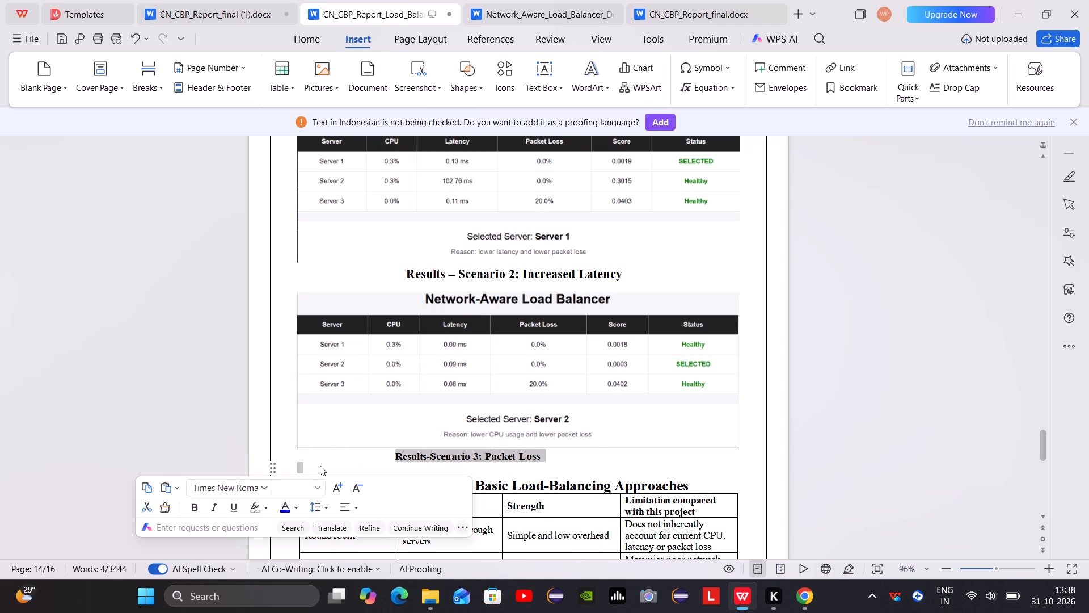
{"action": "left_click", "coordinate": [303, 488]}
{"action": "type", "text": "14"}
{"action": "key", "text": "Return"}
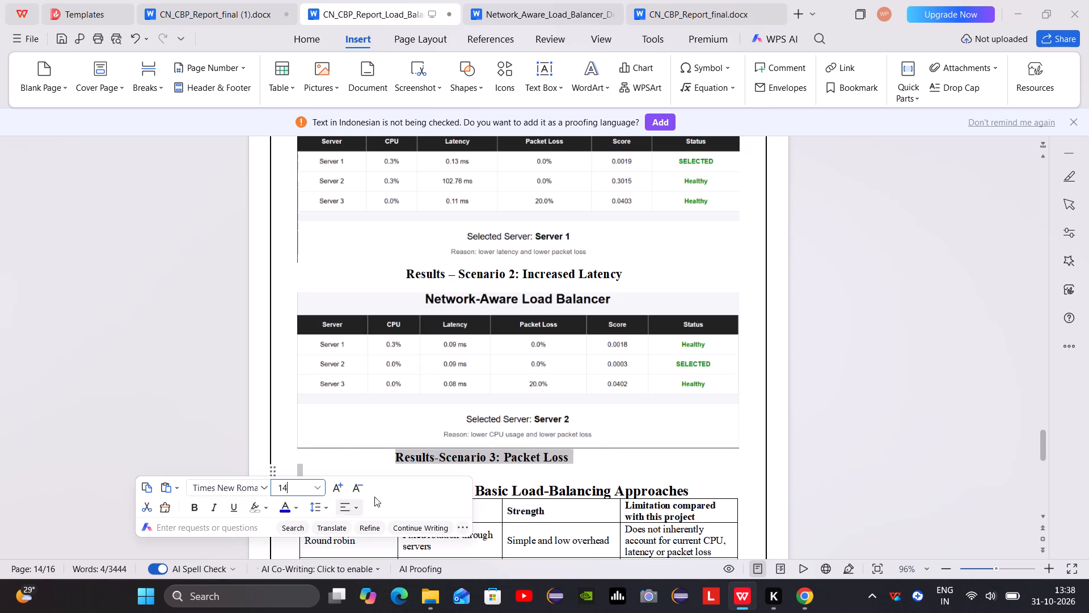
{"action": "left_click", "coordinate": [395, 451]}
{"action": "key", "text": "Tab"}
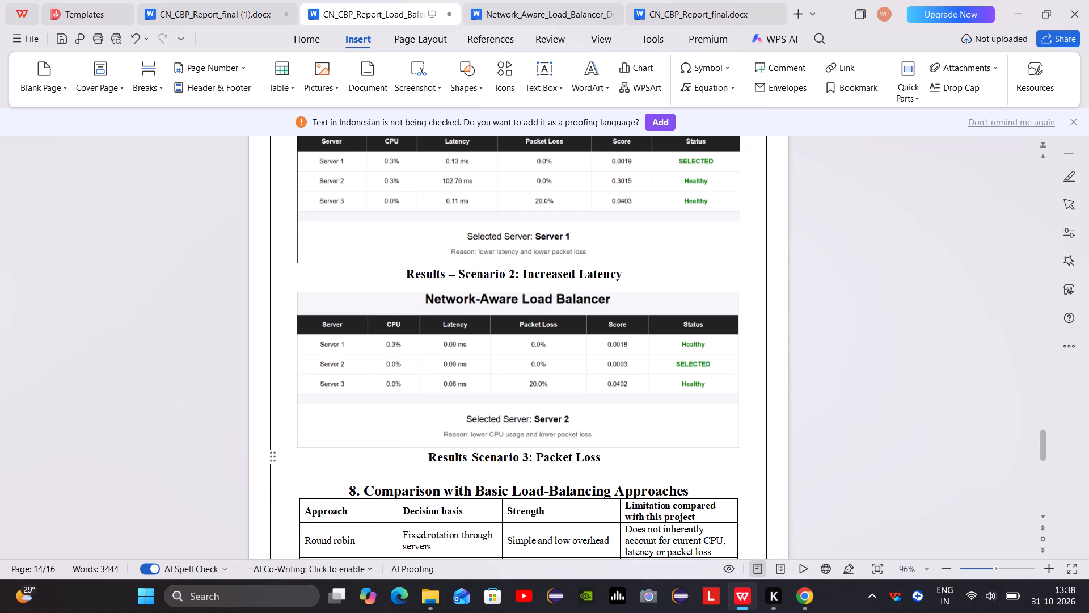
Push the "9. Conclusion" heading onto the following page by inserting three empty lines before it.
{"action": "scroll", "coordinate": [435, 468], "scroll_direction": "up", "scroll_amount": 1}
{"action": "scroll", "coordinate": [435, 472], "scroll_direction": "down", "scroll_amount": 19}
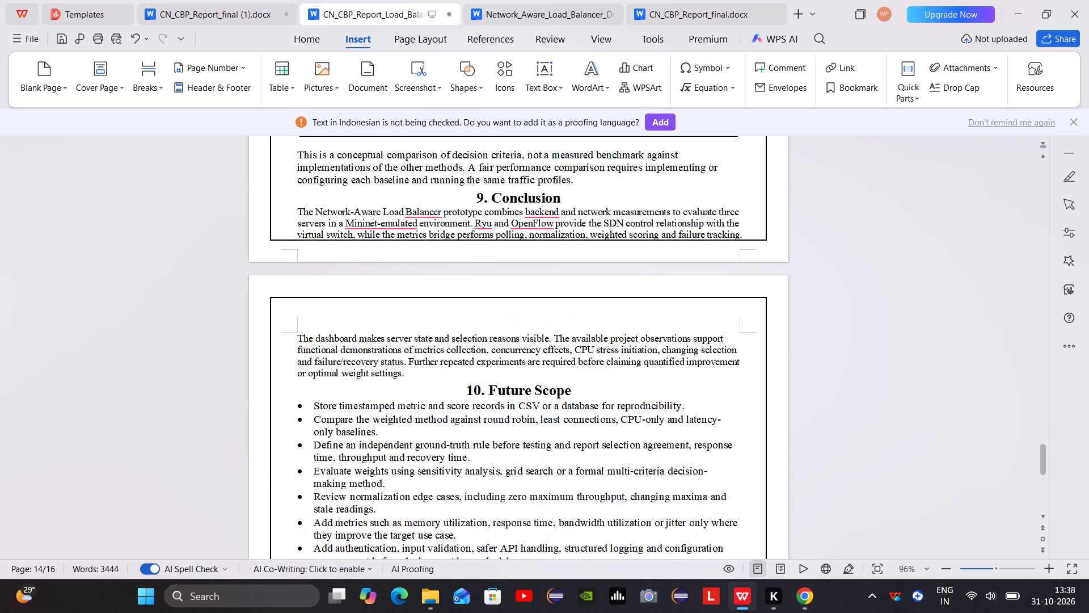
{"action": "scroll", "coordinate": [505, 517], "scroll_direction": "up", "scroll_amount": 3}
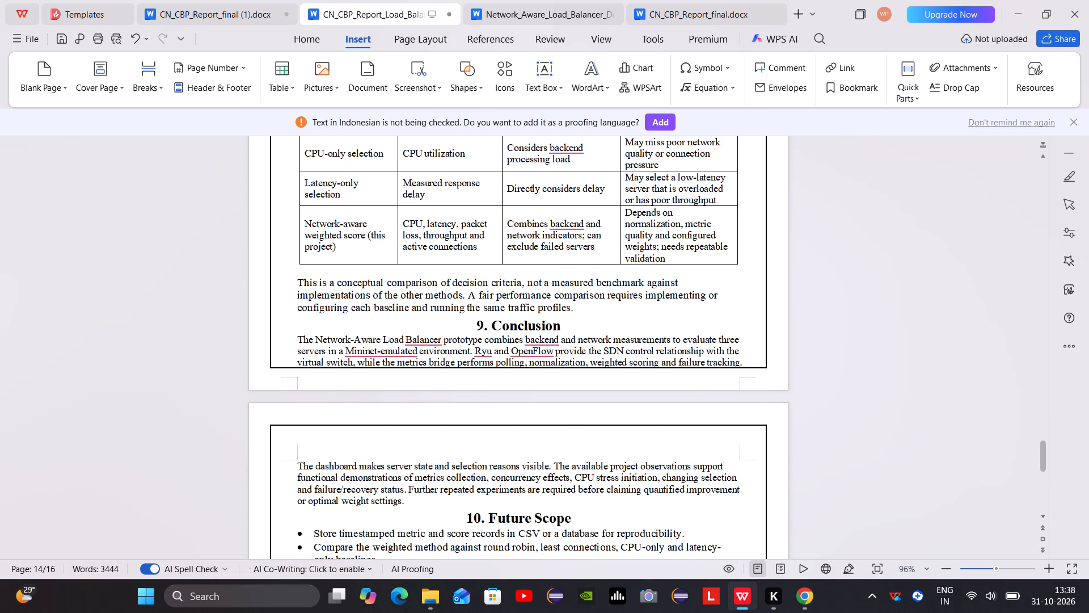
{"action": "left_click", "coordinate": [474, 322]}
{"action": "key", "text": "Return"}
{"action": "key", "text": "Return"}
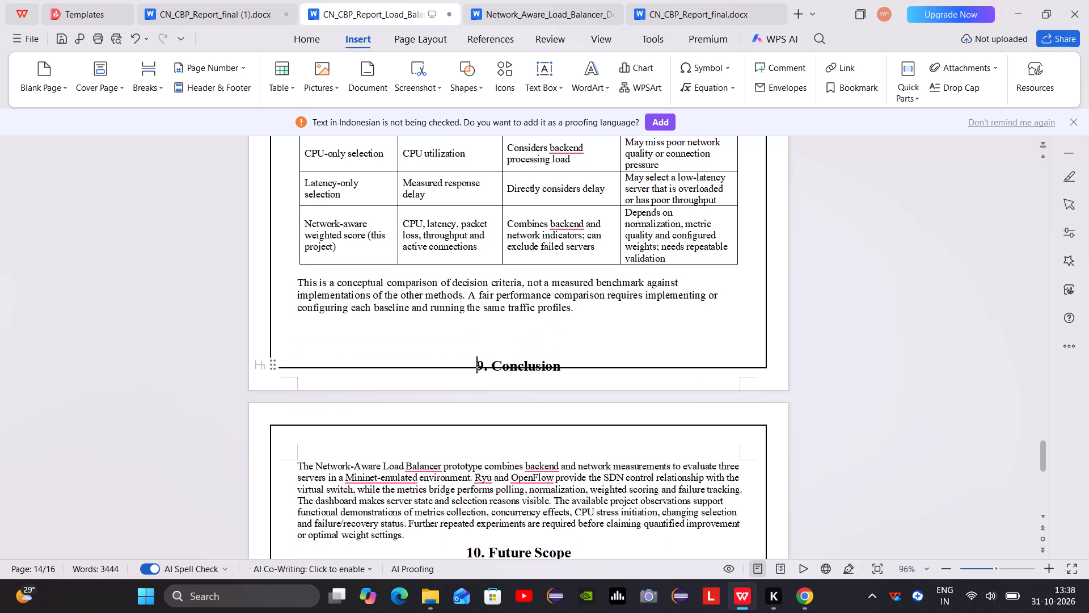
{"action": "key", "text": "Return"}
Push the "Appendix A. Metric and Selection Summary" heading onto the following page by inserting three empty lines before it.
{"action": "scroll", "coordinate": [483, 339], "scroll_direction": "down", "scroll_amount": 5}
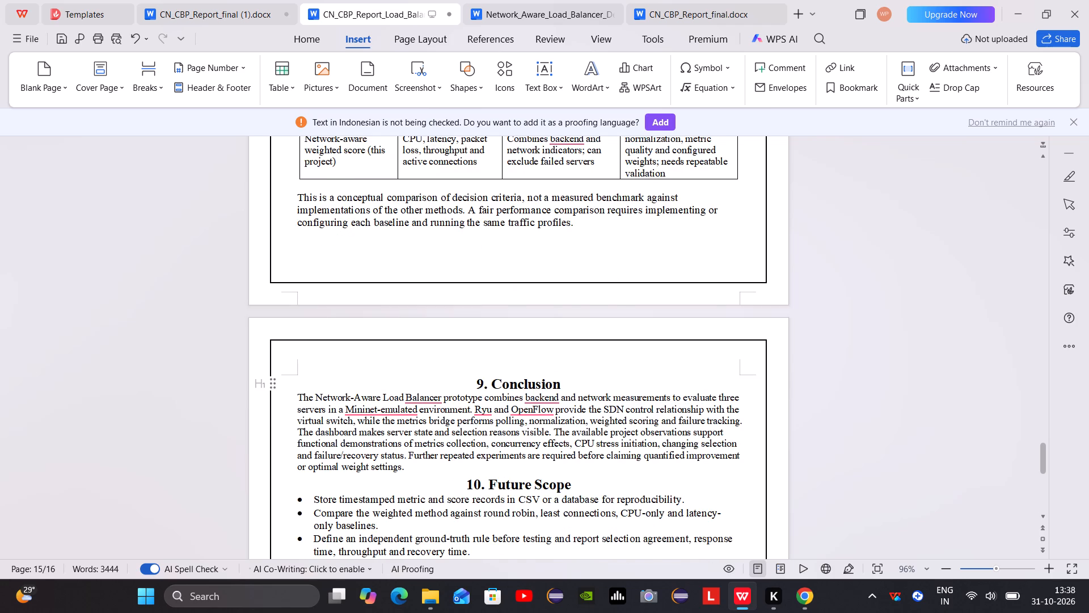
{"action": "scroll", "coordinate": [482, 343], "scroll_direction": "down", "scroll_amount": 15}
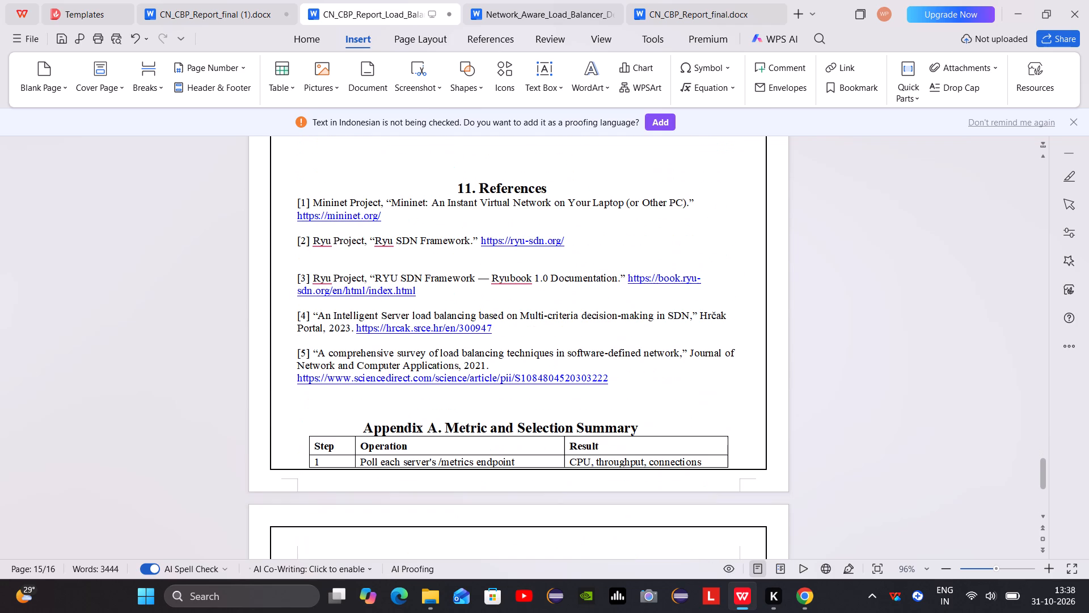
{"action": "left_click", "coordinate": [319, 422]}
{"action": "key", "text": "Return"}
{"action": "key", "text": "Return"}
{"action": "key", "text": "Return"}
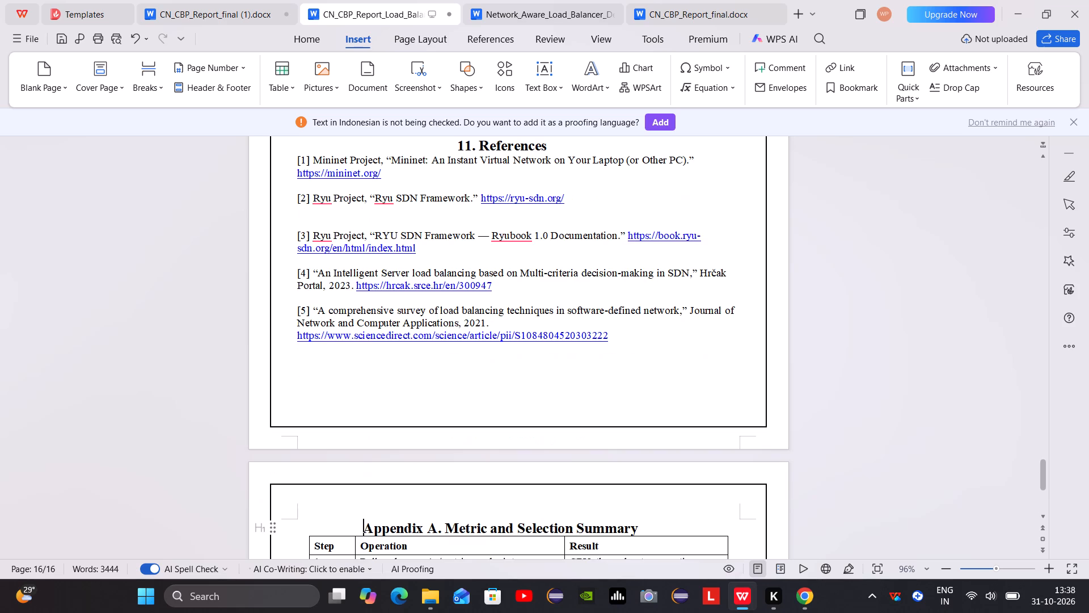
Review the report's layout and content from the references back through all sections to the cover page.
{"action": "scroll", "coordinate": [319, 423], "scroll_direction": "up", "scroll_amount": 15}
{"action": "scroll", "coordinate": [319, 423], "scroll_direction": "up", "scroll_amount": 16}
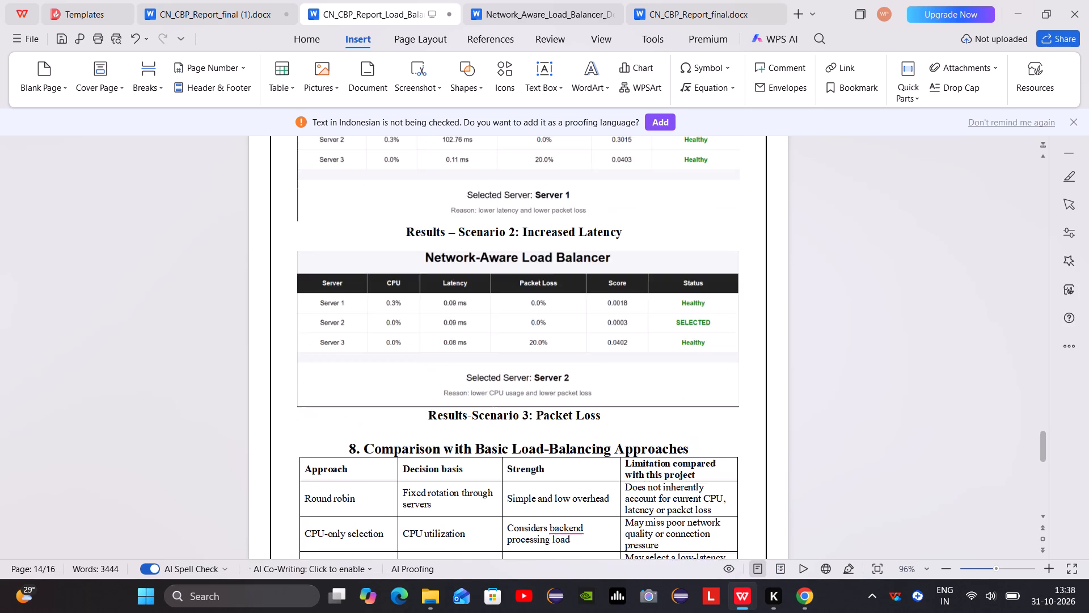
{"action": "scroll", "coordinate": [319, 423], "scroll_direction": "up", "scroll_amount": 13}
{"action": "scroll", "coordinate": [319, 423], "scroll_direction": "up", "scroll_amount": 8}
{"action": "scroll", "coordinate": [326, 454], "scroll_direction": "down", "scroll_amount": 12}
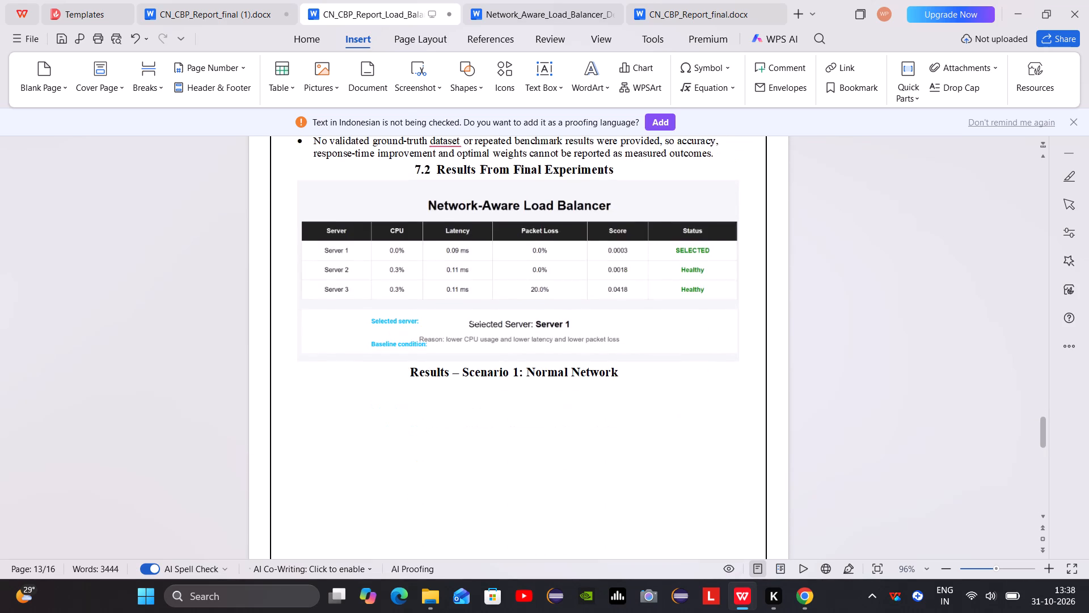
{"action": "scroll", "coordinate": [327, 456], "scroll_direction": "up", "scroll_amount": 20}
{"action": "scroll", "coordinate": [327, 456], "scroll_direction": "up", "scroll_amount": 20}
{"action": "scroll", "coordinate": [327, 456], "scroll_direction": "up", "scroll_amount": 3}
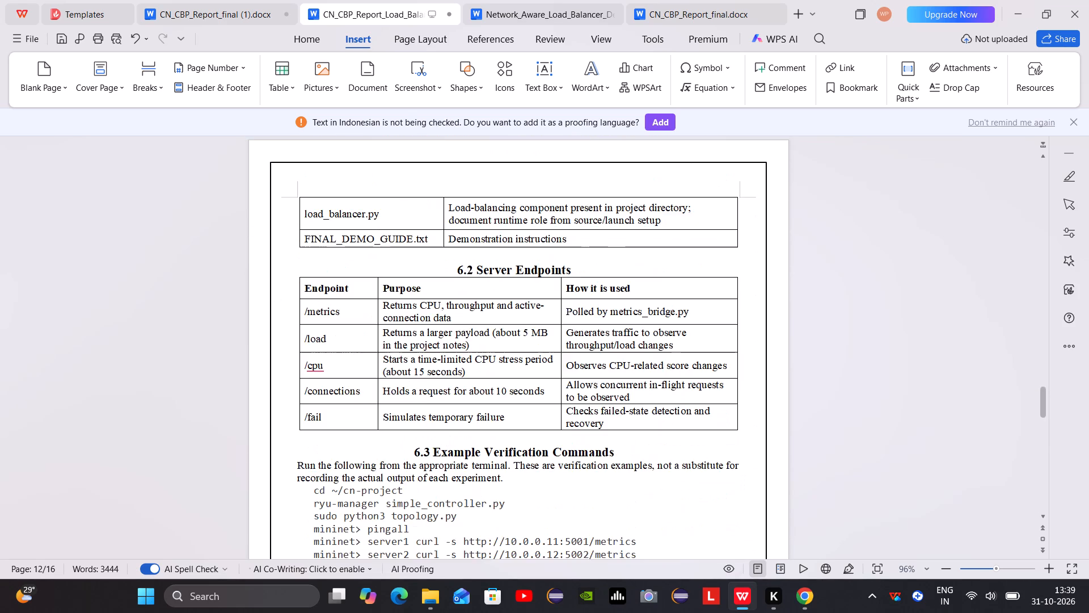
{"action": "scroll", "coordinate": [327, 456], "scroll_direction": "up", "scroll_amount": 20}
{"action": "scroll", "coordinate": [327, 456], "scroll_direction": "up", "scroll_amount": 20}
{"action": "scroll", "coordinate": [327, 456], "scroll_direction": "up", "scroll_amount": 9}
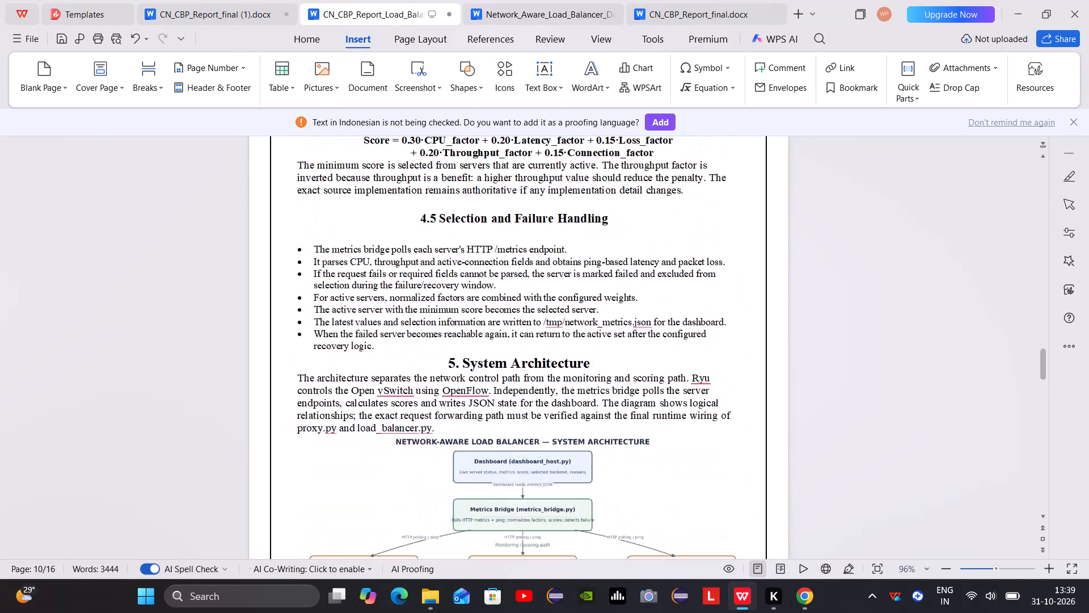
{"action": "scroll", "coordinate": [327, 457], "scroll_direction": "up", "scroll_amount": 3}
{"action": "scroll", "coordinate": [327, 457], "scroll_direction": "down", "scroll_amount": 1}
{"action": "scroll", "coordinate": [327, 457], "scroll_direction": "up", "scroll_amount": 20}
{"action": "scroll", "coordinate": [327, 457], "scroll_direction": "up", "scroll_amount": 20}
{"action": "scroll", "coordinate": [327, 457], "scroll_direction": "up", "scroll_amount": 20}
{"action": "scroll", "coordinate": [327, 457], "scroll_direction": "down", "scroll_amount": 1}
{"action": "scroll", "coordinate": [327, 457], "scroll_direction": "up", "scroll_amount": 6}
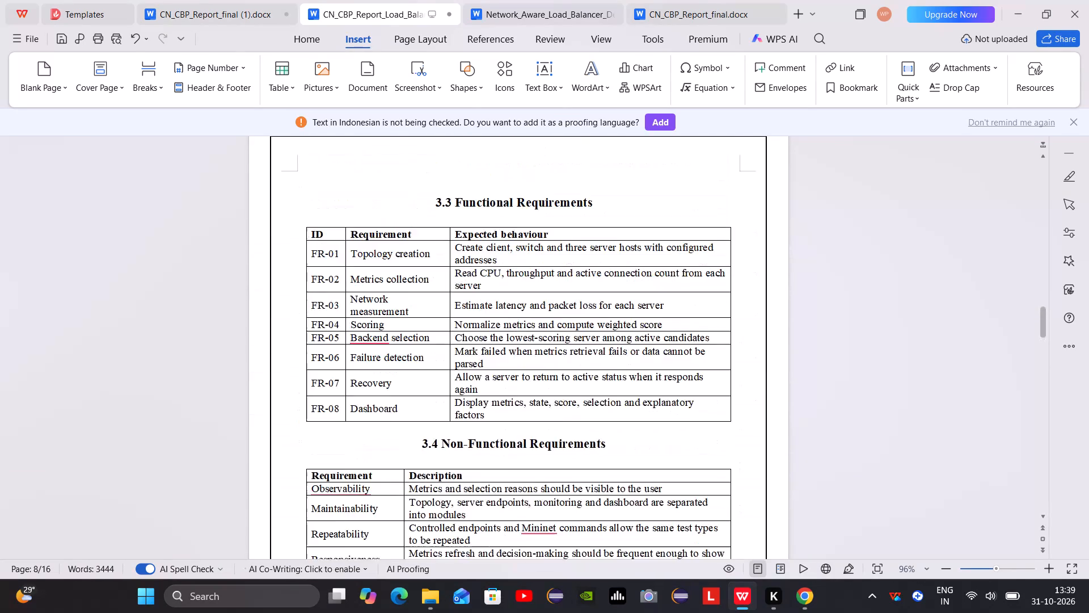
{"action": "scroll", "coordinate": [327, 457], "scroll_direction": "up", "scroll_amount": 20}
{"action": "scroll", "coordinate": [327, 457], "scroll_direction": "up", "scroll_amount": 19}
{"action": "scroll", "coordinate": [327, 459], "scroll_direction": "down", "scroll_amount": 1}
{"action": "scroll", "coordinate": [327, 459], "scroll_direction": "up", "scroll_amount": 1}
{"action": "scroll", "coordinate": [327, 459], "scroll_direction": "down", "scroll_amount": 1}
{"action": "scroll", "coordinate": [327, 459], "scroll_direction": "up", "scroll_amount": 12}
{"action": "scroll", "coordinate": [328, 459], "scroll_direction": "up", "scroll_amount": 12}
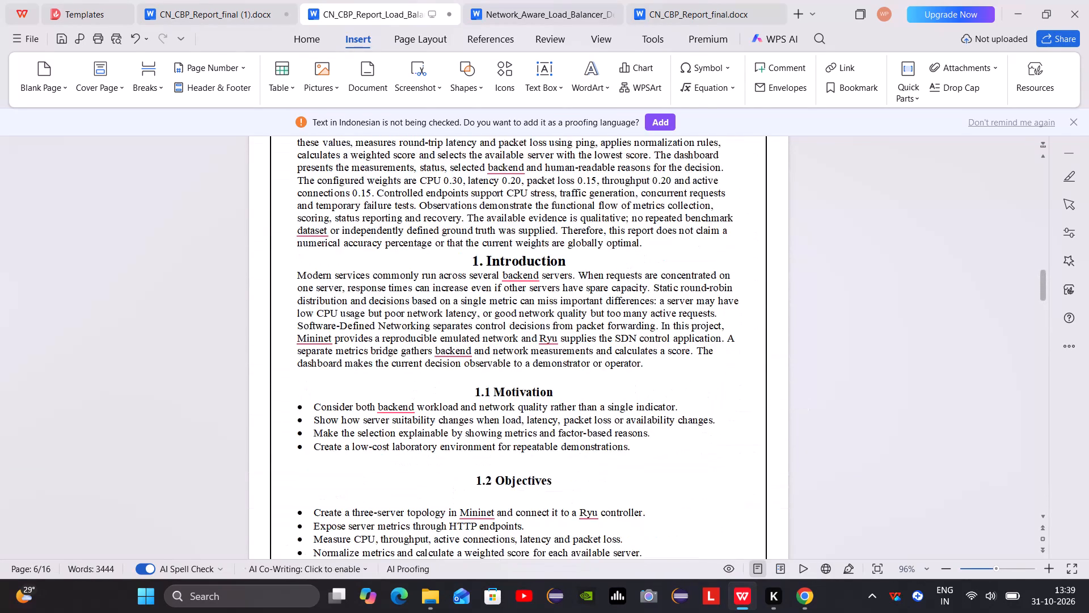
{"action": "scroll", "coordinate": [328, 459], "scroll_direction": "up", "scroll_amount": 18}
{"action": "scroll", "coordinate": [326, 457], "scroll_direction": "up", "scroll_amount": 20}
{"action": "scroll", "coordinate": [326, 457], "scroll_direction": "up", "scroll_amount": 17}
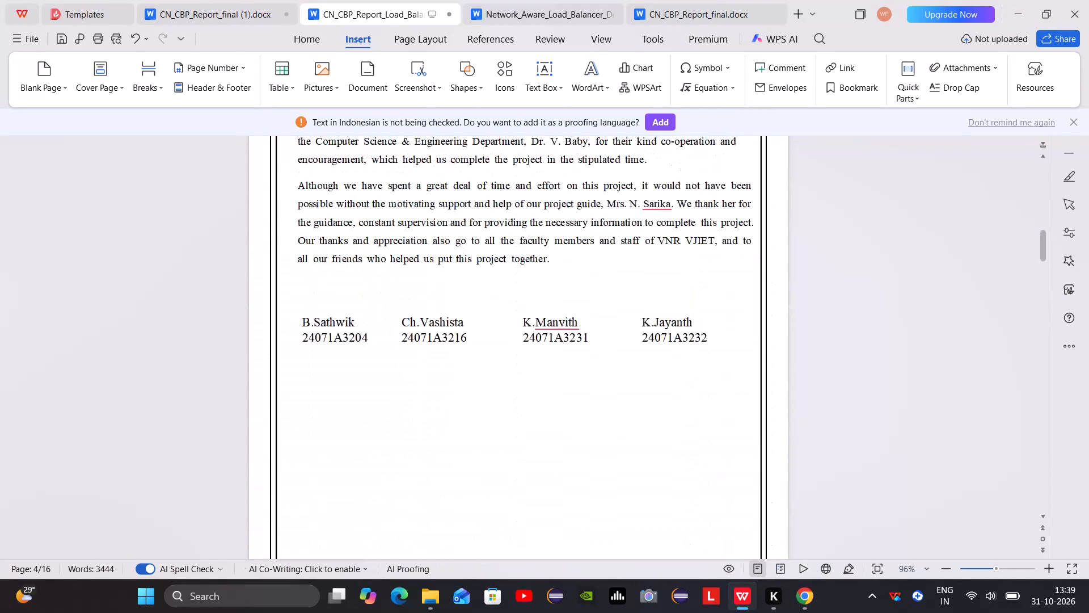
{"action": "scroll", "coordinate": [325, 456], "scroll_direction": "up", "scroll_amount": 13}
{"action": "scroll", "coordinate": [324, 456], "scroll_direction": "up", "scroll_amount": 10}
{"action": "scroll", "coordinate": [324, 456], "scroll_direction": "up", "scroll_amount": 16}
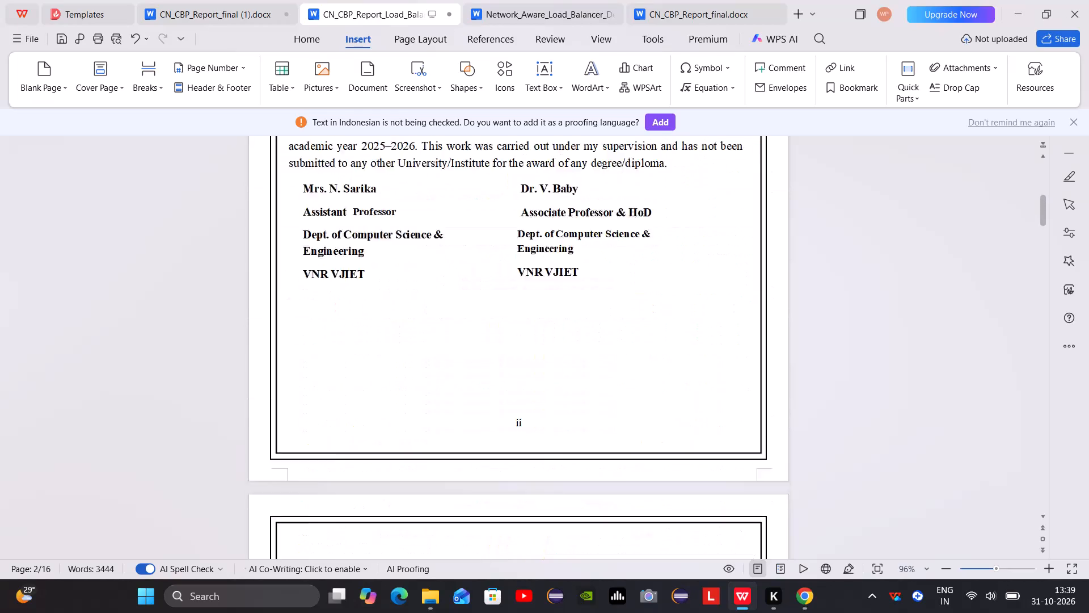
{"action": "scroll", "coordinate": [324, 456], "scroll_direction": "up", "scroll_amount": 7}
{"action": "scroll", "coordinate": [324, 456], "scroll_direction": "up", "scroll_amount": 20}
{"action": "scroll", "coordinate": [324, 456], "scroll_direction": "up", "scroll_amount": 15}
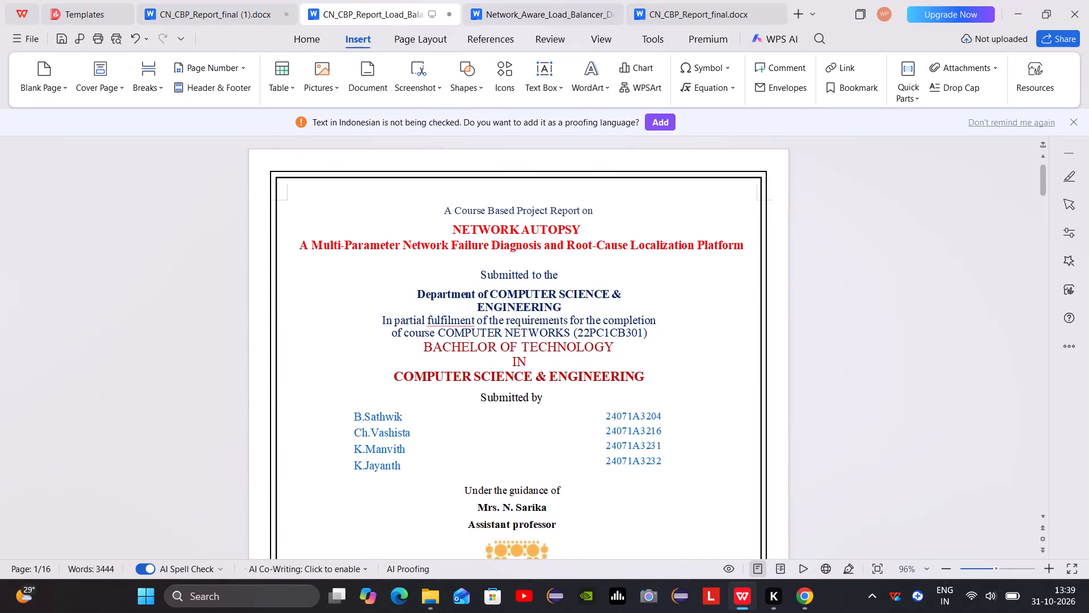
{"action": "scroll", "coordinate": [324, 456], "scroll_direction": "up", "scroll_amount": 4}
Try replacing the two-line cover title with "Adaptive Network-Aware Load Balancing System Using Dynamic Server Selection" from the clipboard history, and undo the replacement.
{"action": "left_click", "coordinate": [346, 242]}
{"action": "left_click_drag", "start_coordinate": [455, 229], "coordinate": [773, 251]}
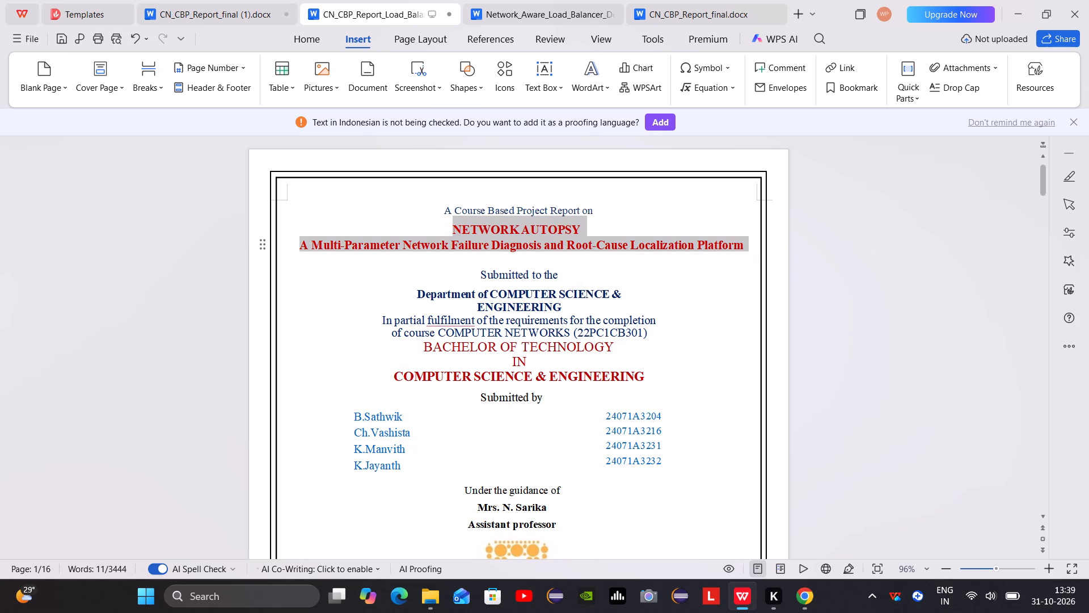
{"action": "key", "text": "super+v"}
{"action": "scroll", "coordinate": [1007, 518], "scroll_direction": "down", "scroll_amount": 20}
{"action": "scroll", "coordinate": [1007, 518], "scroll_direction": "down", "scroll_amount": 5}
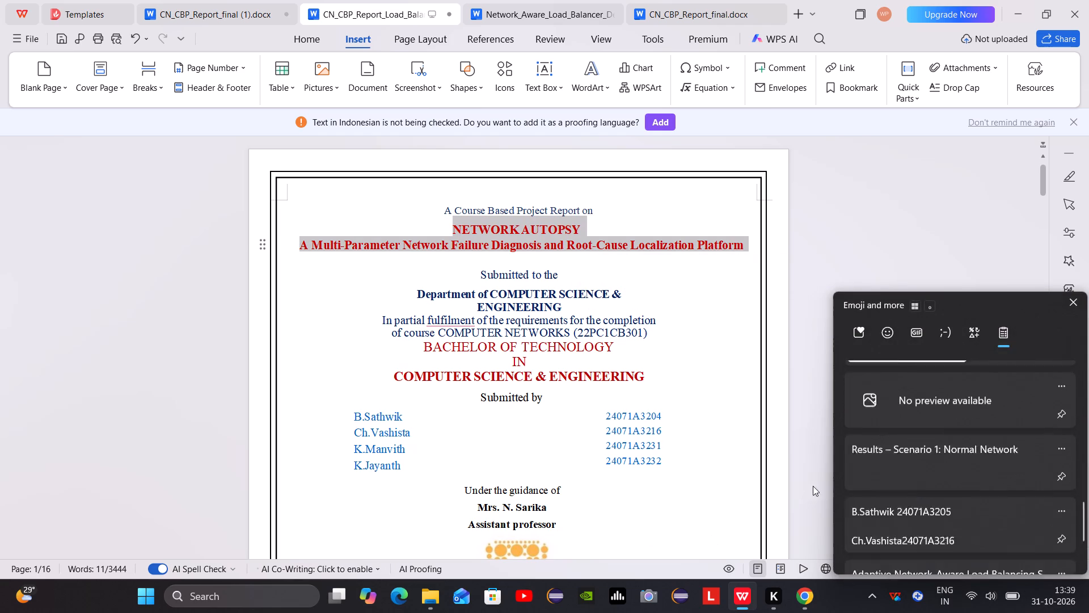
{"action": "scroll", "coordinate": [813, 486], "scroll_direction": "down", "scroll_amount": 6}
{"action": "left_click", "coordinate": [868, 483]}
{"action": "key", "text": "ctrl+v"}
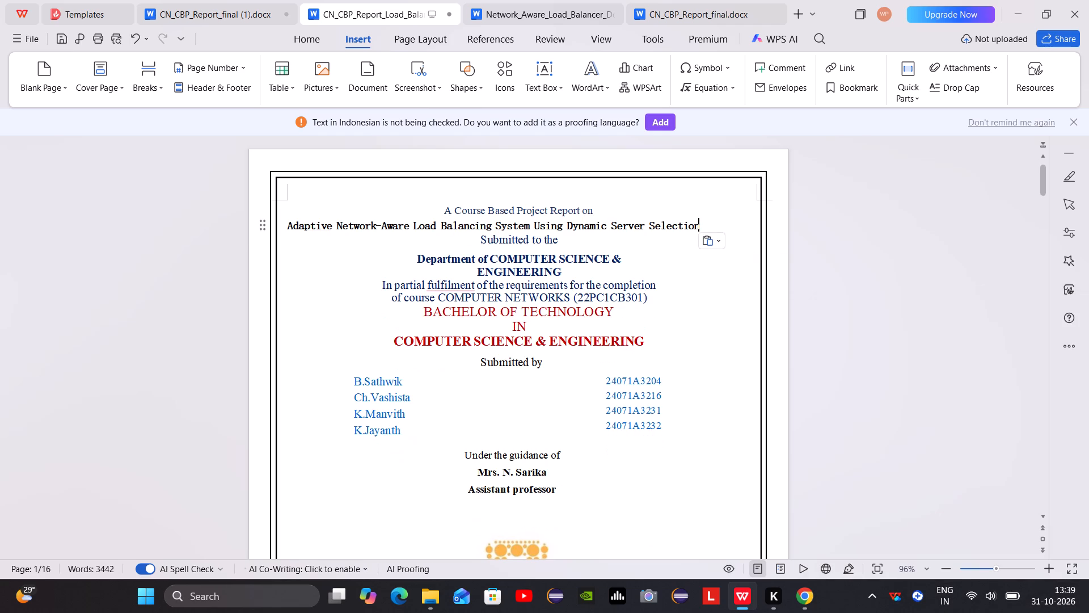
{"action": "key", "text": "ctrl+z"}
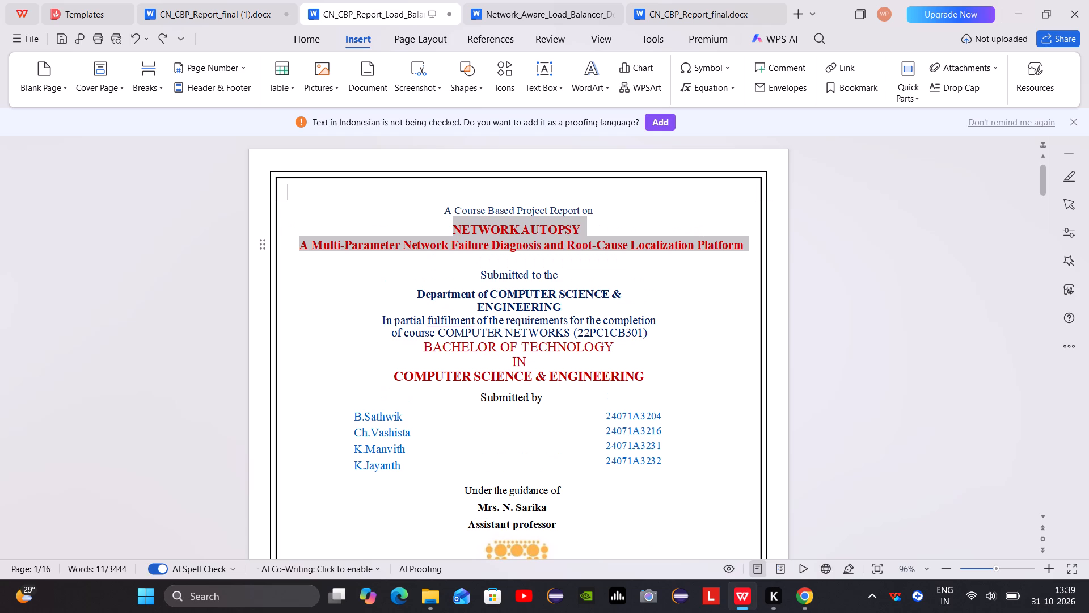
Replace the cover title lines after the initial letter with "A" and the copied "Adaptive Network-Aware Load Balancing System Using Dynamic Server Selection".
{"action": "left_click", "coordinate": [533, 247]}
{"action": "left_click", "coordinate": [648, 228]}
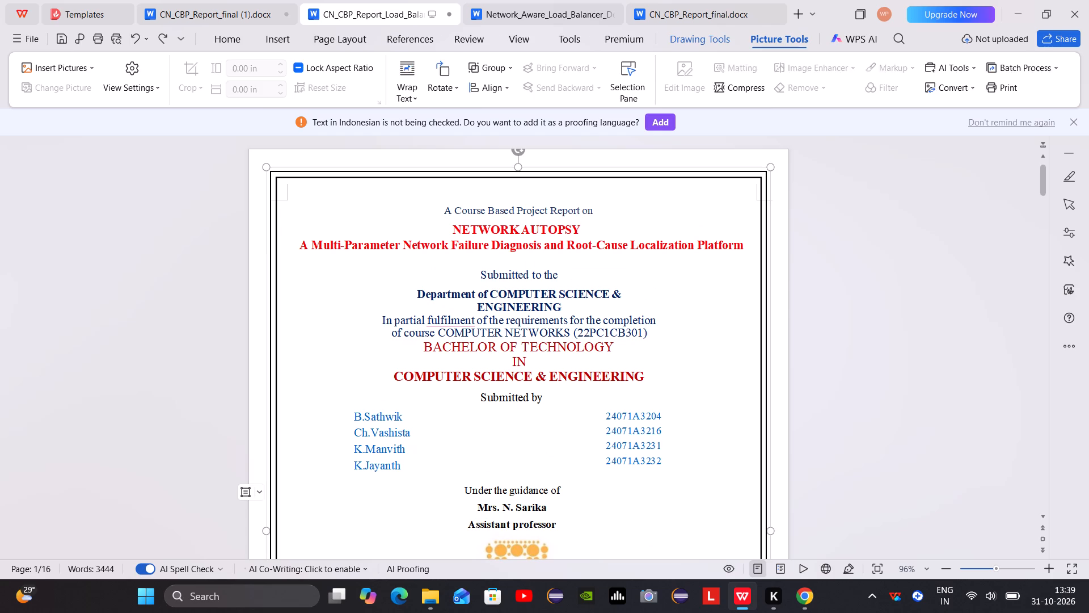
{"action": "left_click_drag", "start_coordinate": [742, 242], "coordinate": [497, 231]}
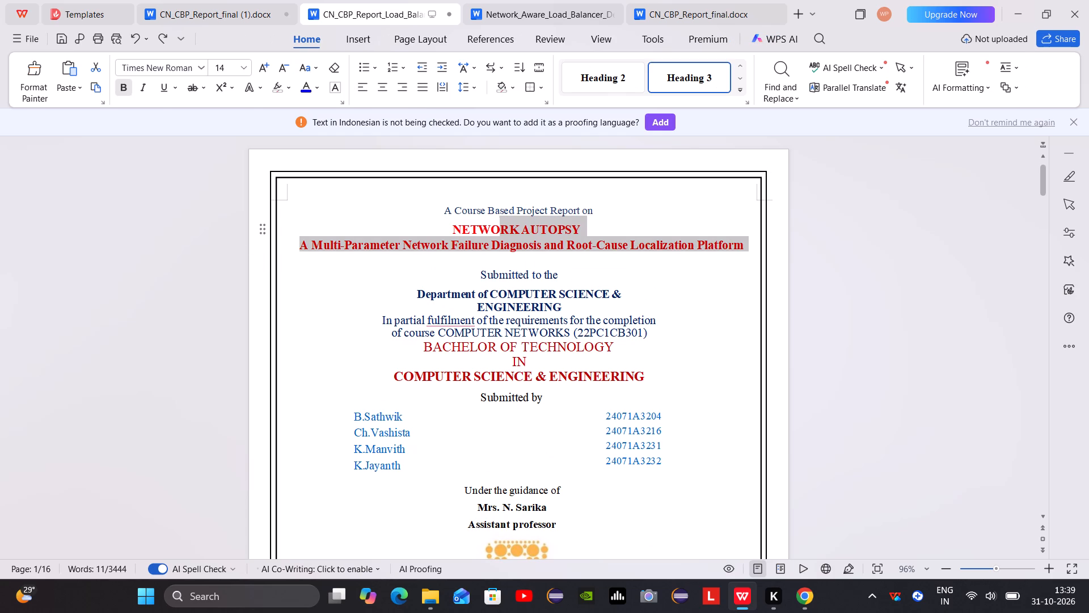
{"action": "left_click_drag", "start_coordinate": [497, 231], "coordinate": [464, 229]}
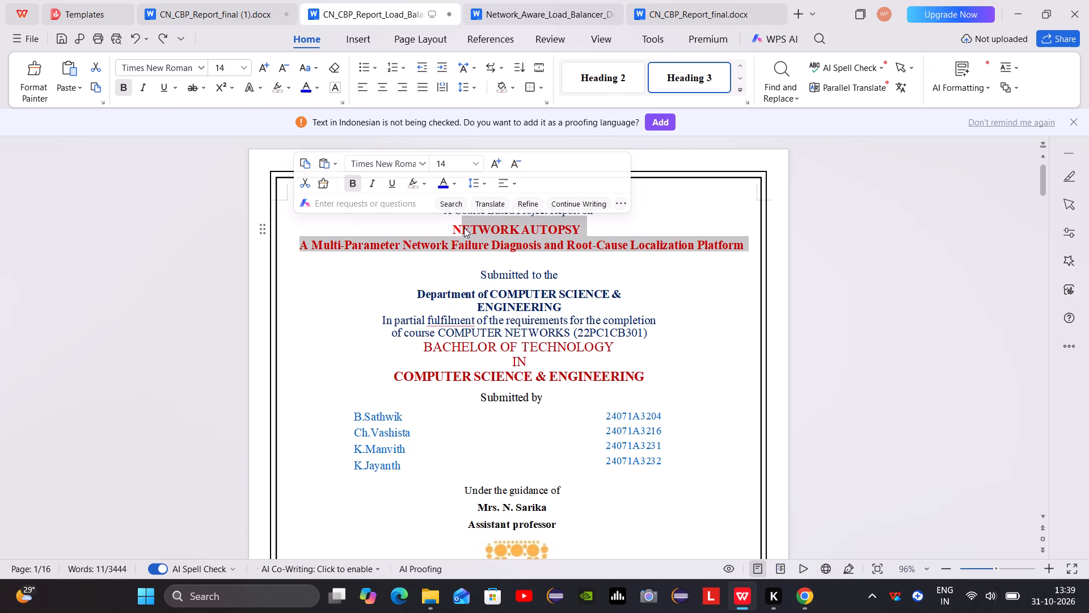
{"action": "key", "text": "BackSpace"}
{"action": "key", "text": "shift+a"}
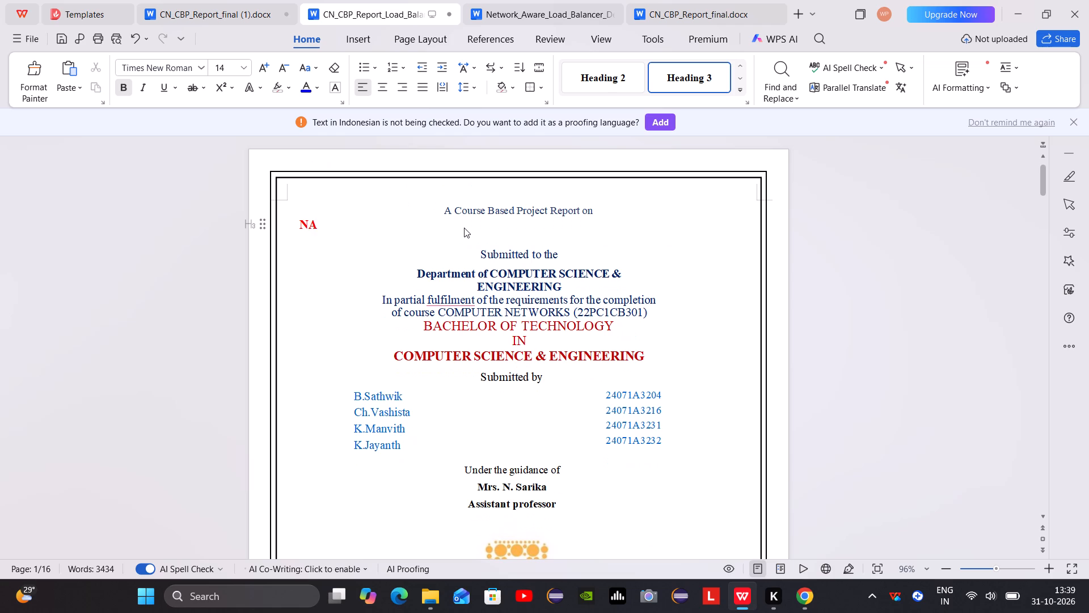
{"action": "key", "text": "ctrl+v"}
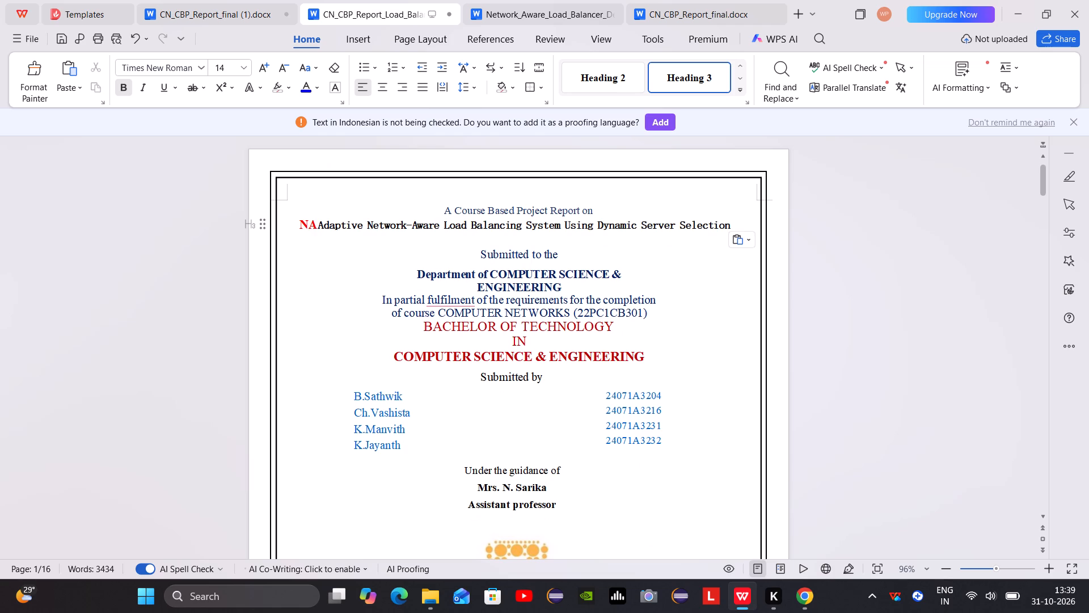
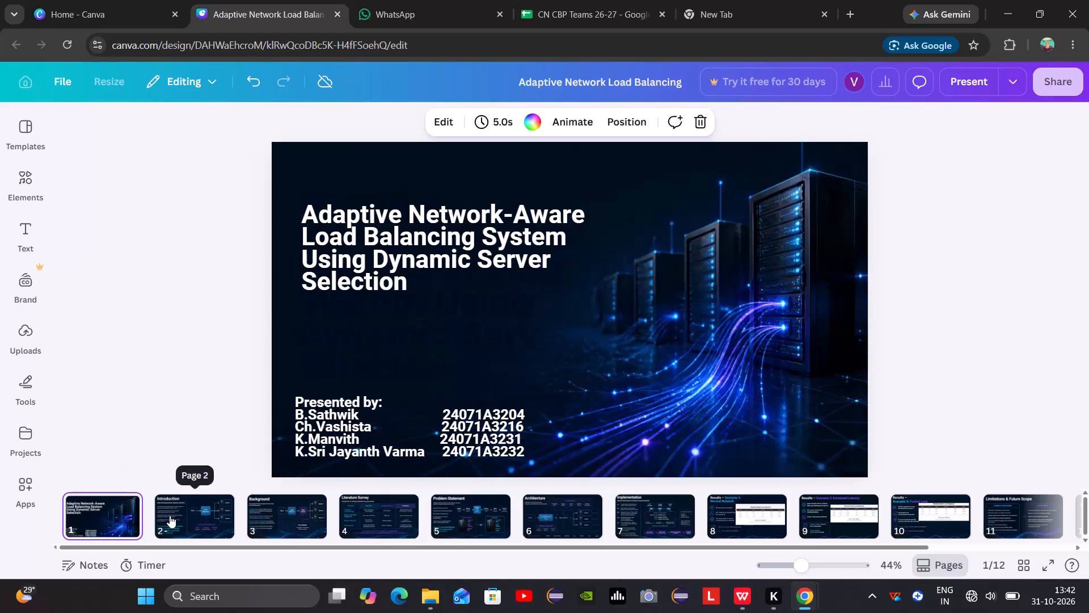
Review the presentation's slides from the Introduction through the Scenario 2 results.
{"action": "left_click", "coordinate": [170, 515]}
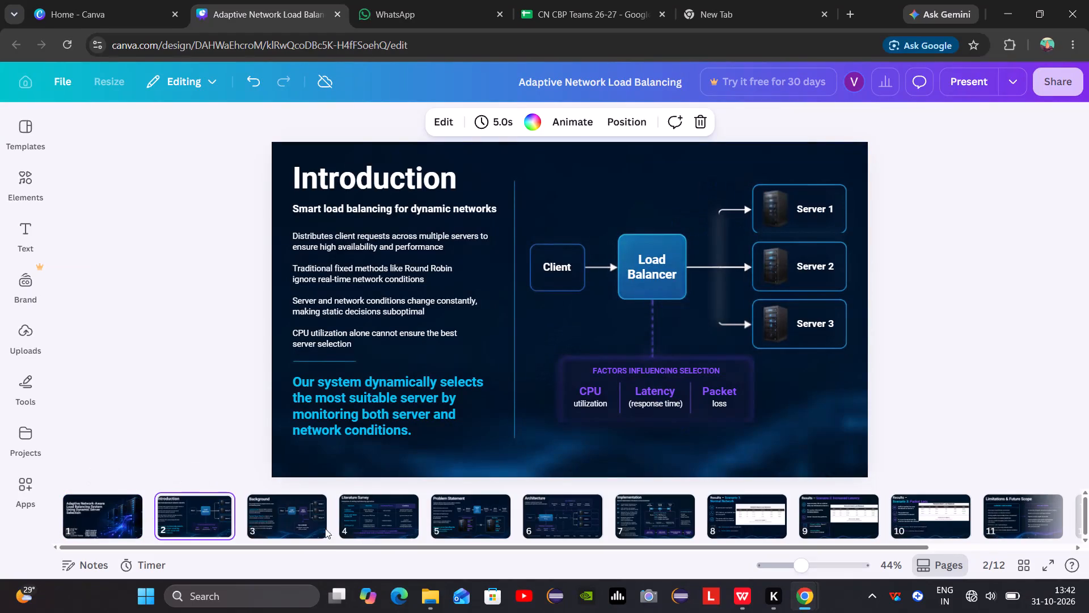
{"action": "left_click", "coordinate": [318, 532]}
{"action": "left_click", "coordinate": [387, 523]}
{"action": "left_click", "coordinate": [472, 511]}
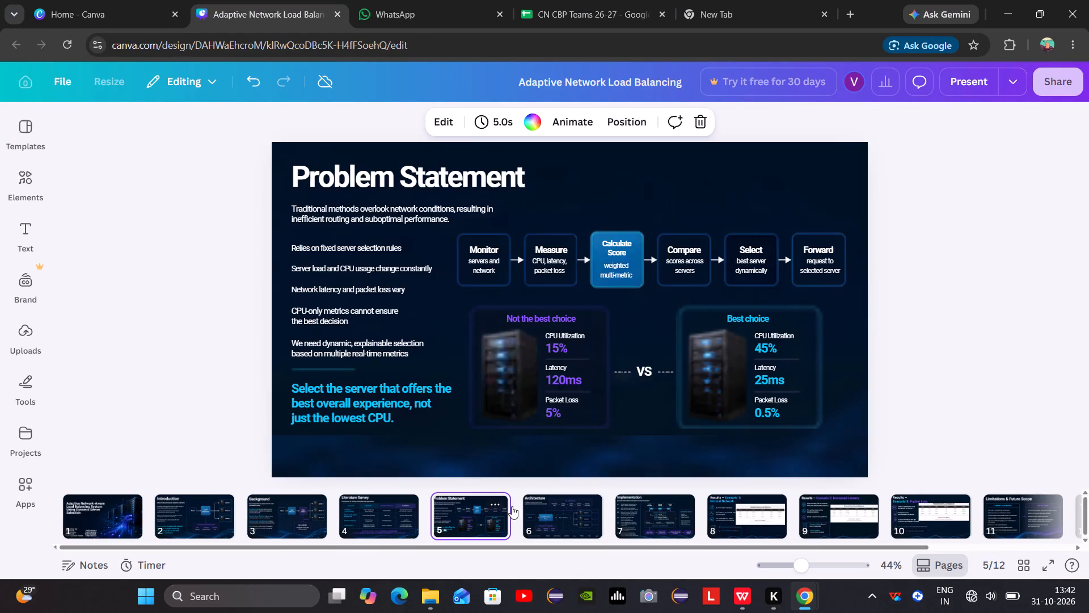
{"action": "left_click", "coordinate": [544, 505]}
{"action": "left_click", "coordinate": [702, 499]}
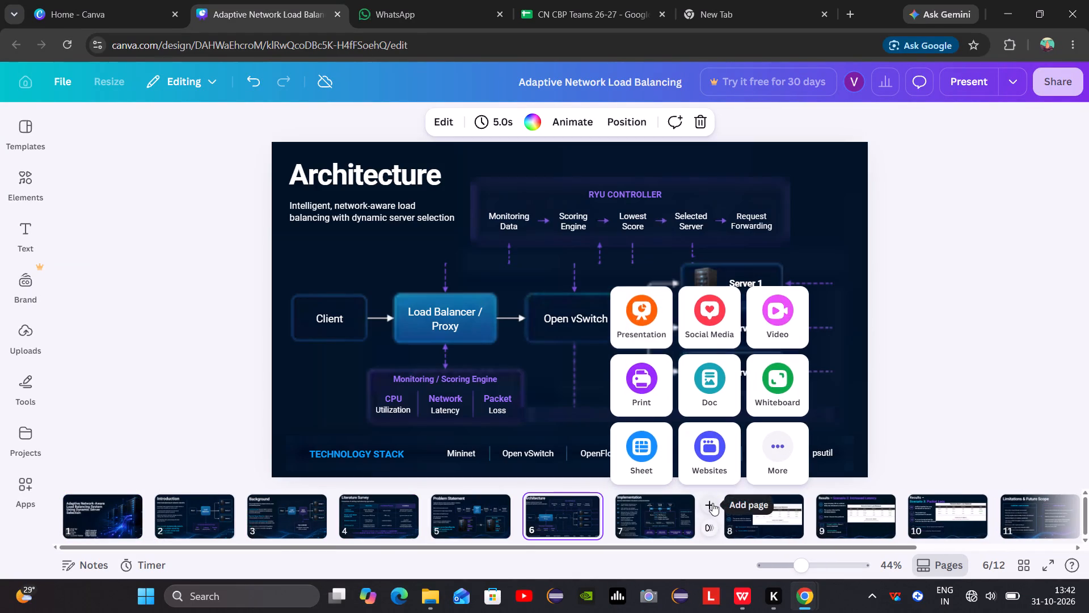
{"action": "left_click", "coordinate": [666, 511]}
{"action": "left_click", "coordinate": [743, 511]}
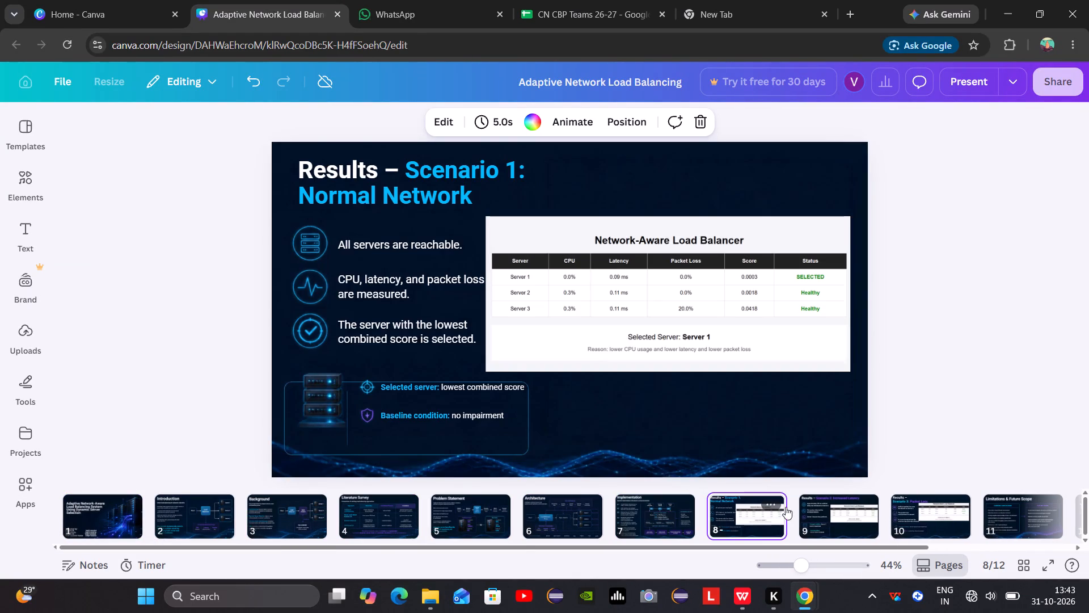
{"action": "left_click", "coordinate": [813, 503]}
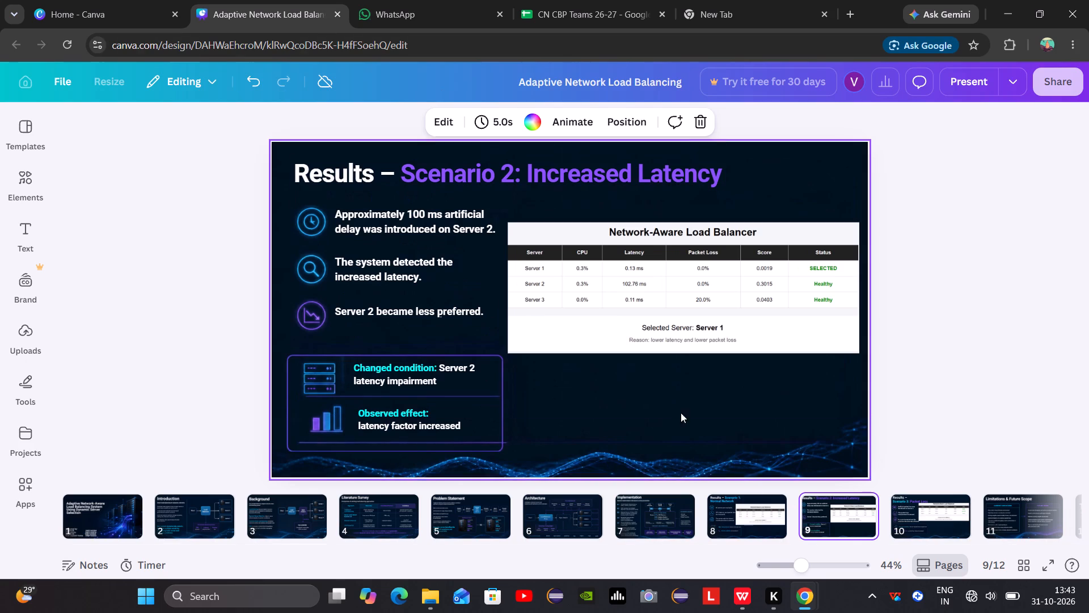
Switch to the report in WPS Office and complete the cover title's first word as "ADAPTIVE", followed by a space.
{"action": "left_click", "coordinate": [742, 606]}
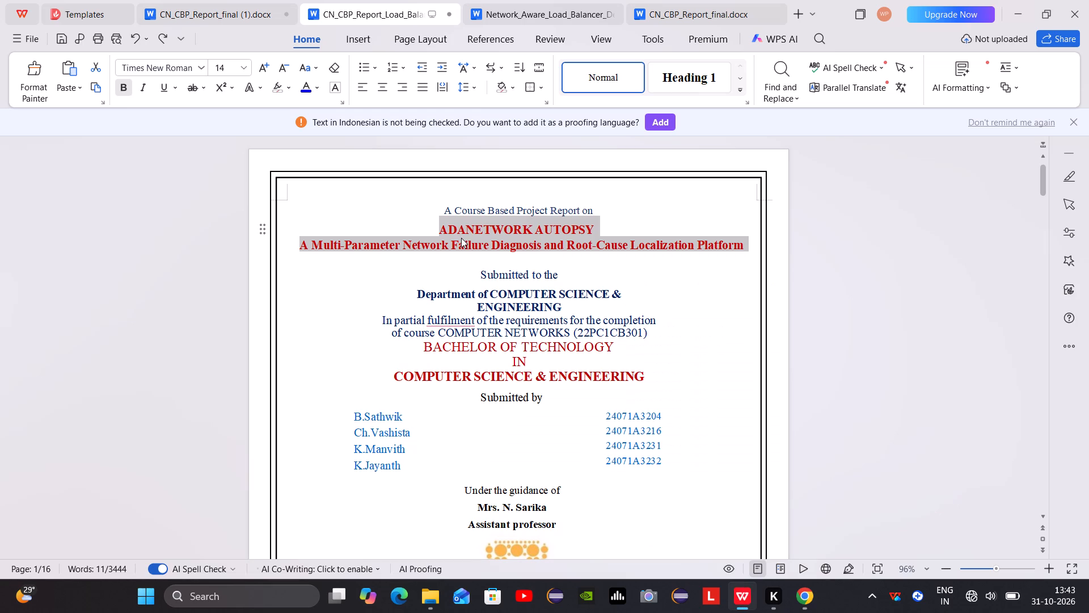
{"action": "left_click", "coordinate": [460, 237]}
{"action": "left_click", "coordinate": [462, 228]}
{"action": "key", "text": "BackSpace"}
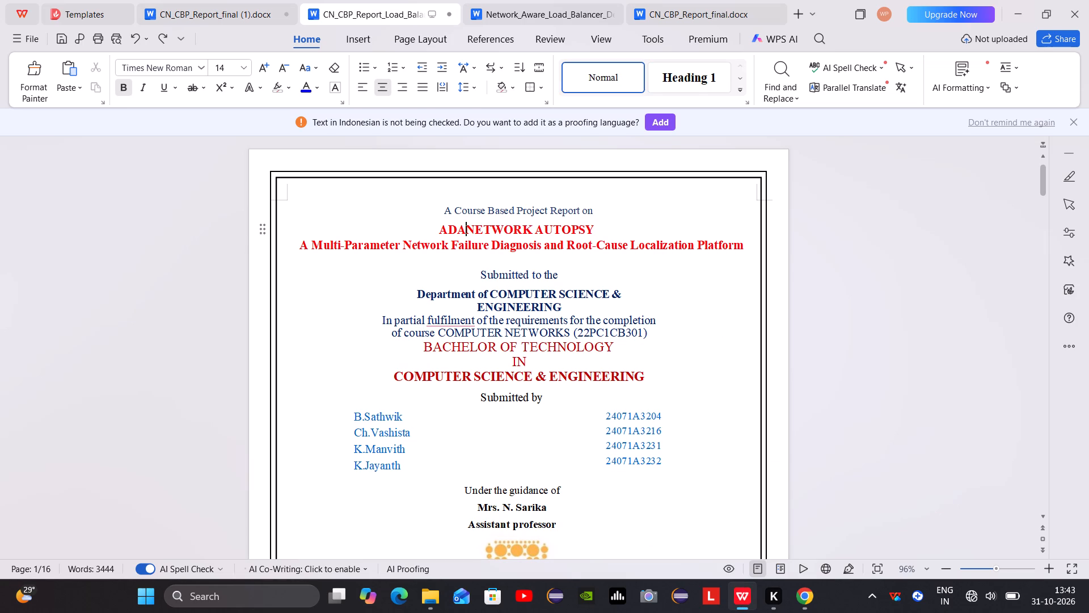
{"action": "key", "text": "BackSpace"}
{"action": "type", "text": "DAP"}
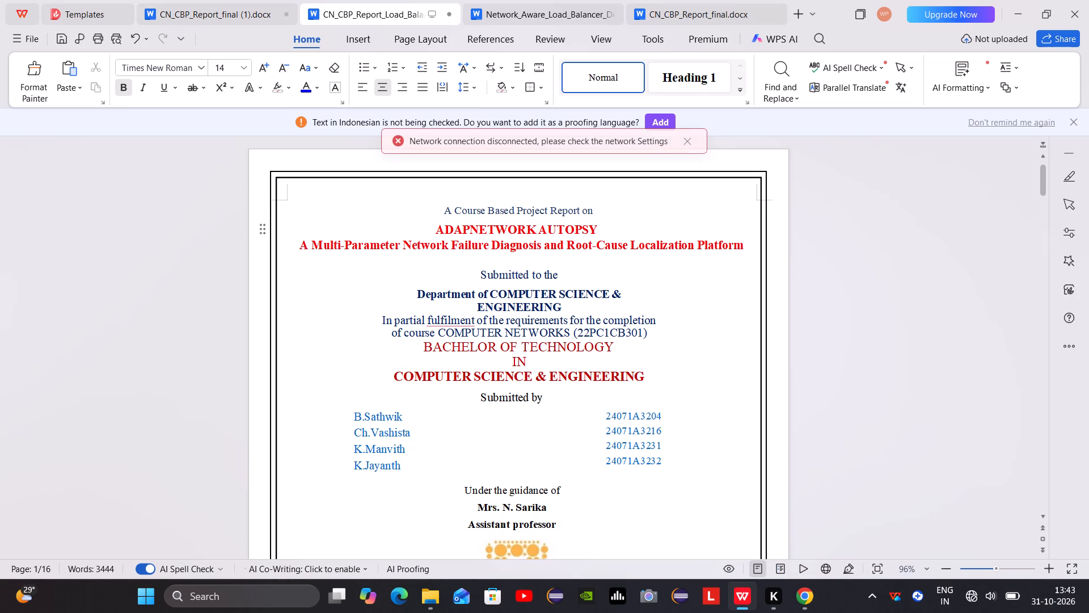
{"action": "type", "text": "TIVE"}
{"action": "key", "text": "space"}
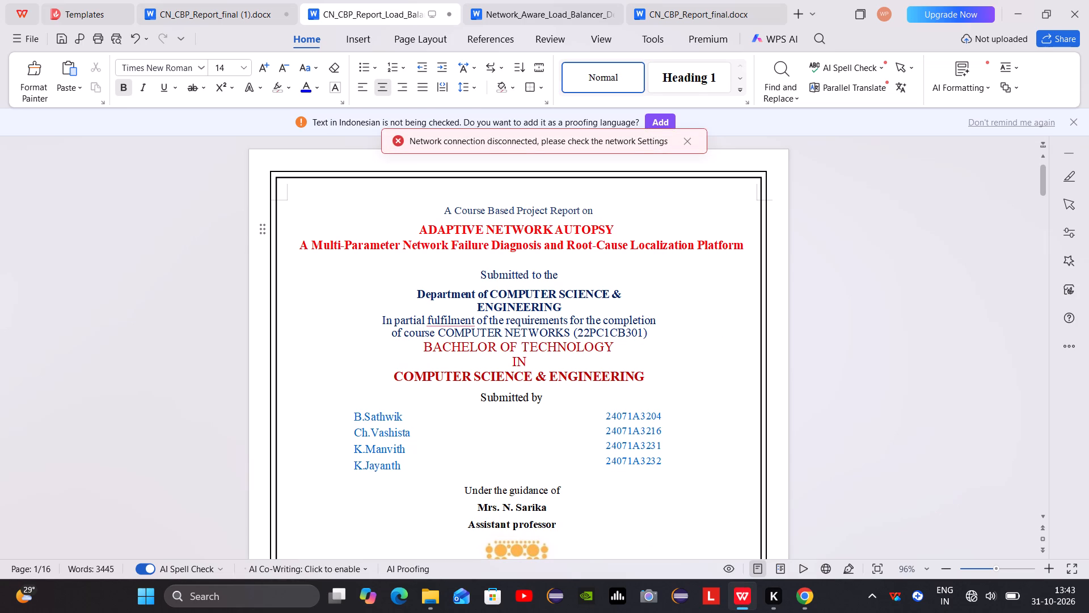
Insert a hyphen directly before "AUTOPSY" in the first line of the cover title.
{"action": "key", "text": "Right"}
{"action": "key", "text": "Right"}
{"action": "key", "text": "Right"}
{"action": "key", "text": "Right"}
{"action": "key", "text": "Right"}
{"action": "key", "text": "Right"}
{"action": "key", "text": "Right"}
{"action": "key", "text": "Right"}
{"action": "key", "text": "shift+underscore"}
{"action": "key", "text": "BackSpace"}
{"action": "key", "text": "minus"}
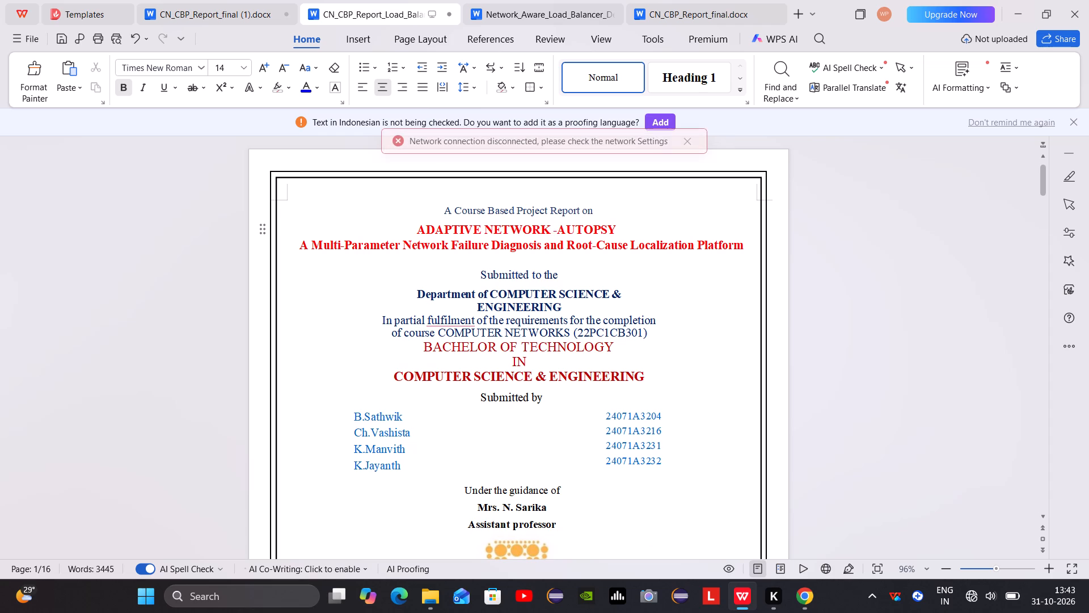
Add an extra space between "ADAPTIVE" and "NETWORK" in the cover title.
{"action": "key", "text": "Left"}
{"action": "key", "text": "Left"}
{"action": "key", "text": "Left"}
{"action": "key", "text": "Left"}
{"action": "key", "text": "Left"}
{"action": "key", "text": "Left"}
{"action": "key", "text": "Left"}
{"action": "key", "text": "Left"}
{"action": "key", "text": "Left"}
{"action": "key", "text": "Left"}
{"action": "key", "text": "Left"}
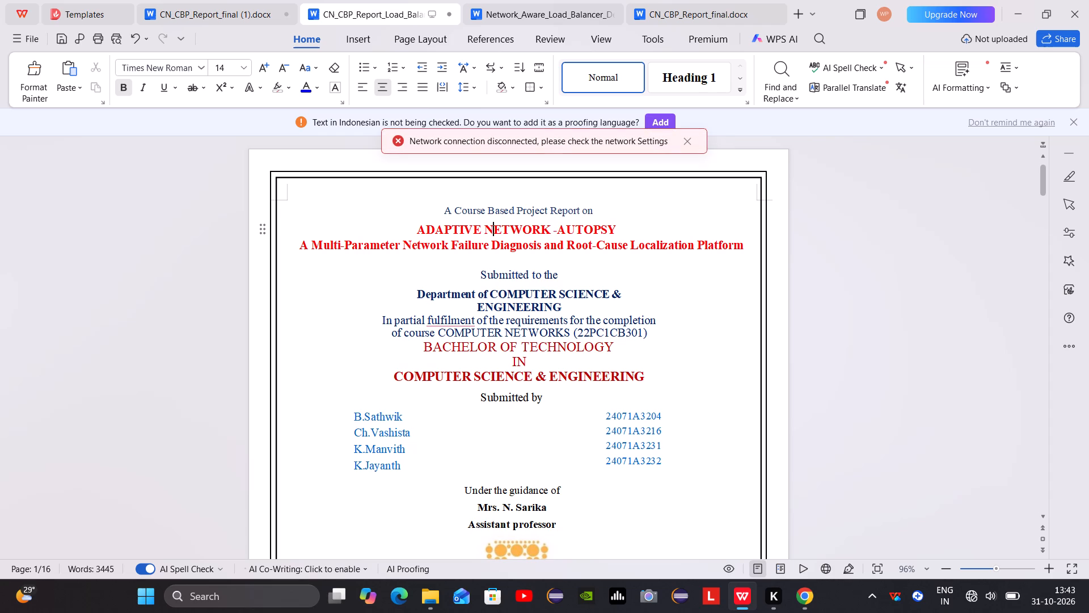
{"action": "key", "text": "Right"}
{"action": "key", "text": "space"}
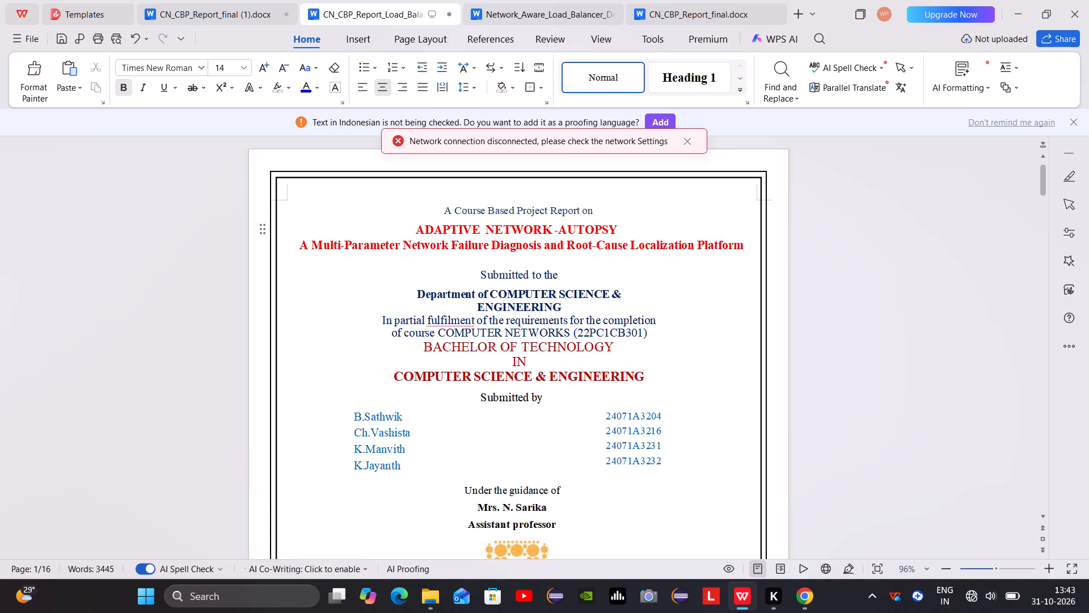
Delete the letters "OPSY" from the end of the cover title's first line.
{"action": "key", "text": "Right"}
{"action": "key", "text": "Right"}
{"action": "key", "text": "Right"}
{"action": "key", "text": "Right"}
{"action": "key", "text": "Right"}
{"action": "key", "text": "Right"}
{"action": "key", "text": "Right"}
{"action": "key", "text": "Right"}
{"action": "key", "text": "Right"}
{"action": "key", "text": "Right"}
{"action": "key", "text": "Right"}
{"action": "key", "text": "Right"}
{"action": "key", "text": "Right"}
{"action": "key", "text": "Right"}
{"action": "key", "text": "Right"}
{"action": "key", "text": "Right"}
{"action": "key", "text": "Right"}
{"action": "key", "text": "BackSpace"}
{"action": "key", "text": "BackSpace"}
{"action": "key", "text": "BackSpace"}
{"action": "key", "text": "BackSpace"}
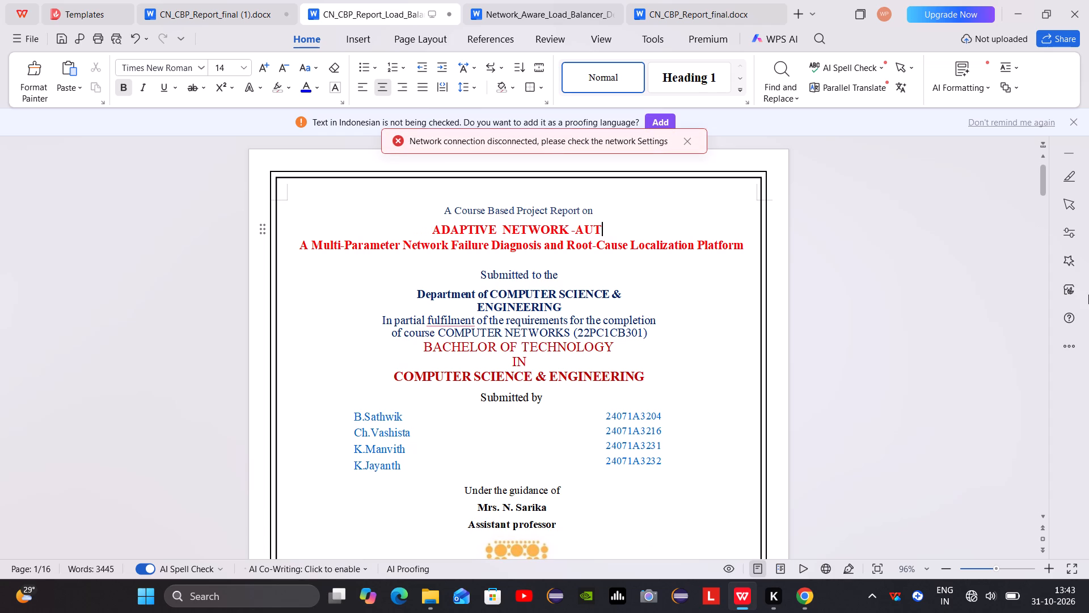
Connect the computer to the OPPO K13x 5G f3fw Wi-Fi network and return to the report.
{"action": "left_click", "coordinate": [969, 581]}
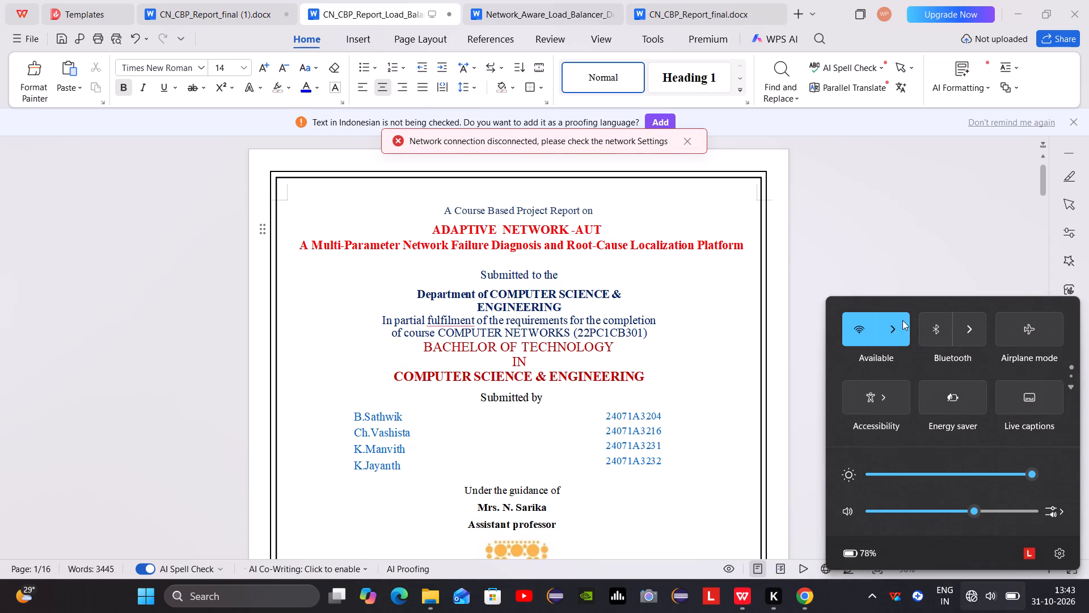
{"action": "left_click", "coordinate": [897, 311]}
{"action": "left_click", "coordinate": [899, 328]}
{"action": "left_click", "coordinate": [923, 344]}
{"action": "left_click", "coordinate": [986, 394]}
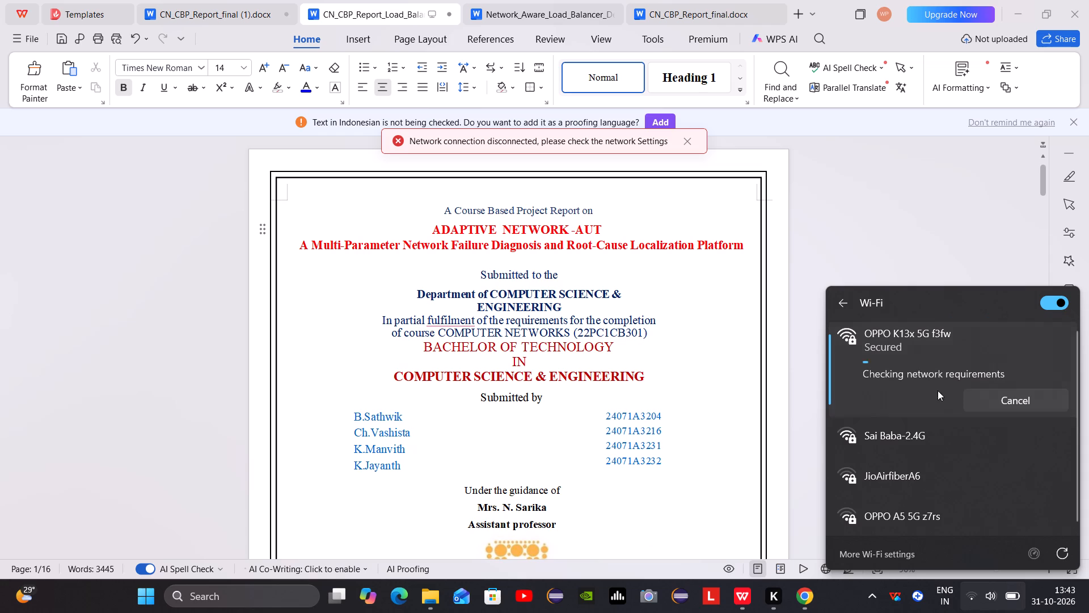
{"action": "left_click", "coordinate": [614, 222]}
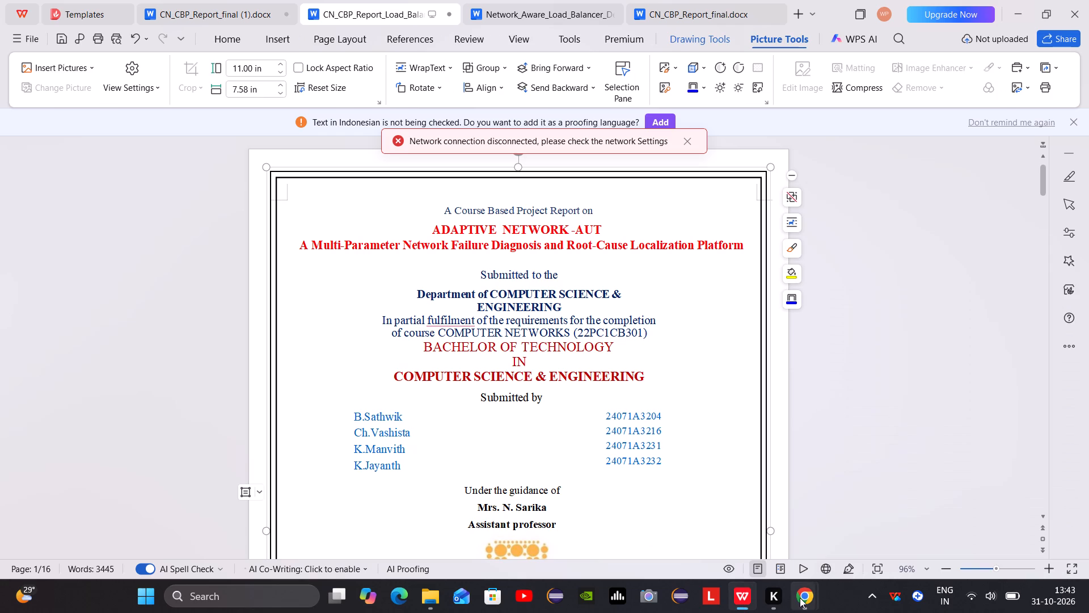
Switch to the Canva presentation in Chrome and view the title slide to check the project title's wording.
{"action": "left_click", "coordinate": [800, 598]}
{"action": "left_click", "coordinate": [767, 540]}
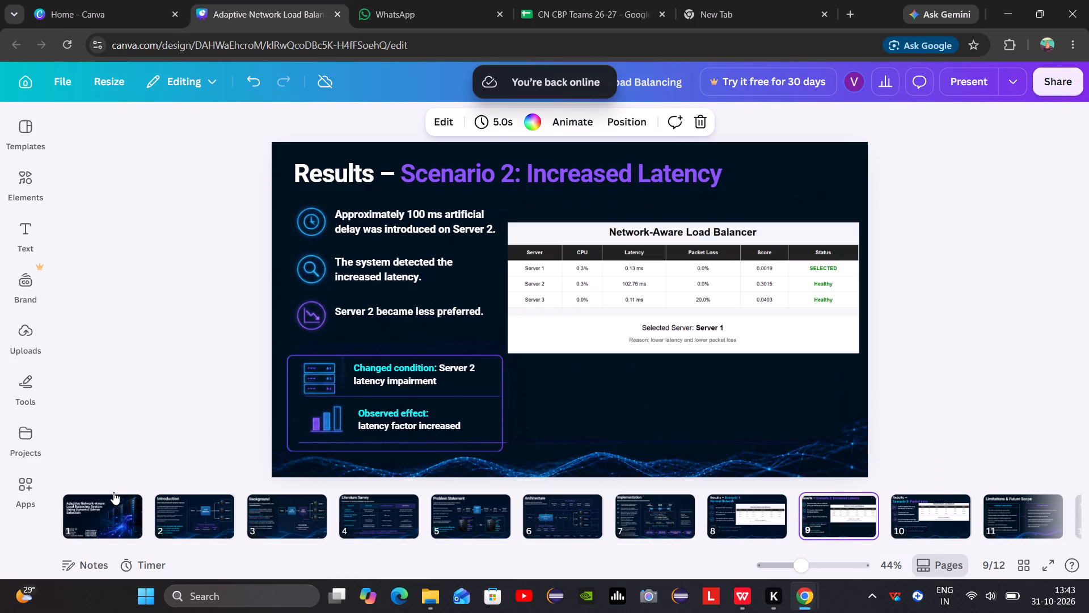
{"action": "left_click", "coordinate": [114, 492]}
{"action": "left_click", "coordinate": [114, 507]}
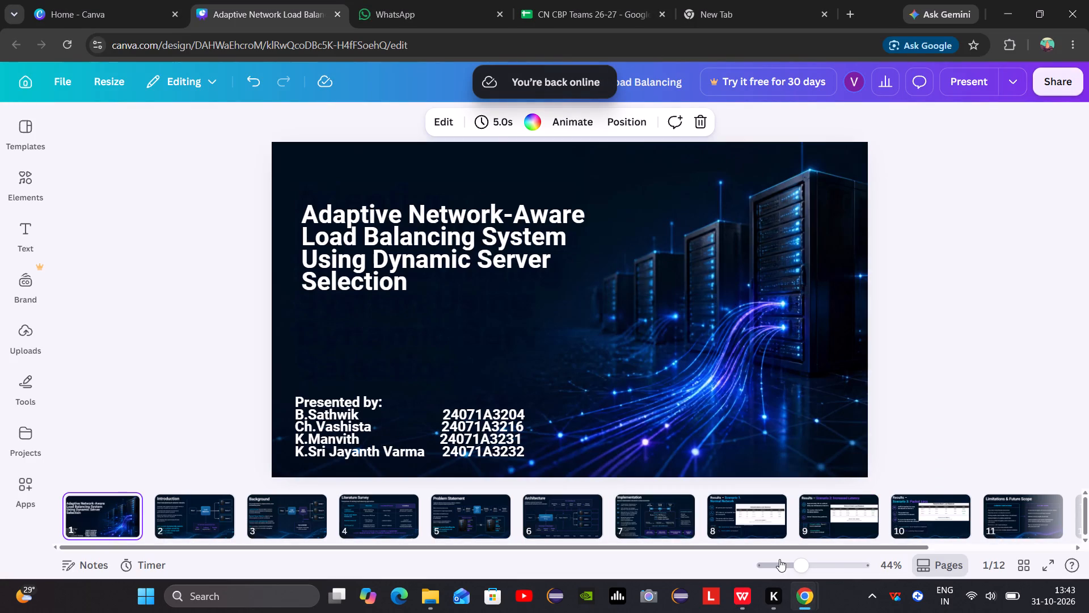
Switch back to the report in WPS Office and replace "UT" at the end of the title's first line with "WARE".
{"action": "left_click", "coordinate": [757, 590]}
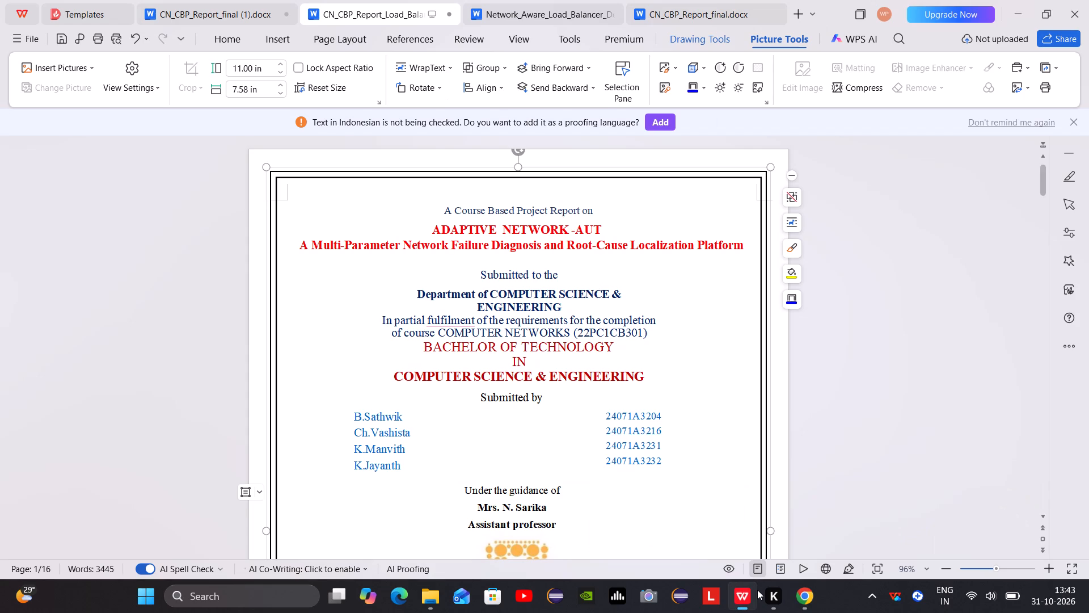
{"action": "left_click", "coordinate": [604, 228]}
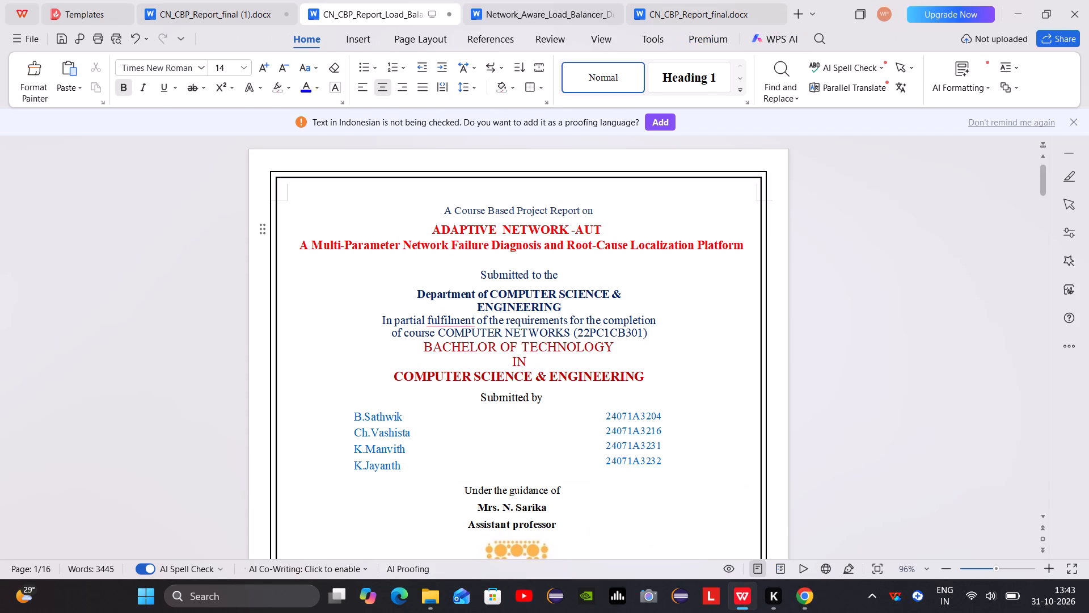
{"action": "key", "text": "BackSpace"}
{"action": "key", "text": "BackSpace"}
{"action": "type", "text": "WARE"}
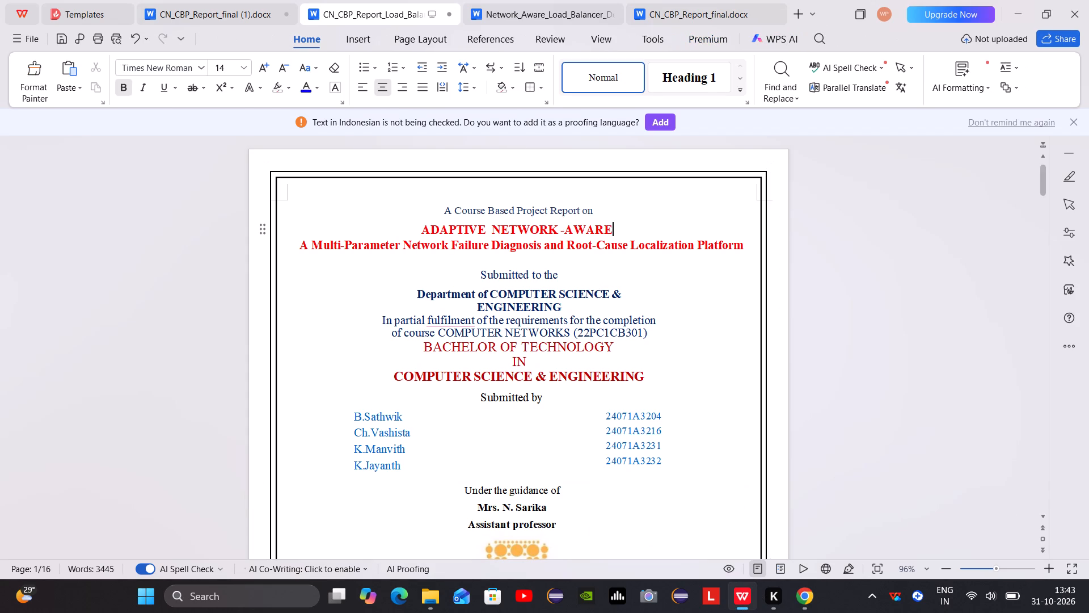
Extend the cover title with "LOAD BALANCING SYSTEM USING", checking the wording against the presentation's title slide in Chrome.
{"action": "key", "text": "space"}
{"action": "type", "text": "LOAD"}
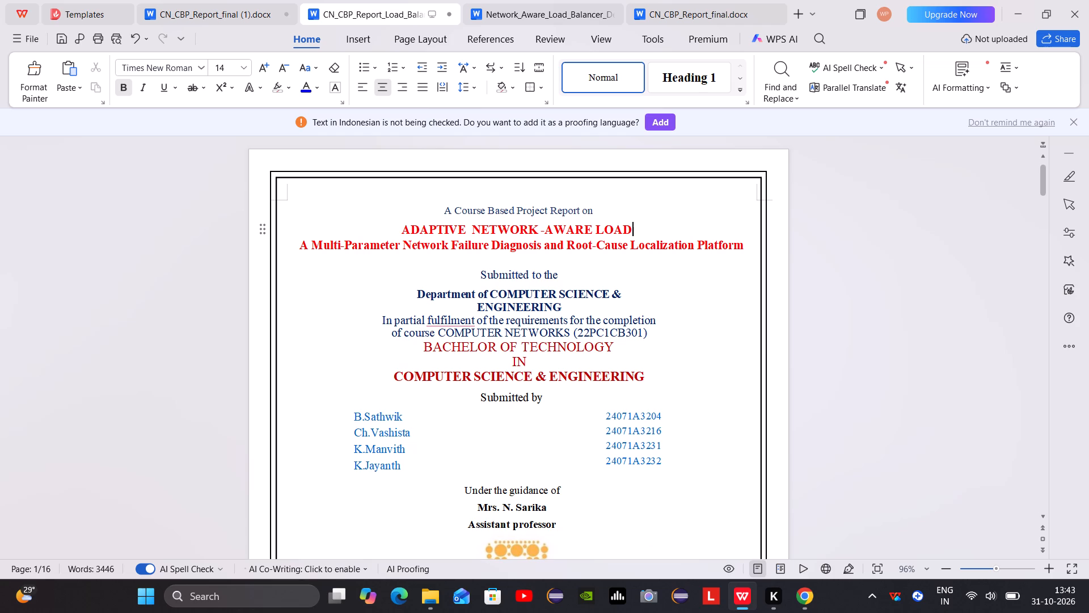
{"action": "key", "text": "space"}
{"action": "type", "text": "BALANCING"}
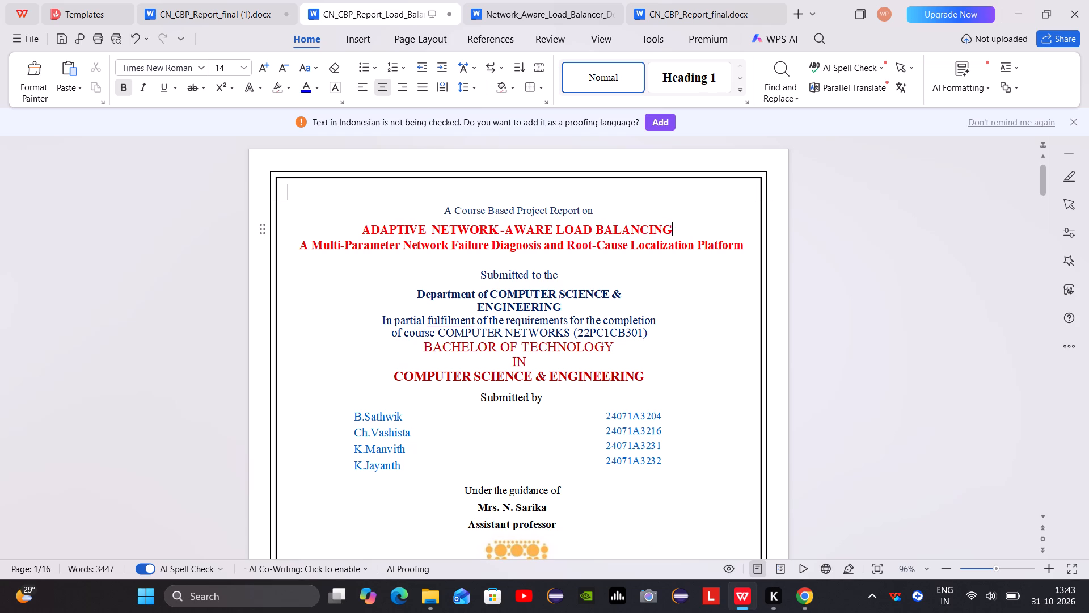
{"action": "left_click", "coordinate": [791, 590]}
{"action": "left_click", "coordinate": [786, 527]}
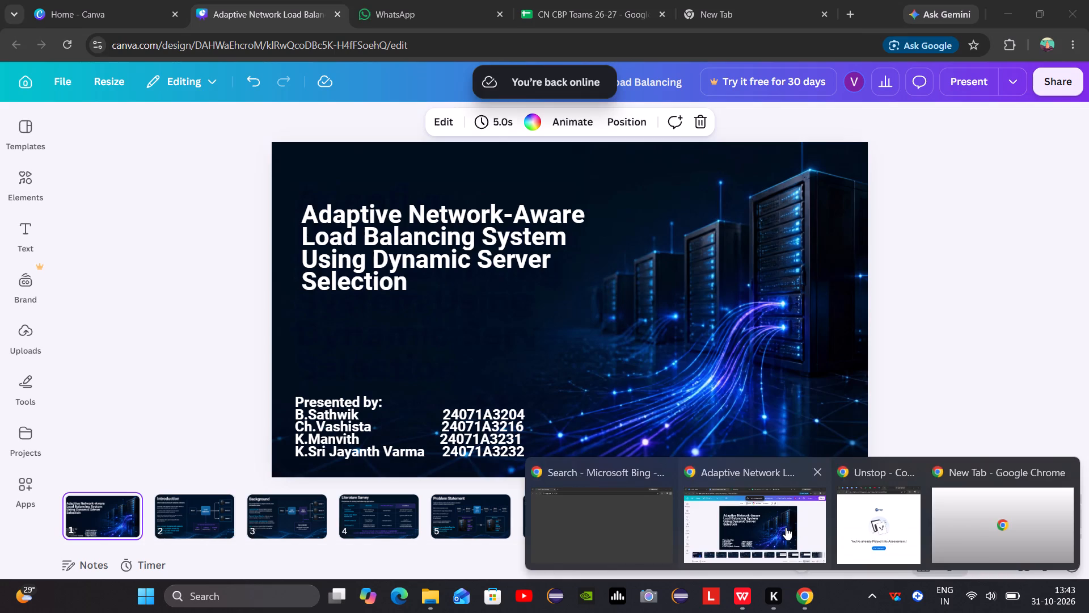
{"action": "left_click", "coordinate": [738, 586]}
{"action": "key", "text": "space"}
{"action": "type", "text": "SYSTEM USING"}
{"action": "key", "text": "space"}
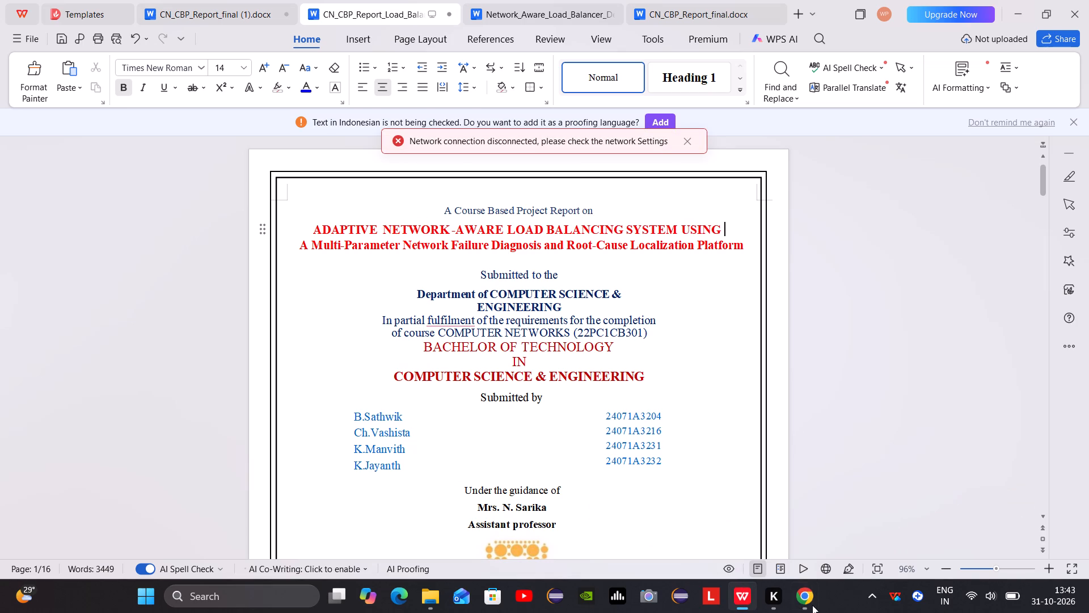
Recheck the presentation's title slide and finish the report's cover title with "DYNAMIC SERVER SELECTION".
{"action": "left_click", "coordinate": [811, 605]}
{"action": "left_click", "coordinate": [802, 539]}
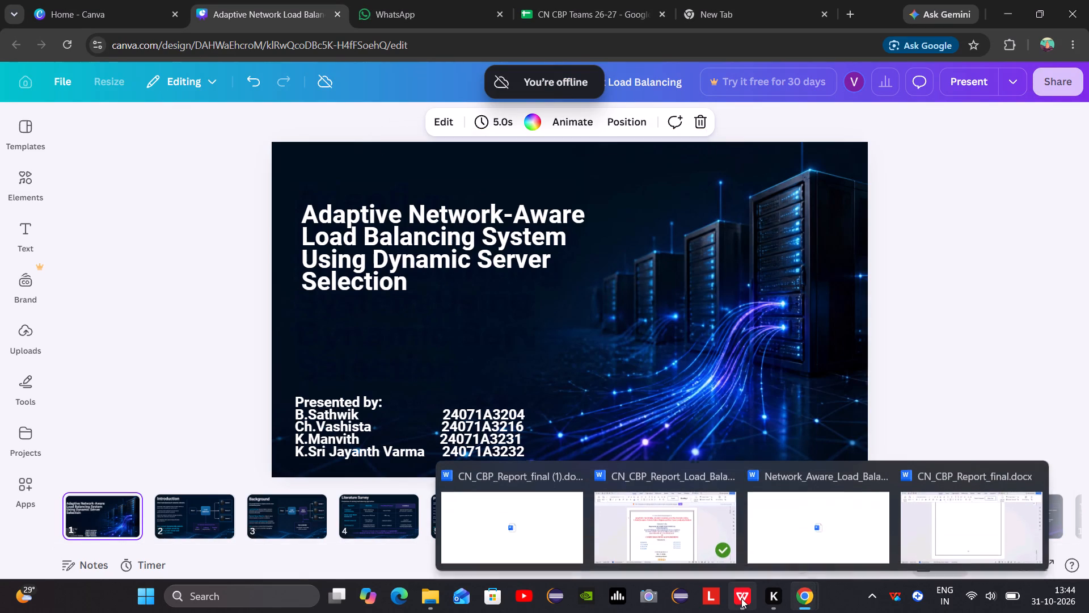
{"action": "left_click", "coordinate": [741, 598]}
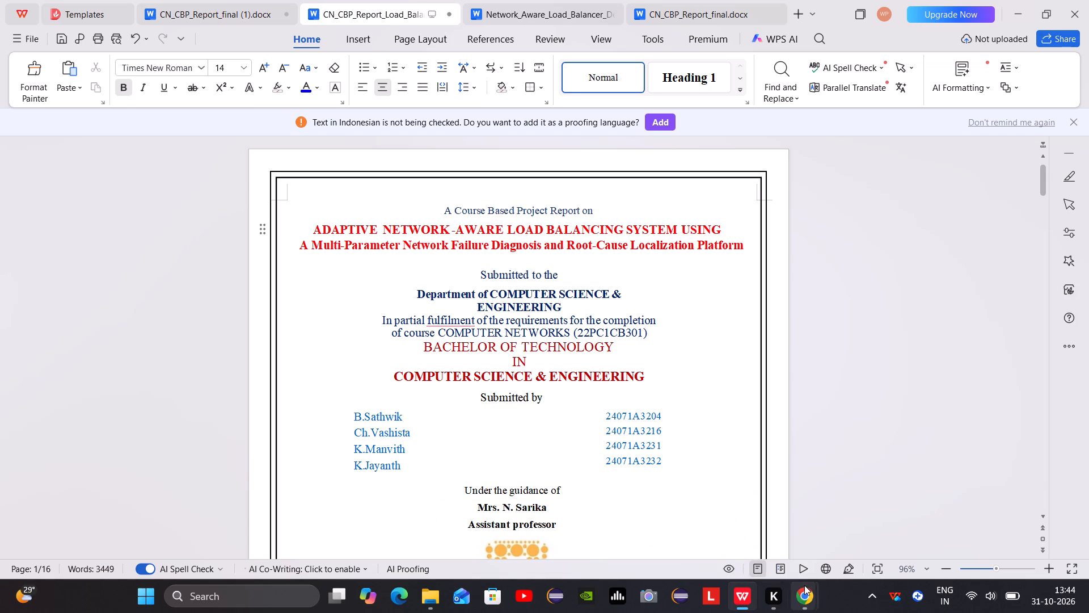
{"action": "left_click", "coordinate": [805, 586]}
{"action": "left_click", "coordinate": [799, 538]}
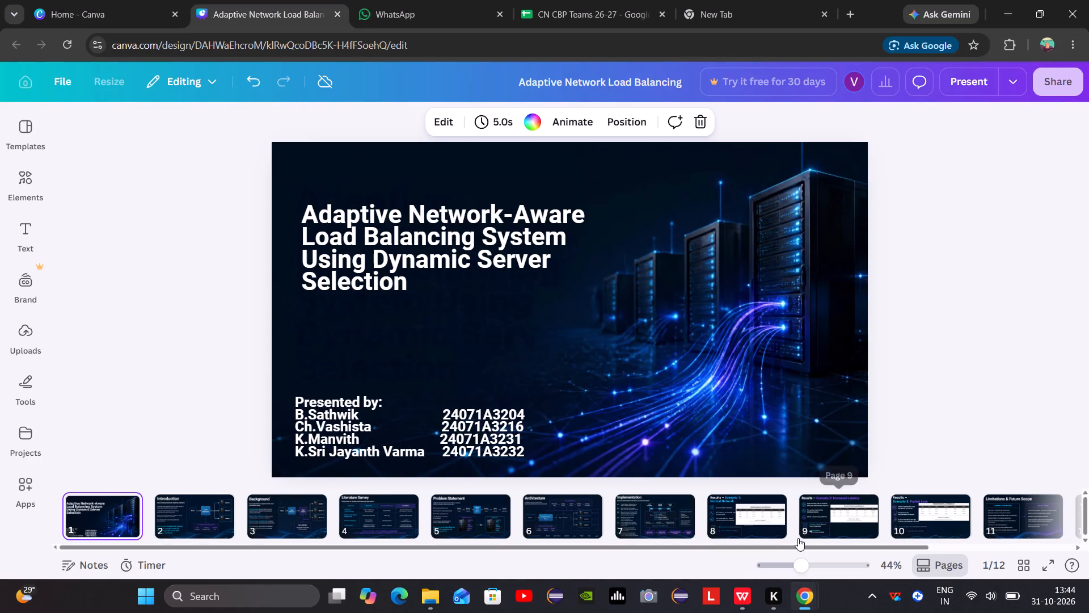
{"action": "left_click", "coordinate": [744, 599]}
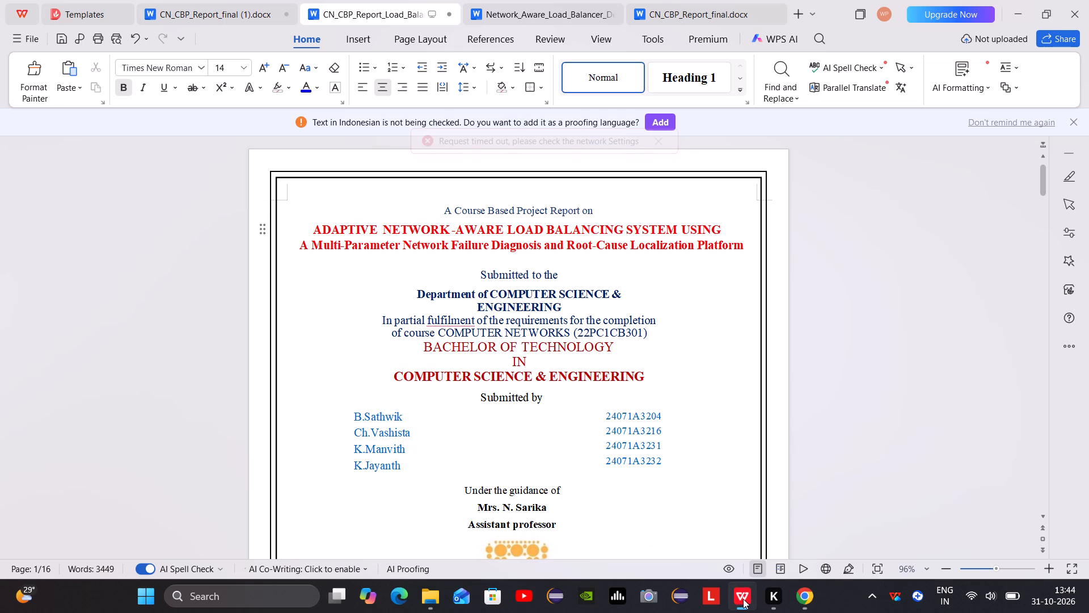
{"action": "left_click", "coordinate": [809, 598]}
{"action": "left_click", "coordinate": [803, 540]}
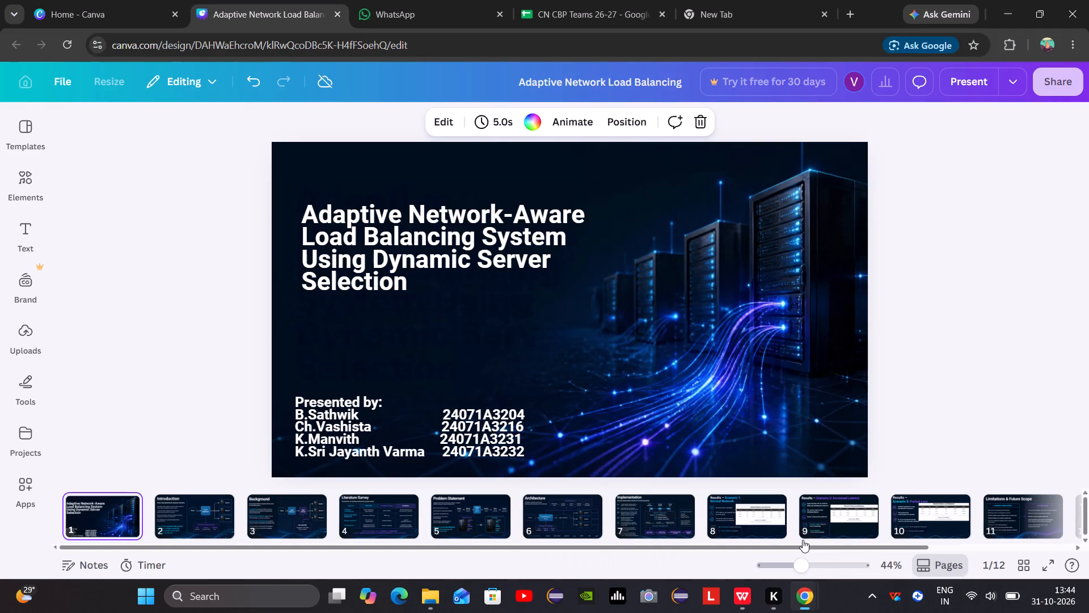
{"action": "left_click", "coordinate": [753, 589]}
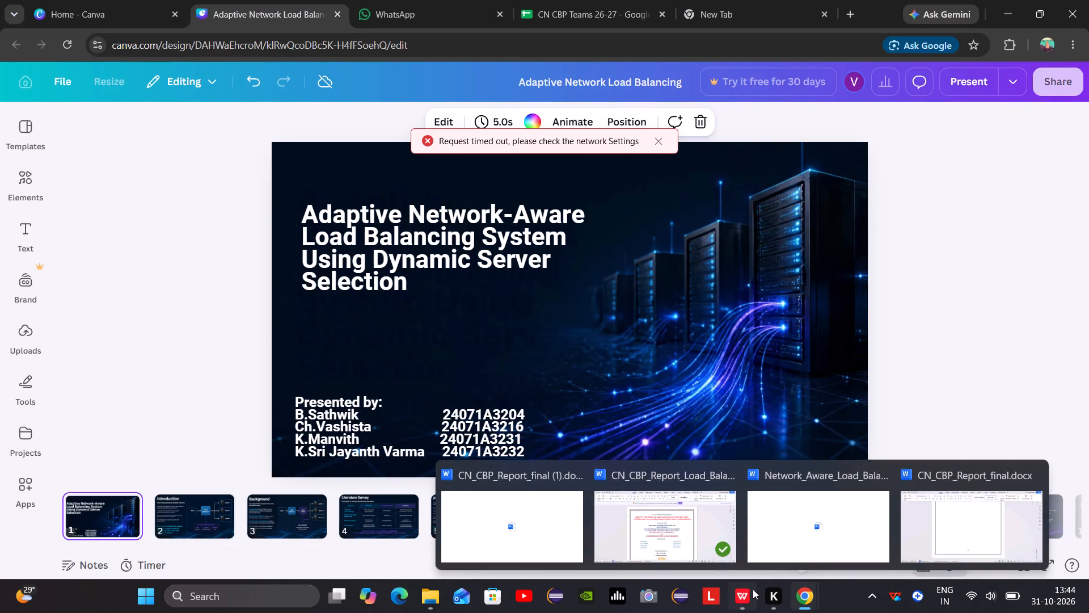
{"action": "type", "text": "DYNAMIV"}
{"action": "key", "text": "space"}
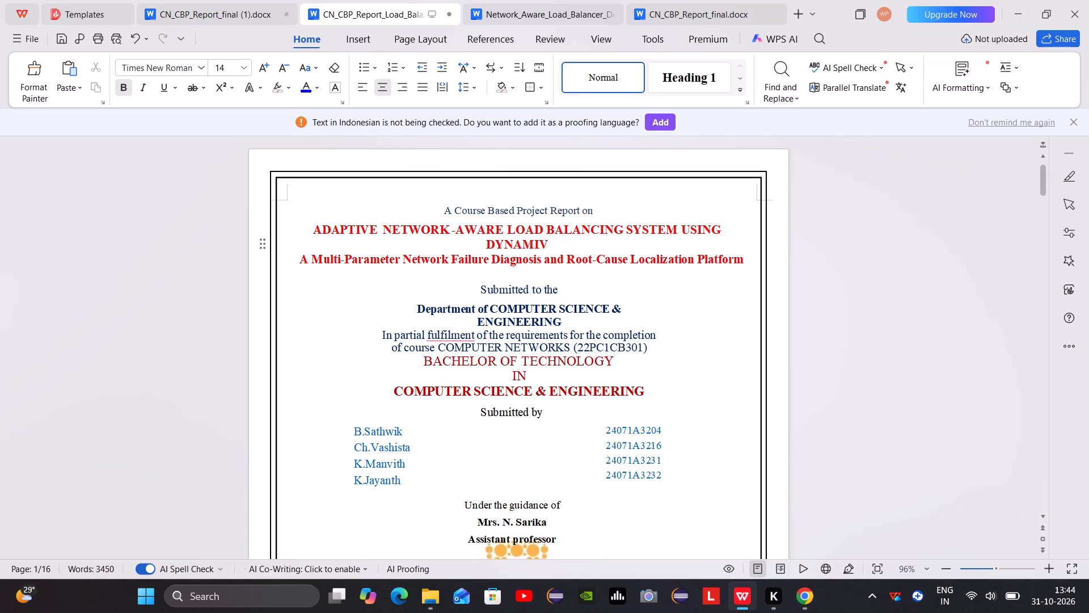
{"action": "key", "text": "BackSpace"}
{"action": "key", "text": "BackSpace"}
{"action": "type", "text": "C SERVER SELECTION"}
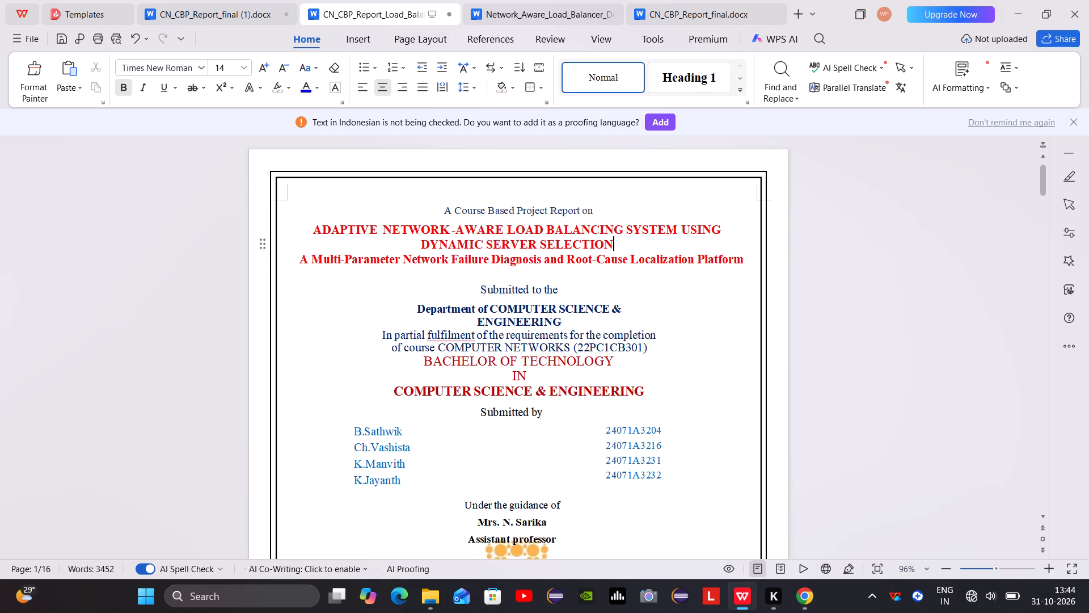
Delete the leftover "A Multi-Parameter Network Failure Diagnosis and Root-Cause Localization Platform" subtitle and the blank line below it on the cover.
{"action": "left_click_drag", "start_coordinate": [301, 261], "coordinate": [706, 269]}
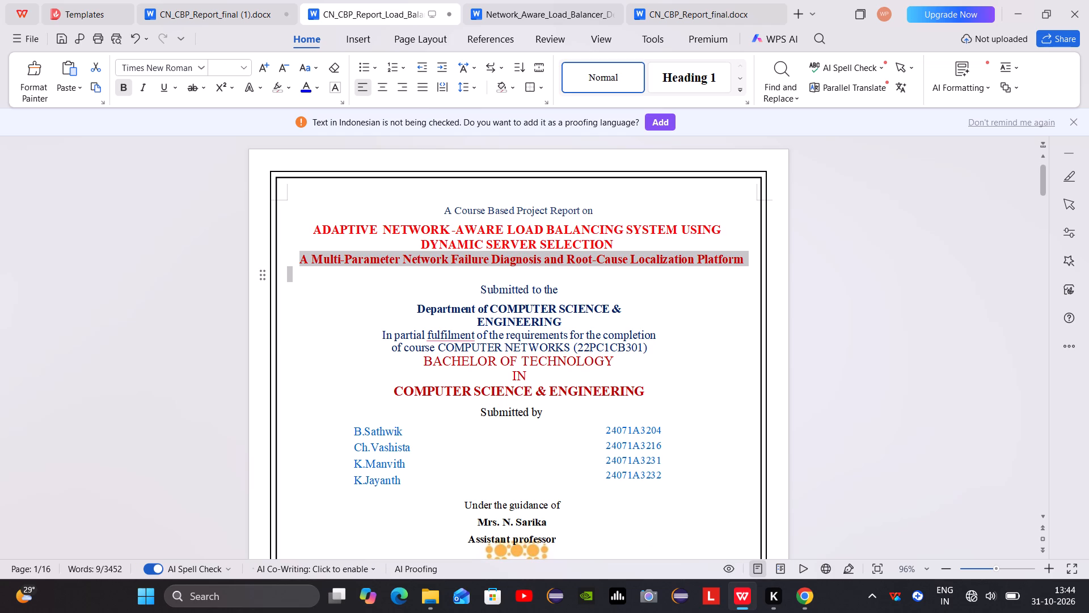
{"action": "left_click_drag", "start_coordinate": [706, 269], "coordinate": [706, 270]}
{"action": "key", "text": "BackSpace"}
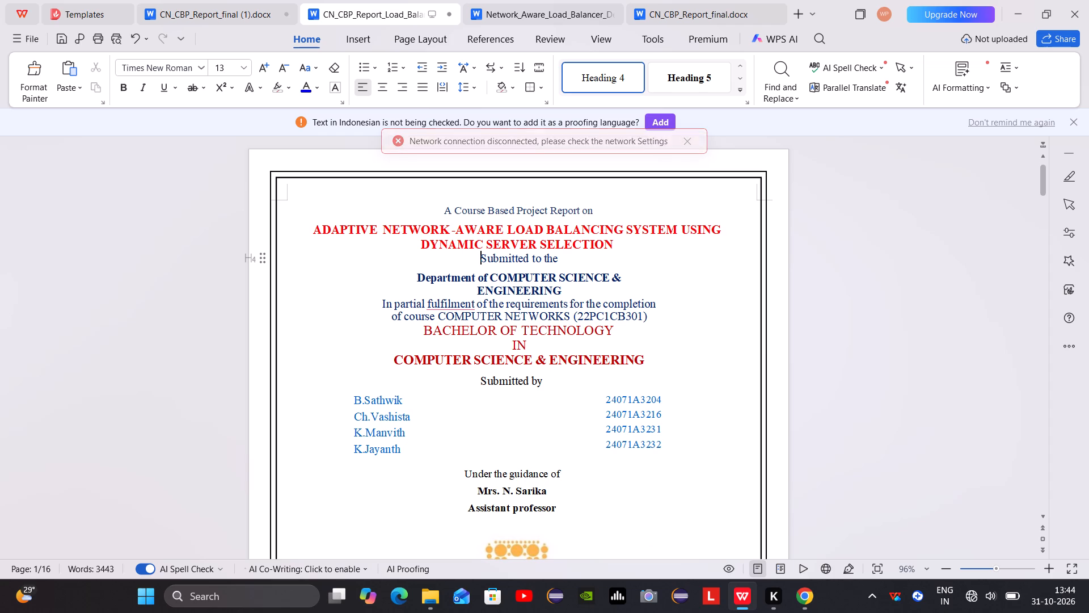
{"action": "right_click", "coordinate": [705, 268]}
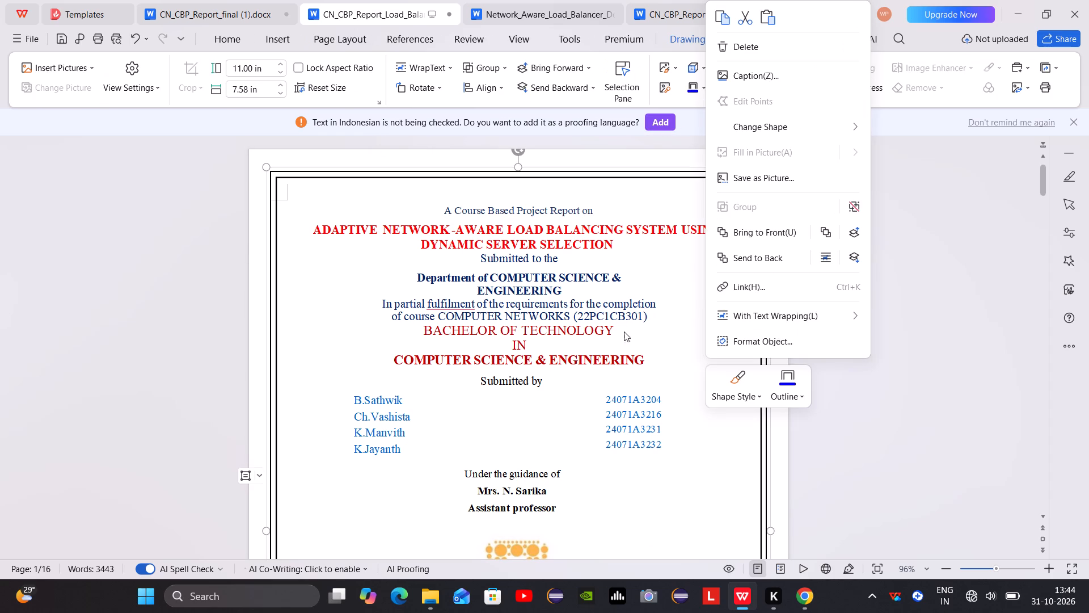
{"action": "left_click", "coordinate": [914, 443]}
Insert a space between the fourth student's name and roll number in the signature block on page iii.
{"action": "scroll", "coordinate": [746, 415], "scroll_direction": "down", "scroll_amount": 9}
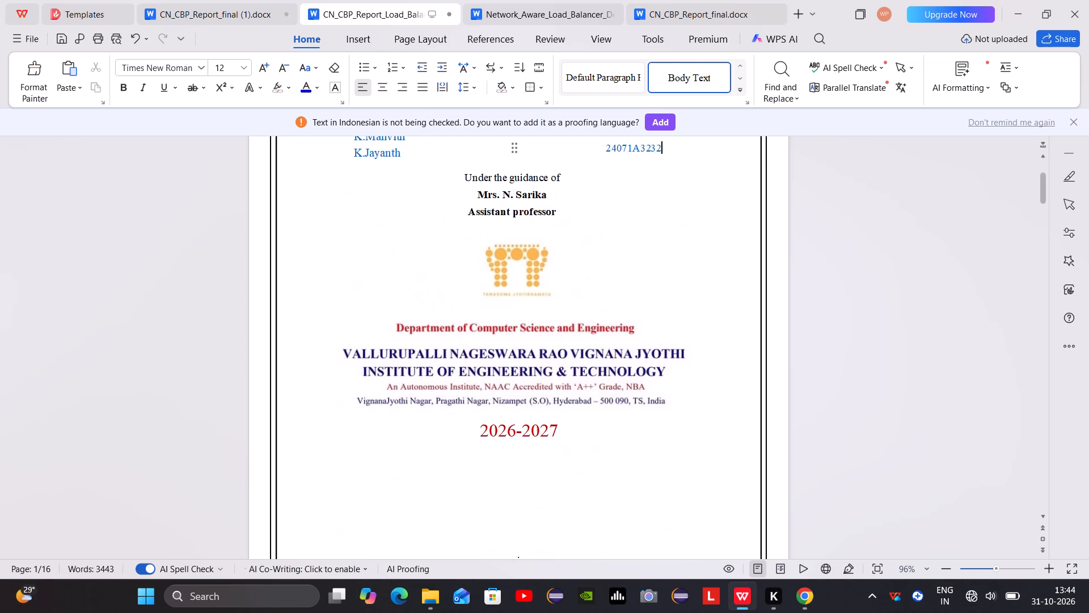
{"action": "scroll", "coordinate": [740, 414], "scroll_direction": "down", "scroll_amount": 15}
{"action": "scroll", "coordinate": [738, 413], "scroll_direction": "down", "scroll_amount": 12}
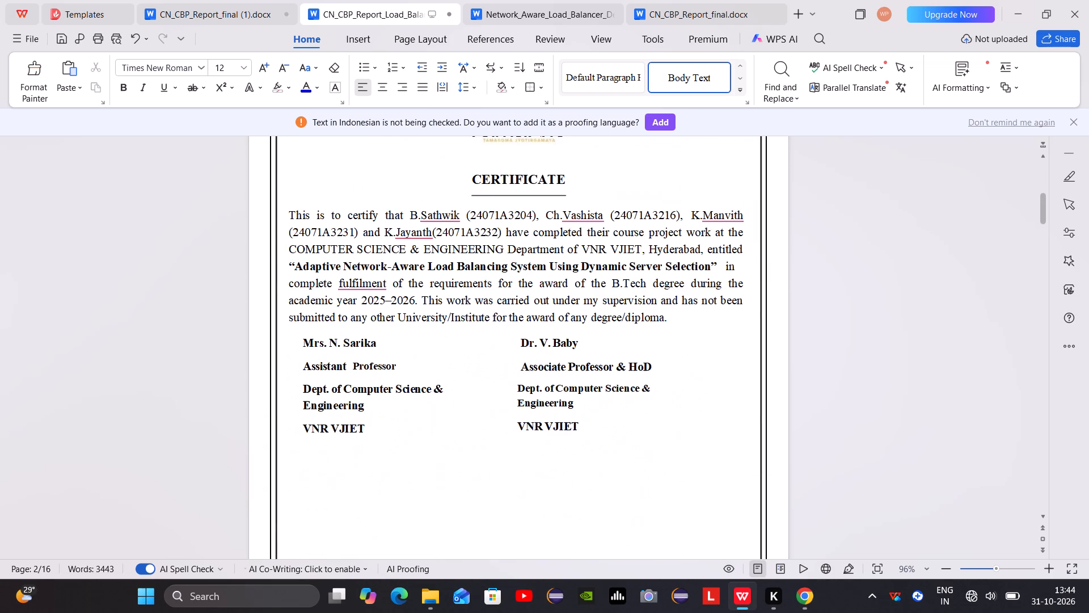
{"action": "scroll", "coordinate": [738, 412], "scroll_direction": "down", "scroll_amount": 20}
{"action": "scroll", "coordinate": [738, 412], "scroll_direction": "down", "scroll_amount": 16}
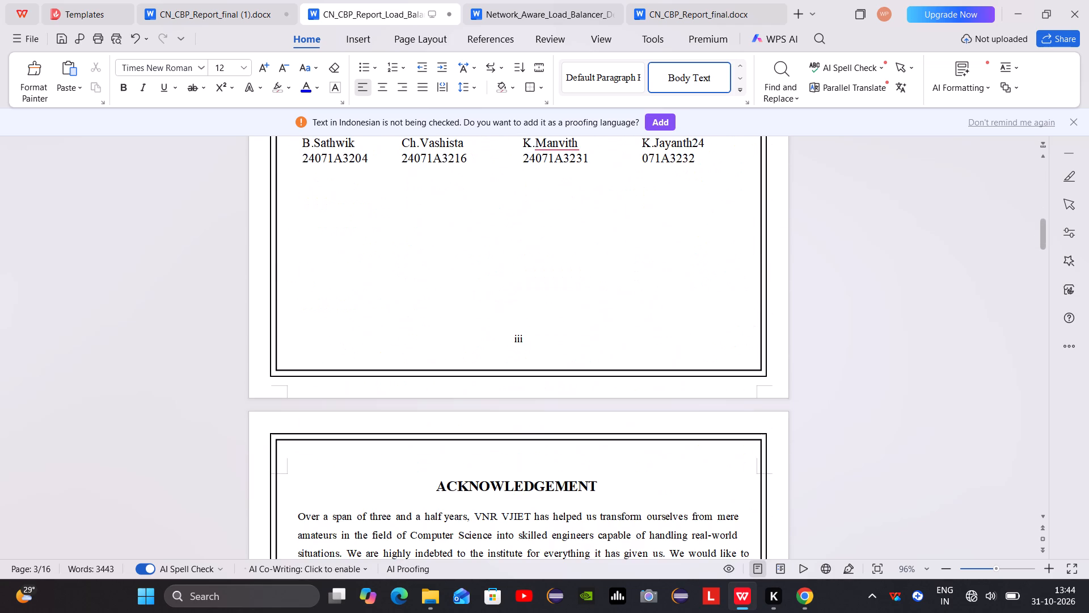
{"action": "scroll", "coordinate": [723, 387], "scroll_direction": "up", "scroll_amount": 2}
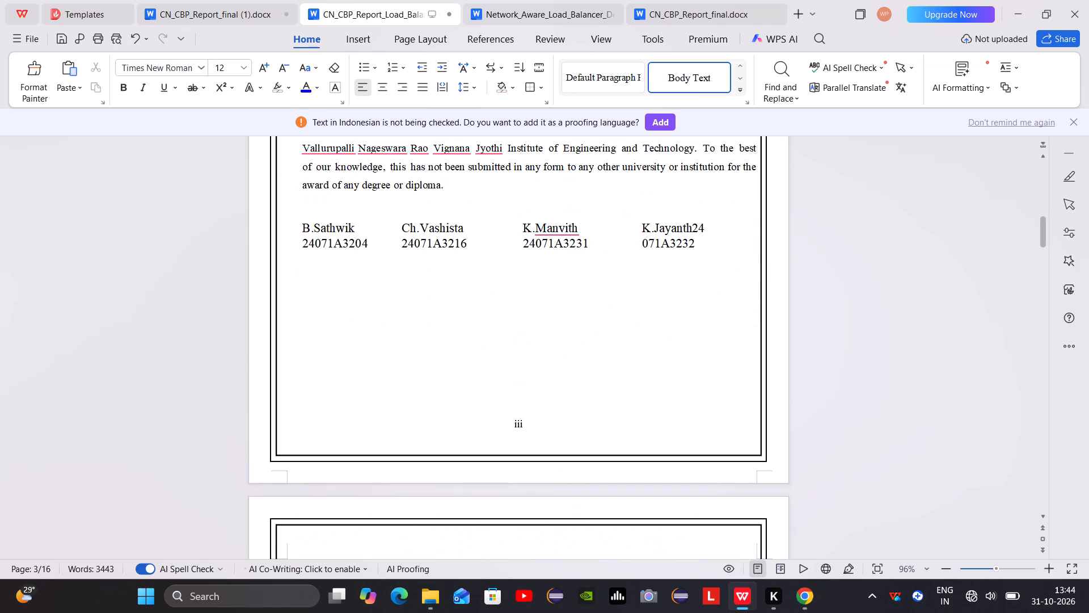
{"action": "left_click", "coordinate": [693, 226]}
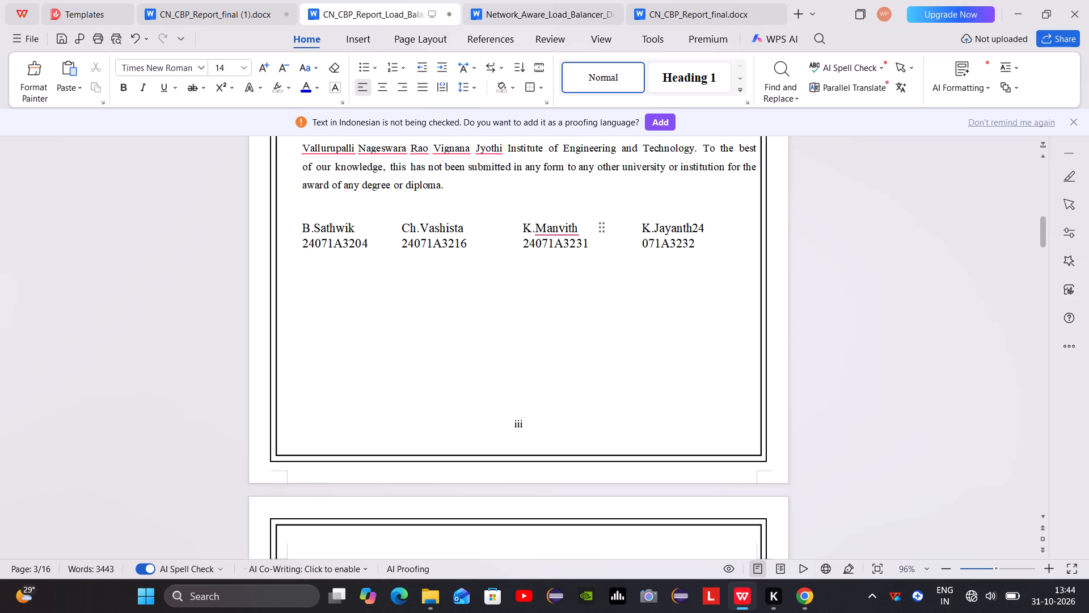
{"action": "key", "text": "space"}
Review the report from the acknowledgement through Methodology and check the text size in the 3.4 Non-Functional Requirements table.
{"action": "scroll", "coordinate": [694, 236], "scroll_direction": "down", "scroll_amount": 12}
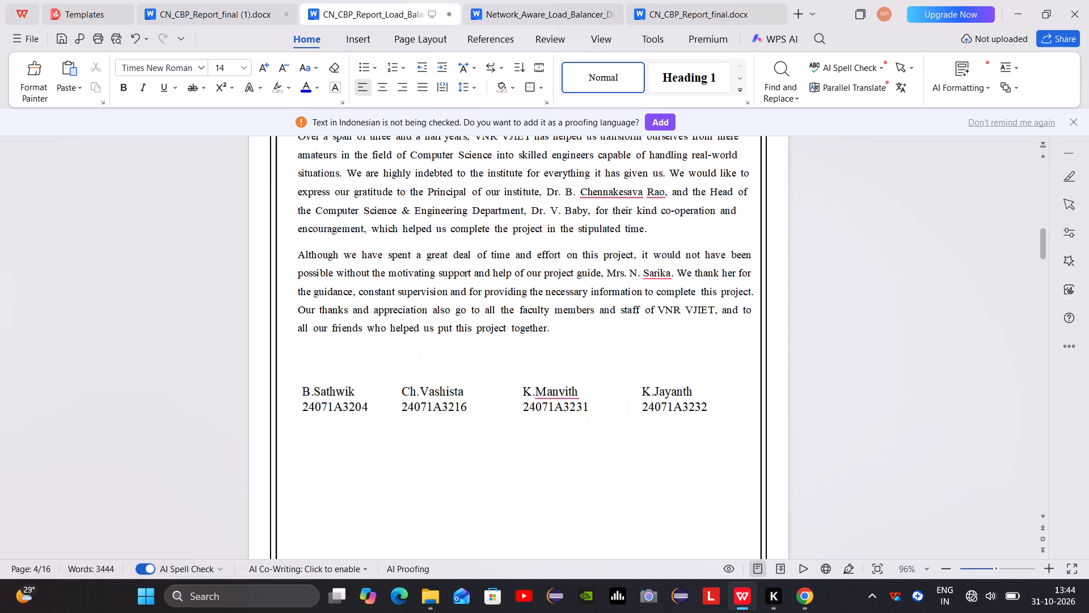
{"action": "scroll", "coordinate": [698, 243], "scroll_direction": "down", "scroll_amount": 4}
{"action": "scroll", "coordinate": [698, 243], "scroll_direction": "down", "scroll_amount": 20}
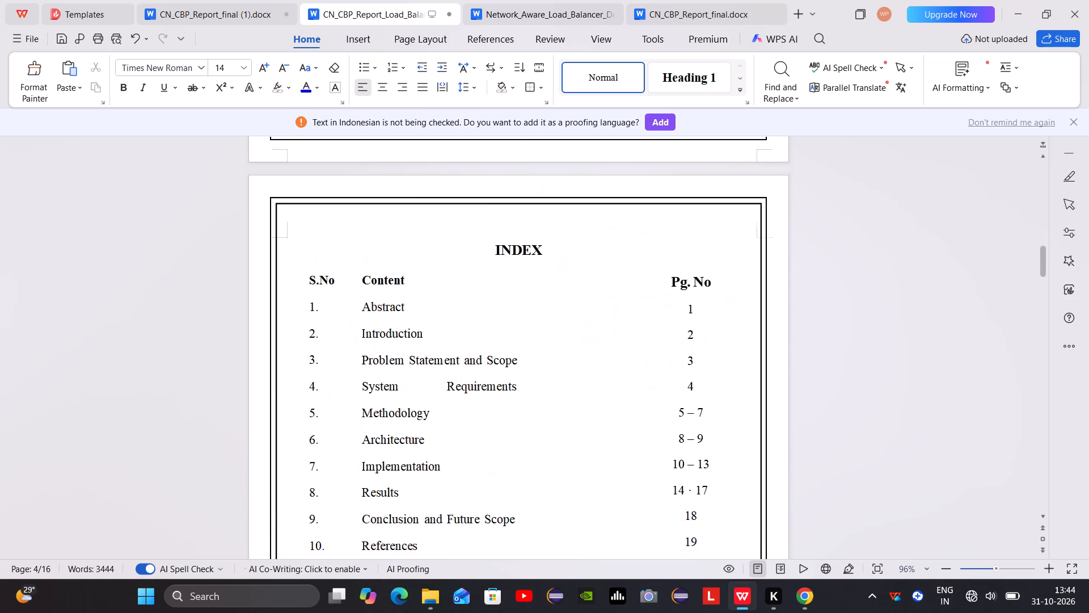
{"action": "scroll", "coordinate": [699, 247], "scroll_direction": "down", "scroll_amount": 9}
{"action": "scroll", "coordinate": [699, 247], "scroll_direction": "up", "scroll_amount": 1}
{"action": "scroll", "coordinate": [699, 247], "scroll_direction": "down", "scroll_amount": 16}
{"action": "scroll", "coordinate": [699, 249], "scroll_direction": "down", "scroll_amount": 13}
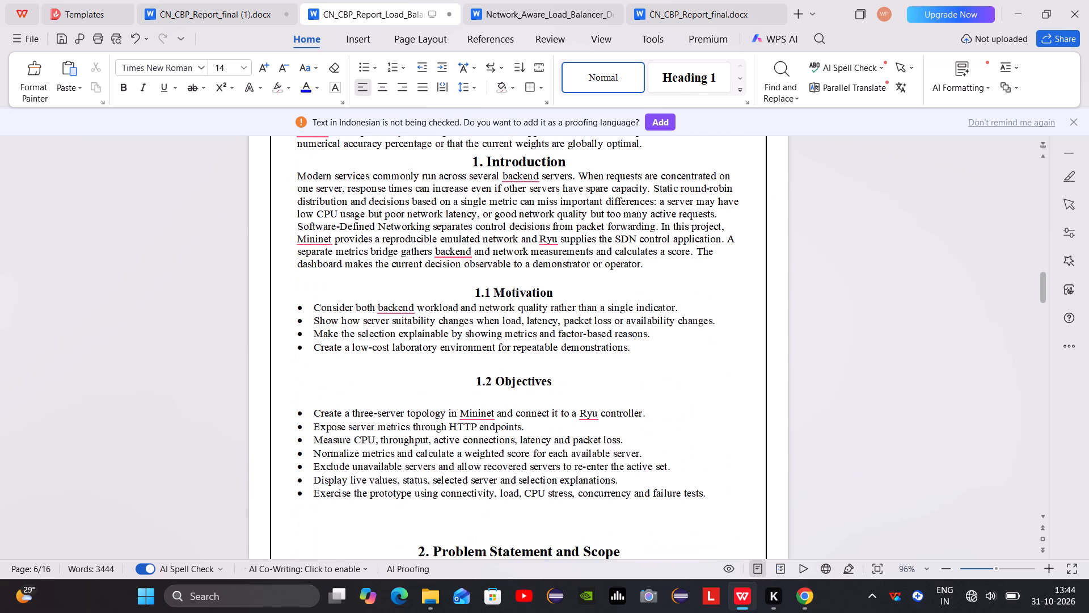
{"action": "scroll", "coordinate": [699, 249], "scroll_direction": "down", "scroll_amount": 6}
{"action": "scroll", "coordinate": [699, 248], "scroll_direction": "down", "scroll_amount": 15}
{"action": "scroll", "coordinate": [699, 246], "scroll_direction": "up", "scroll_amount": 1}
{"action": "scroll", "coordinate": [699, 246], "scroll_direction": "down", "scroll_amount": 2}
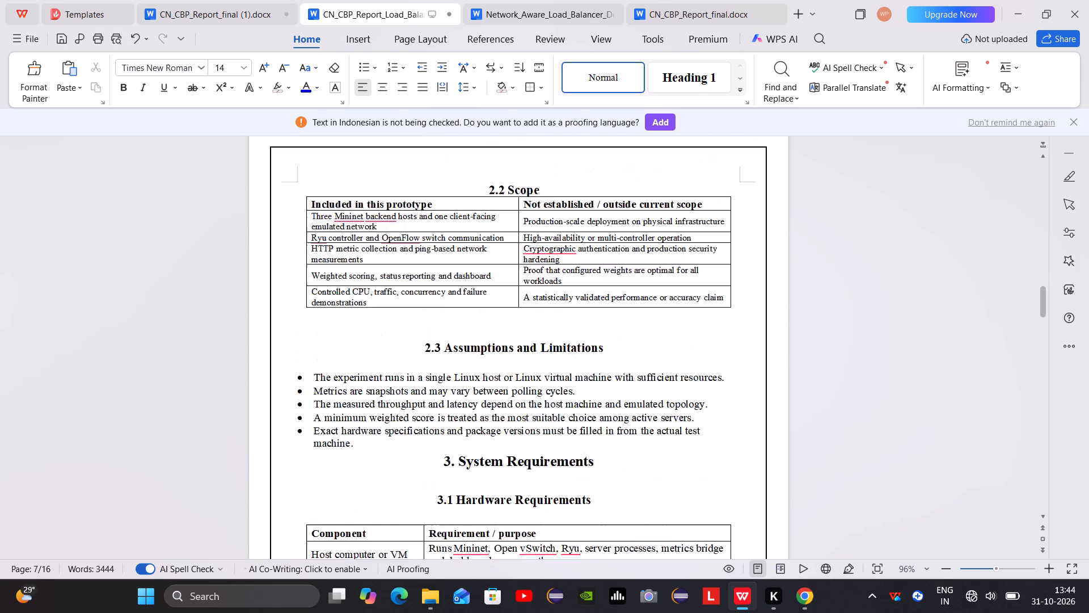
{"action": "scroll", "coordinate": [699, 246], "scroll_direction": "down", "scroll_amount": 20}
{"action": "scroll", "coordinate": [699, 246], "scroll_direction": "down", "scroll_amount": 20}
{"action": "scroll", "coordinate": [699, 246], "scroll_direction": "down", "scroll_amount": 6}
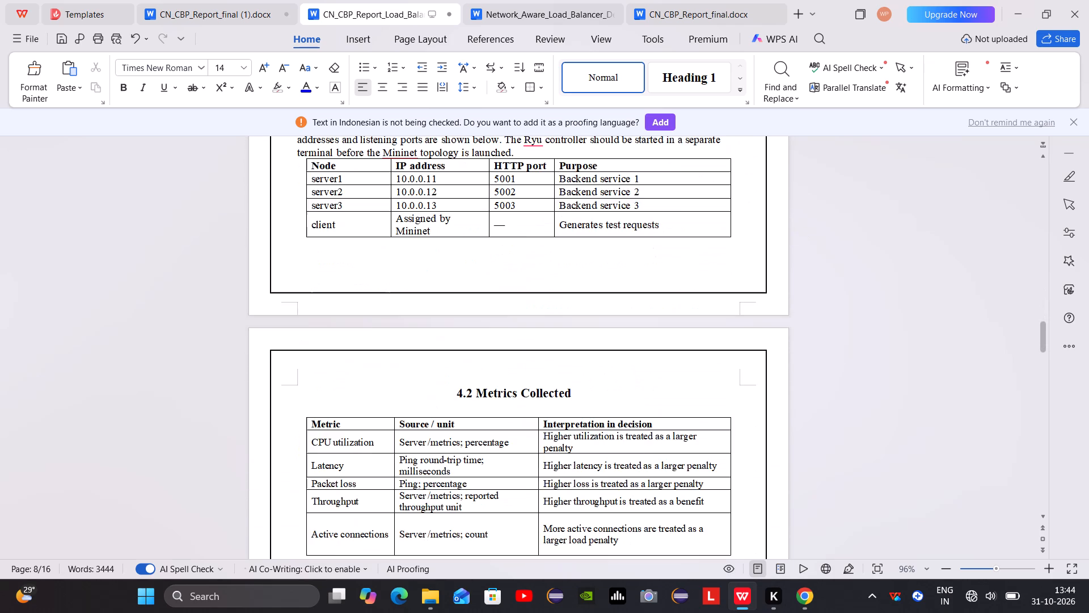
{"action": "scroll", "coordinate": [696, 245], "scroll_direction": "up", "scroll_amount": 13}
{"action": "left_click_drag", "start_coordinate": [470, 411], "coordinate": [510, 409]}
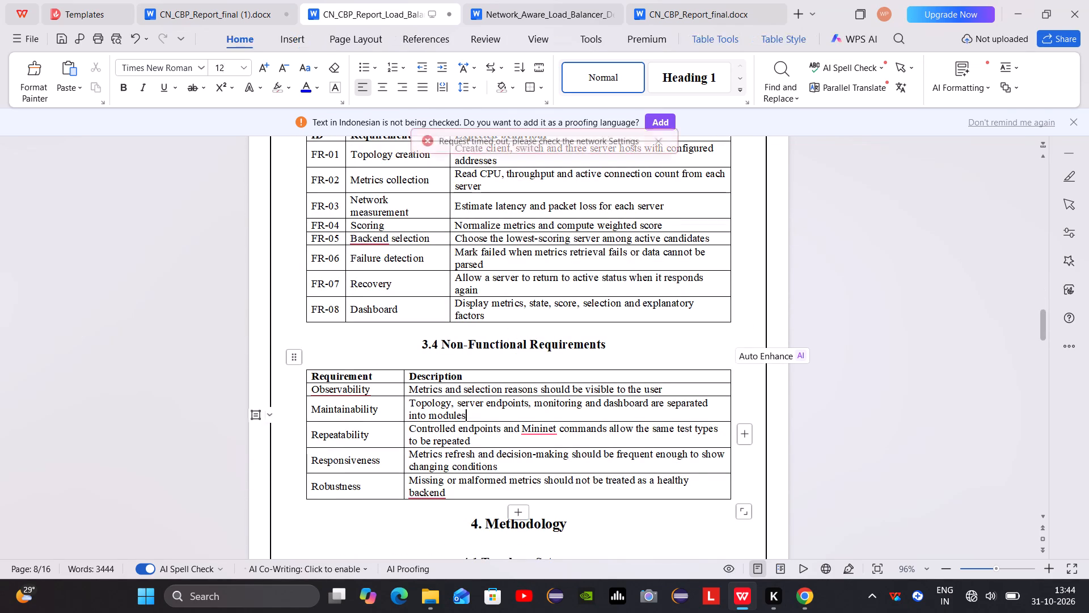
{"action": "left_click_drag", "start_coordinate": [510, 409], "coordinate": [416, 409]}
Set the text of the entire 2.2 Scope table to font size 12.
{"action": "scroll", "coordinate": [495, 171], "scroll_direction": "up", "scroll_amount": 6}
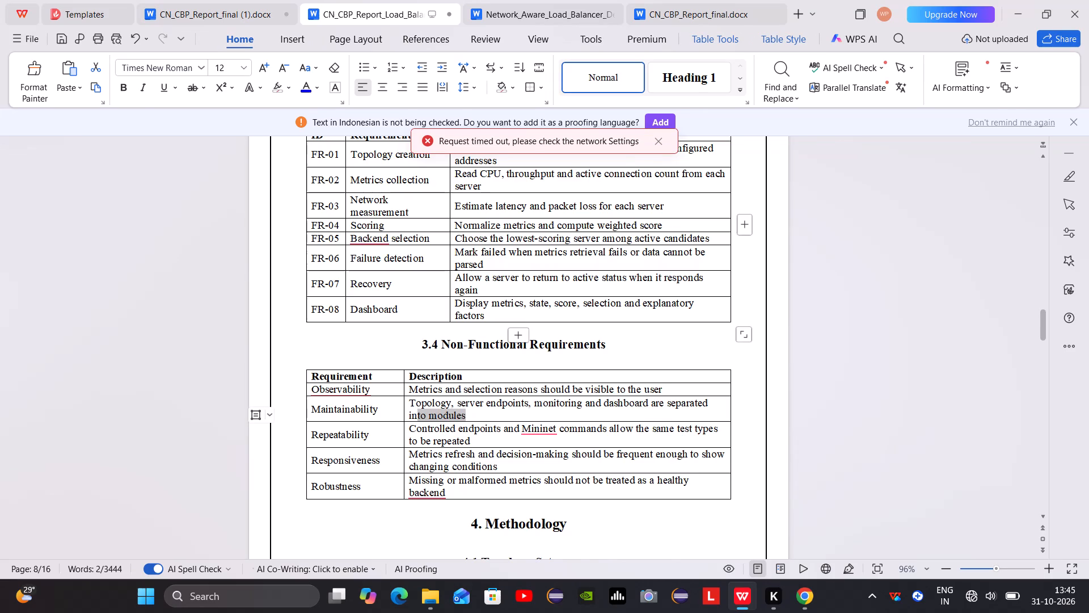
{"action": "scroll", "coordinate": [490, 184], "scroll_direction": "up", "scroll_amount": 11}
{"action": "scroll", "coordinate": [328, 249], "scroll_direction": "up", "scroll_amount": 15}
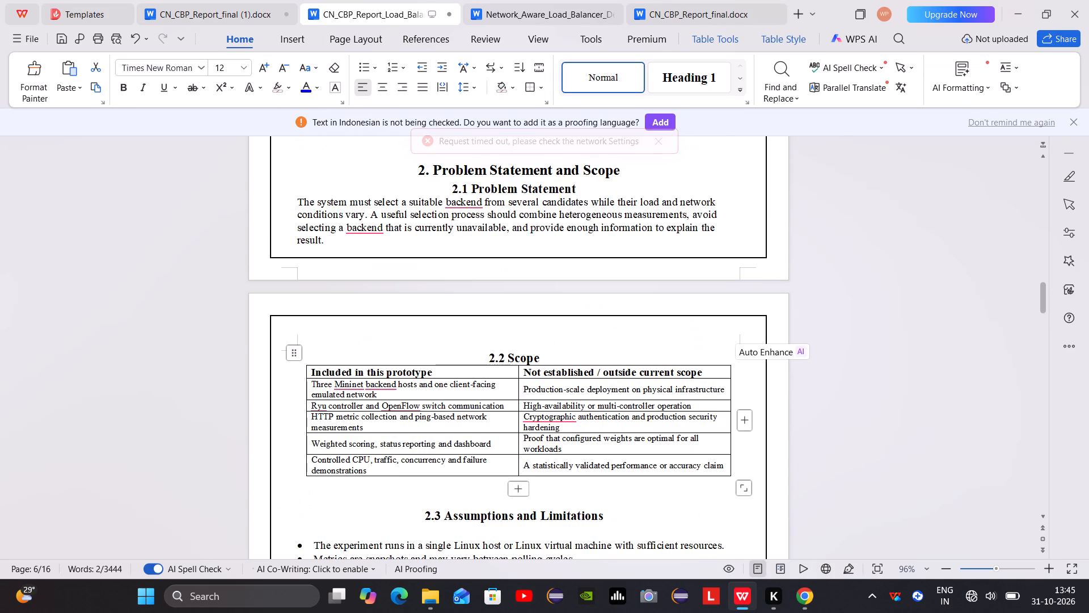
{"action": "left_click_drag", "start_coordinate": [312, 368], "coordinate": [634, 465]}
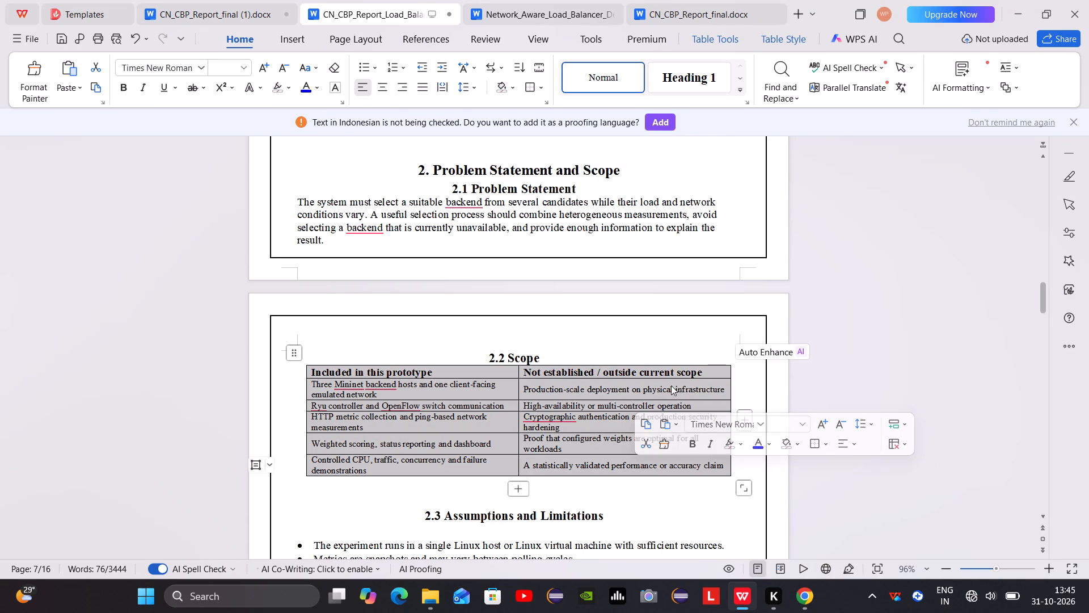
{"action": "left_click", "coordinate": [786, 425]}
{"action": "type", "text": "12"}
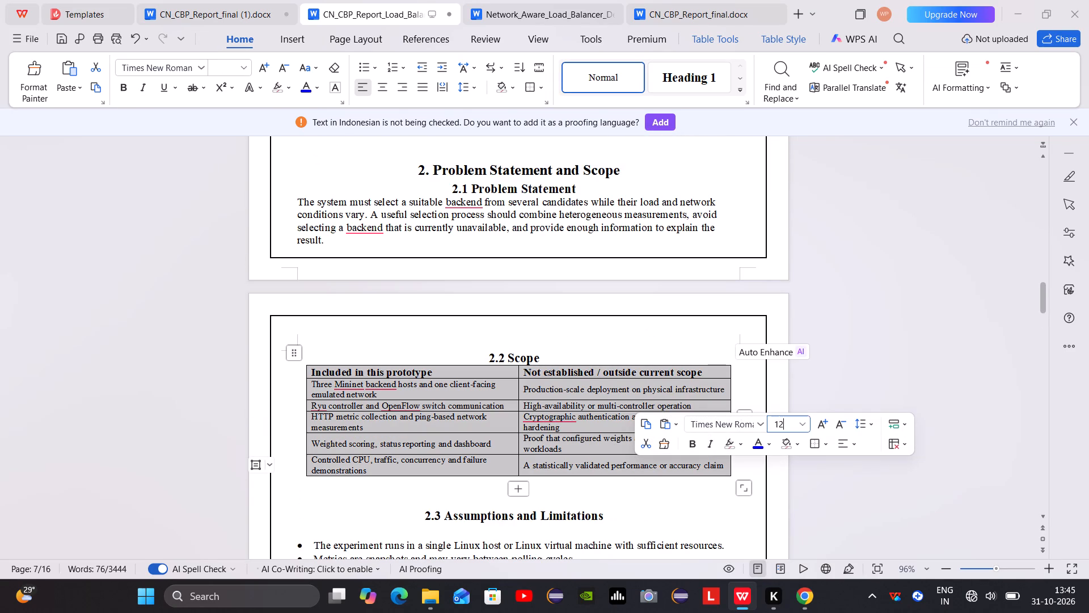
{"action": "key", "text": "Return"}
Check the body text size of the 2.1 Problem Statement and Abstract paragraphs.
{"action": "scroll", "coordinate": [782, 420], "scroll_direction": "up", "scroll_amount": 4}
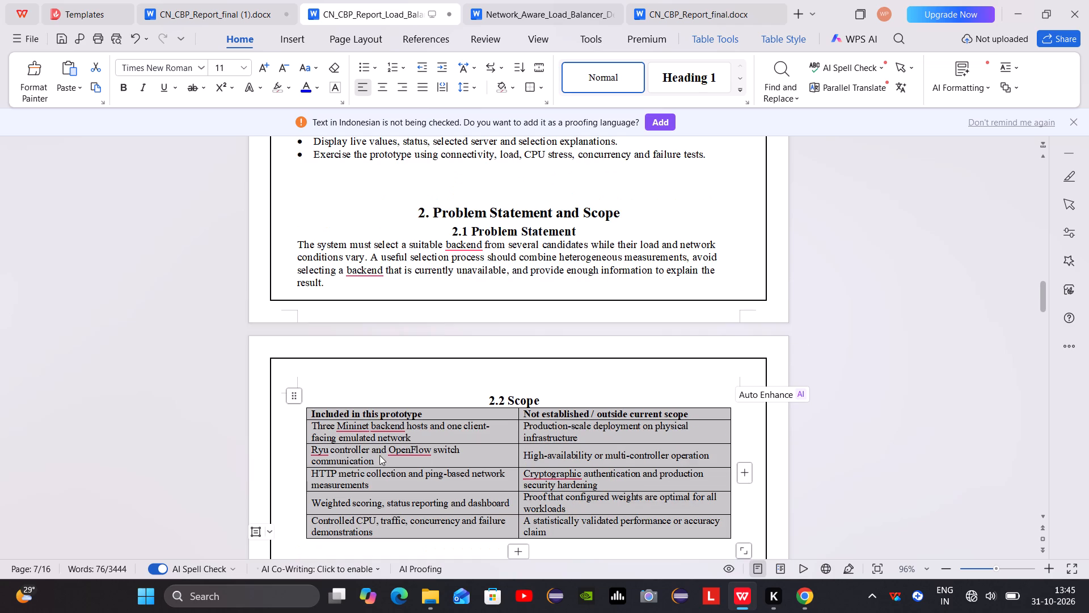
{"action": "left_click_drag", "start_coordinate": [319, 238], "coordinate": [358, 266]}
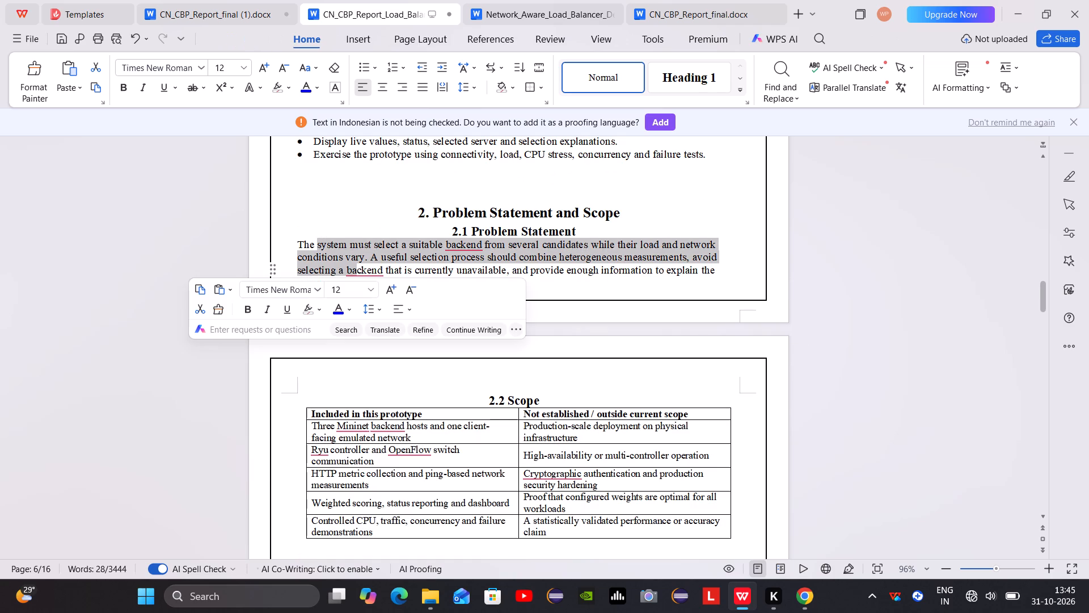
{"action": "scroll", "coordinate": [357, 201], "scroll_direction": "up", "scroll_amount": 20}
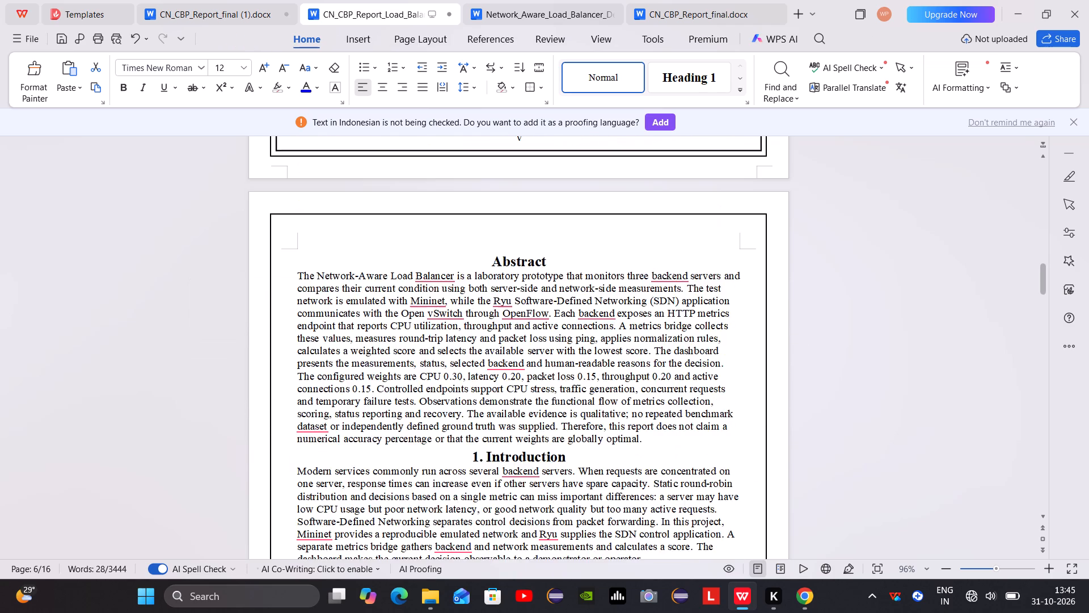
{"action": "left_click_drag", "start_coordinate": [375, 372], "coordinate": [440, 394]}
{"action": "scroll", "coordinate": [415, 337], "scroll_direction": "up", "scroll_amount": 2}
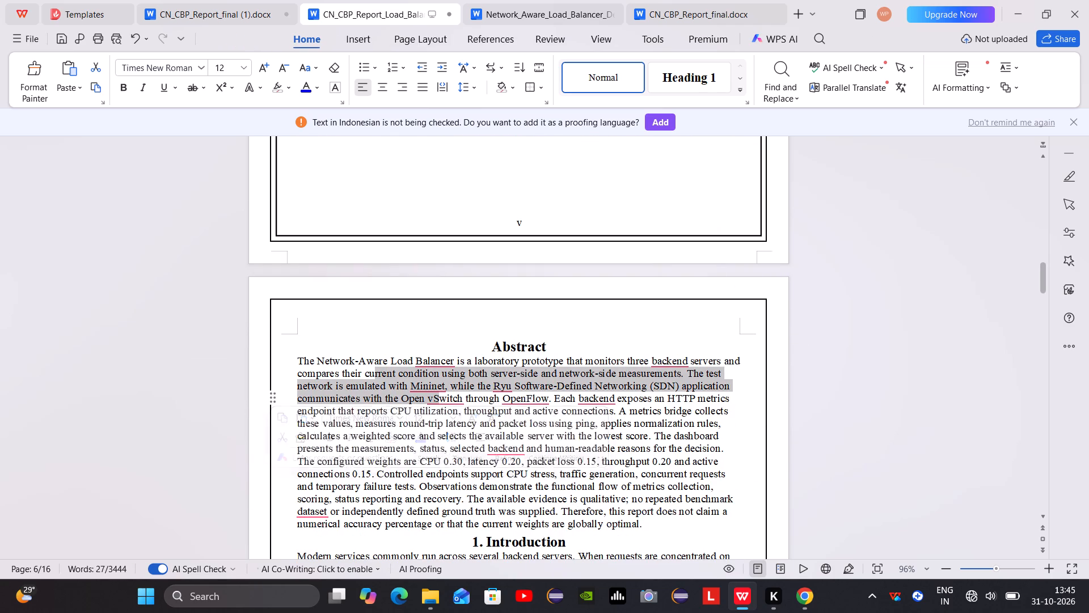
{"action": "scroll", "coordinate": [415, 337], "scroll_direction": "up", "scroll_amount": 20}
{"action": "scroll", "coordinate": [415, 337], "scroll_direction": "up", "scroll_amount": 1}
Compare the declaration and acknowledgement pages of CN_CBP_Report_final (1).docx with the load balancer report's acknowledgement page.
{"action": "left_click", "coordinate": [192, 0]}
{"action": "scroll", "coordinate": [499, 271], "scroll_direction": "up", "scroll_amount": 6}
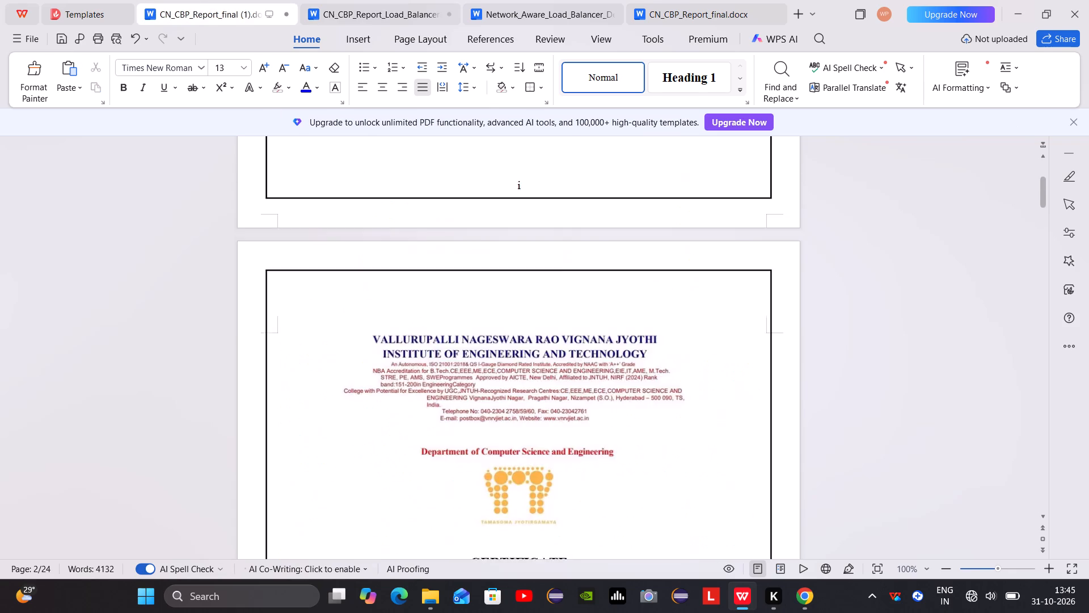
{"action": "scroll", "coordinate": [504, 291], "scroll_direction": "down", "scroll_amount": 20}
{"action": "scroll", "coordinate": [504, 291], "scroll_direction": "down", "scroll_amount": 20}
{"action": "scroll", "coordinate": [504, 291], "scroll_direction": "down", "scroll_amount": 1}
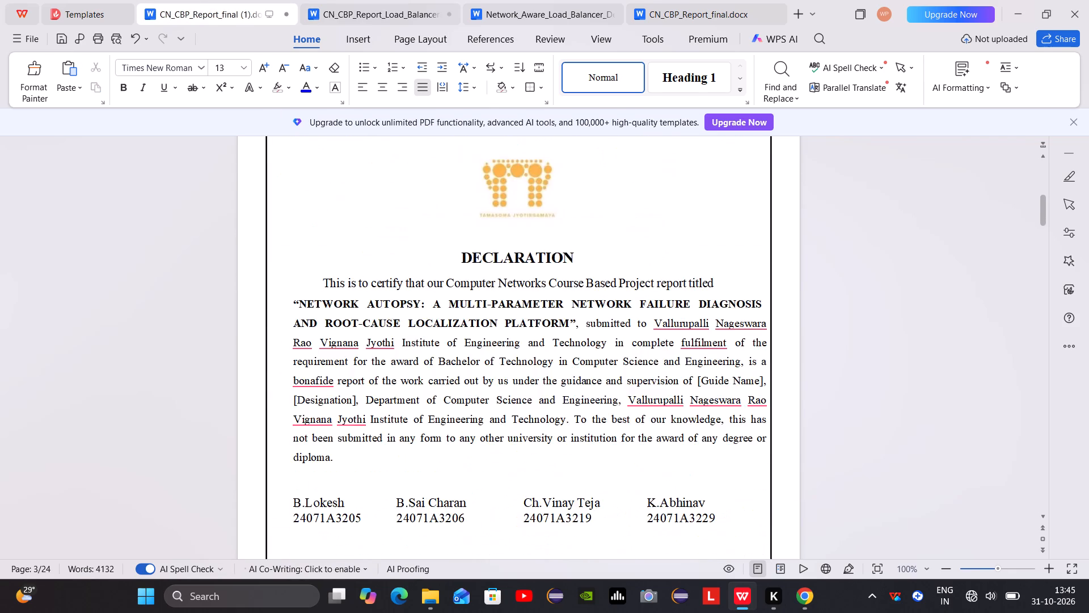
{"action": "scroll", "coordinate": [500, 298], "scroll_direction": "down", "scroll_amount": 11}
{"action": "left_click", "coordinate": [315, 0]}
{"action": "scroll", "coordinate": [543, 356], "scroll_direction": "up", "scroll_amount": 5}
{"action": "scroll", "coordinate": [544, 358], "scroll_direction": "down", "scroll_amount": 2}
{"action": "scroll", "coordinate": [544, 359], "scroll_direction": "up", "scroll_amount": 6}
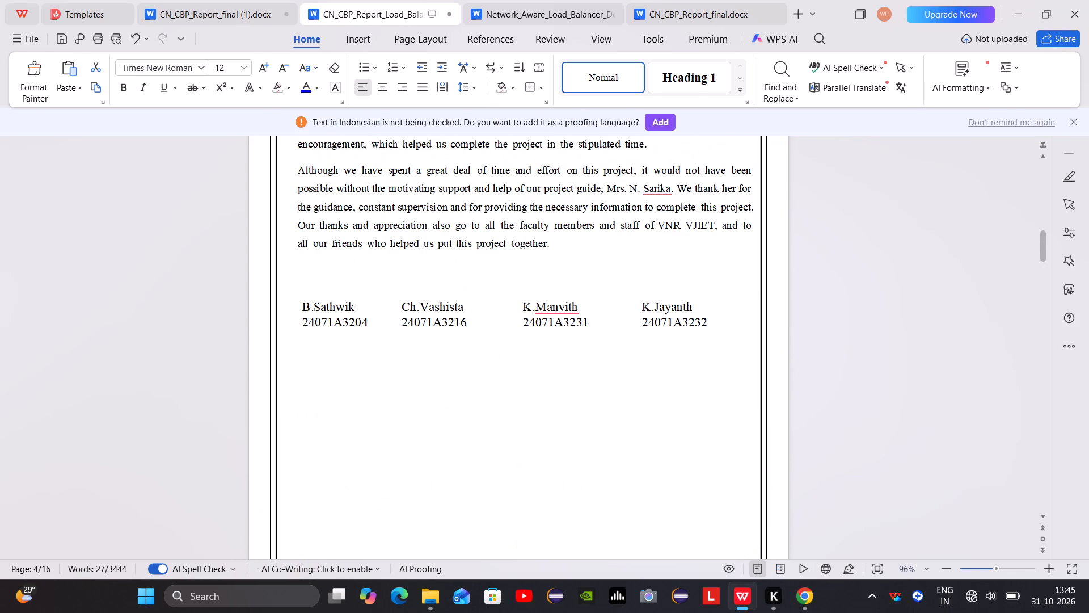
{"action": "scroll", "coordinate": [690, 333], "scroll_direction": "up", "scroll_amount": 4}
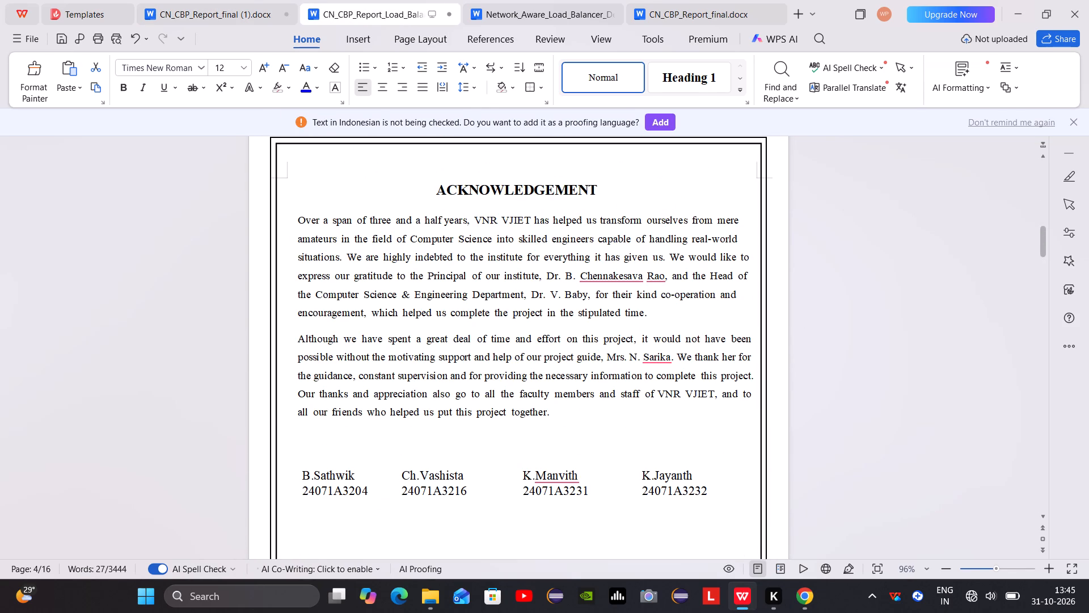
Check the text sizes of the acknowledgement, declaration and student signature block in CN_CBP_Report_final (1).docx.
{"action": "left_click", "coordinate": [175, 0]}
{"action": "left_click_drag", "start_coordinate": [487, 459], "coordinate": [552, 488]}
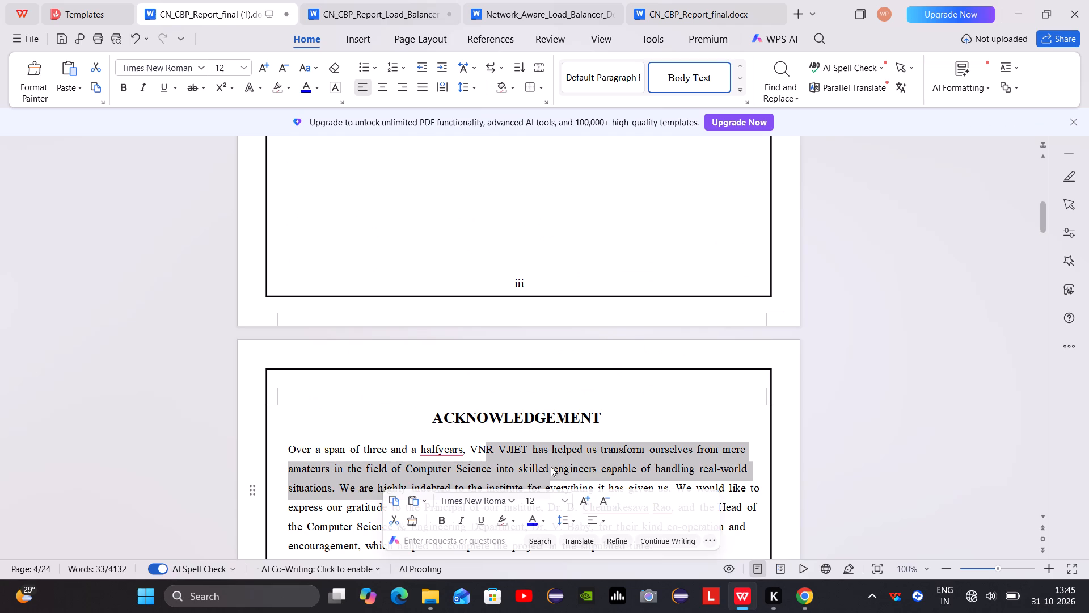
{"action": "scroll", "coordinate": [535, 435], "scroll_direction": "up", "scroll_amount": 10}
{"action": "left_click_drag", "start_coordinate": [306, 159], "coordinate": [391, 237]}
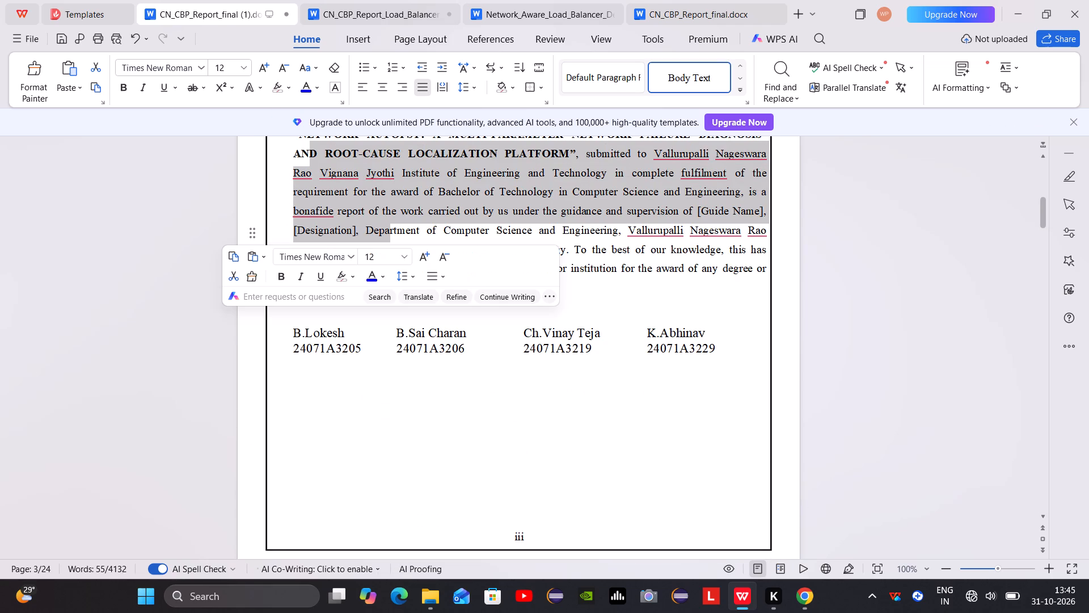
{"action": "left_click", "coordinate": [493, 191]}
{"action": "left_click_drag", "start_coordinate": [664, 349], "coordinate": [589, 349]}
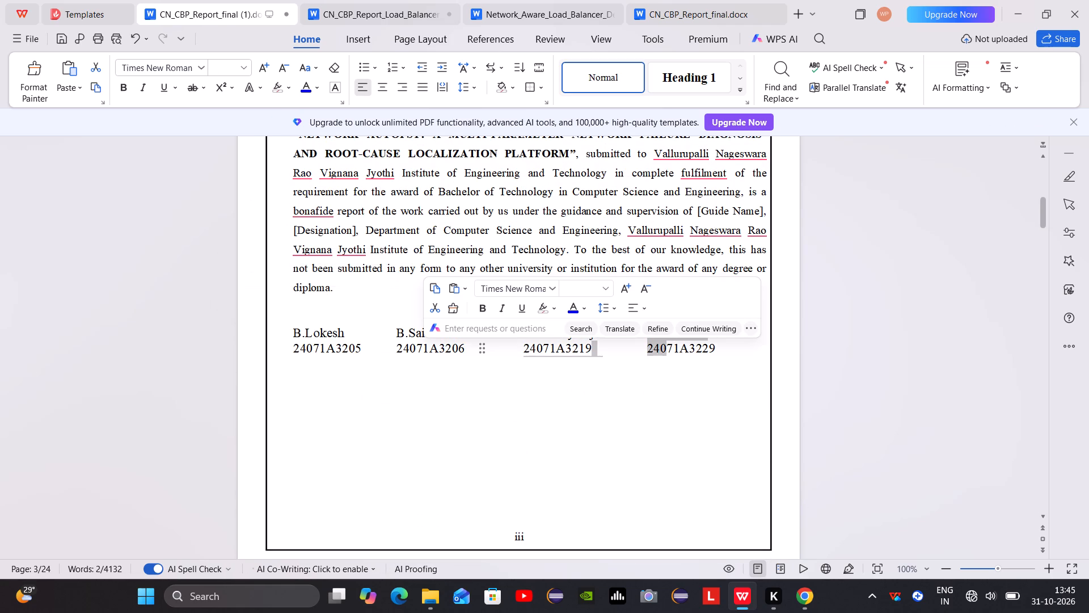
{"action": "left_click", "coordinate": [567, 292]}
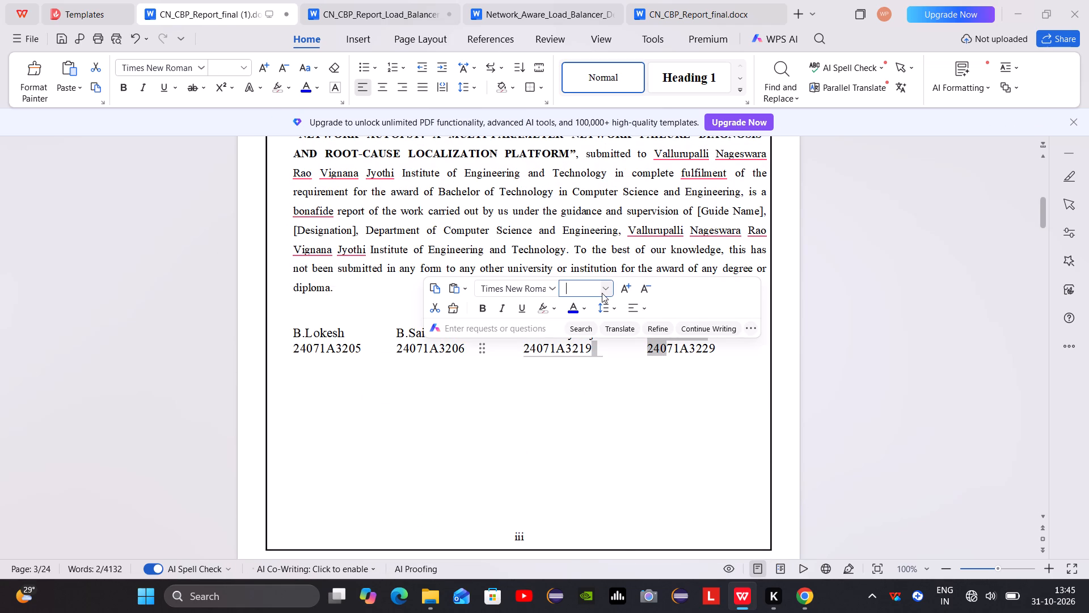
{"action": "left_click", "coordinate": [602, 293]}
{"action": "scroll", "coordinate": [570, 437], "scroll_direction": "down", "scroll_amount": 13}
{"action": "scroll", "coordinate": [570, 437], "scroll_direction": "up", "scroll_amount": 4}
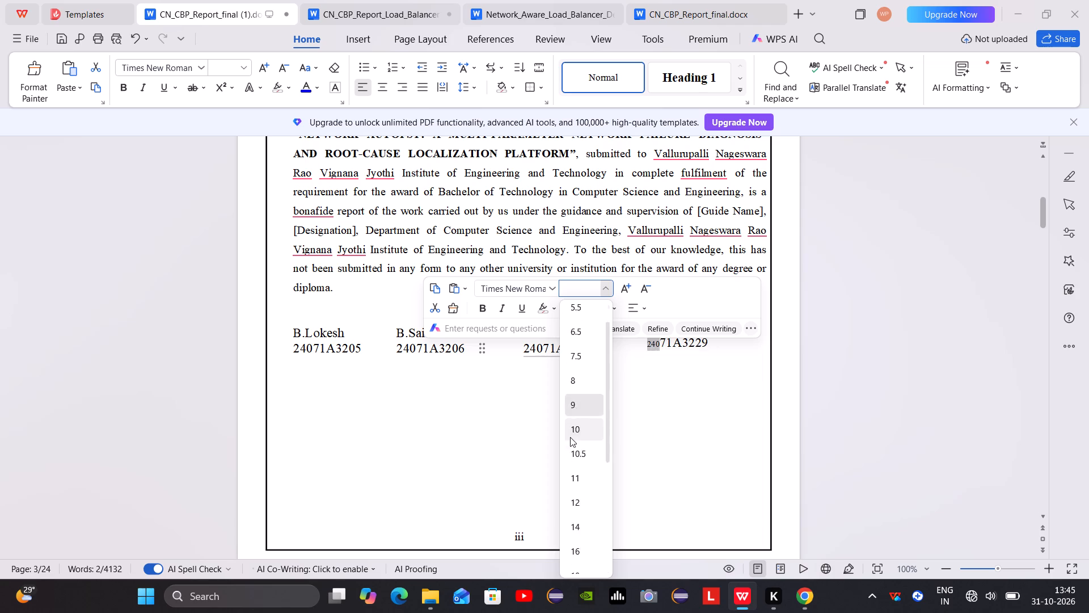
{"action": "scroll", "coordinate": [570, 437], "scroll_direction": "up", "scroll_amount": 1}
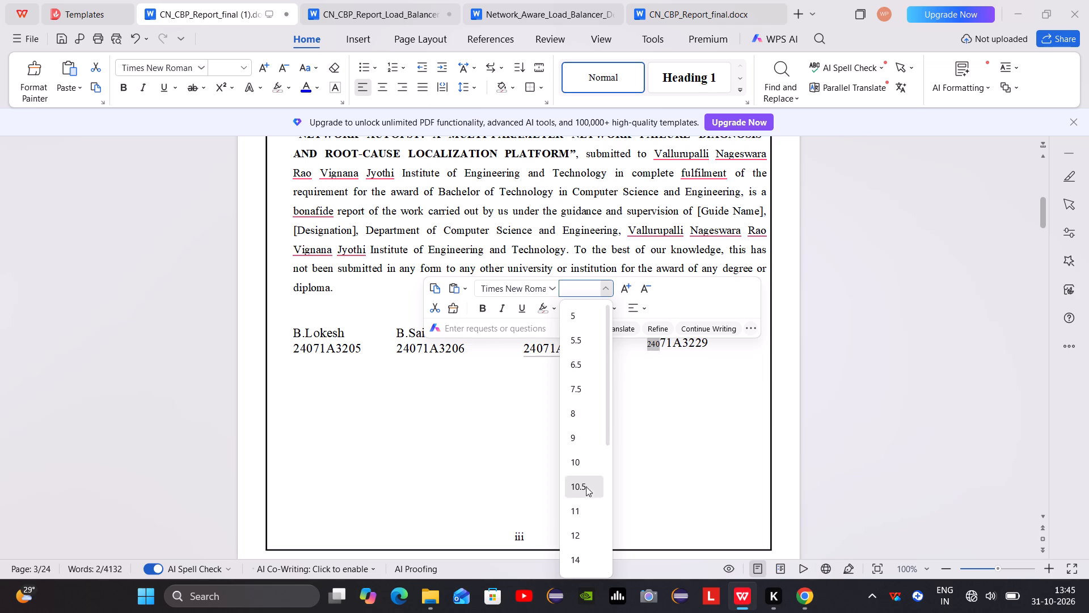
{"action": "left_click", "coordinate": [654, 478]}
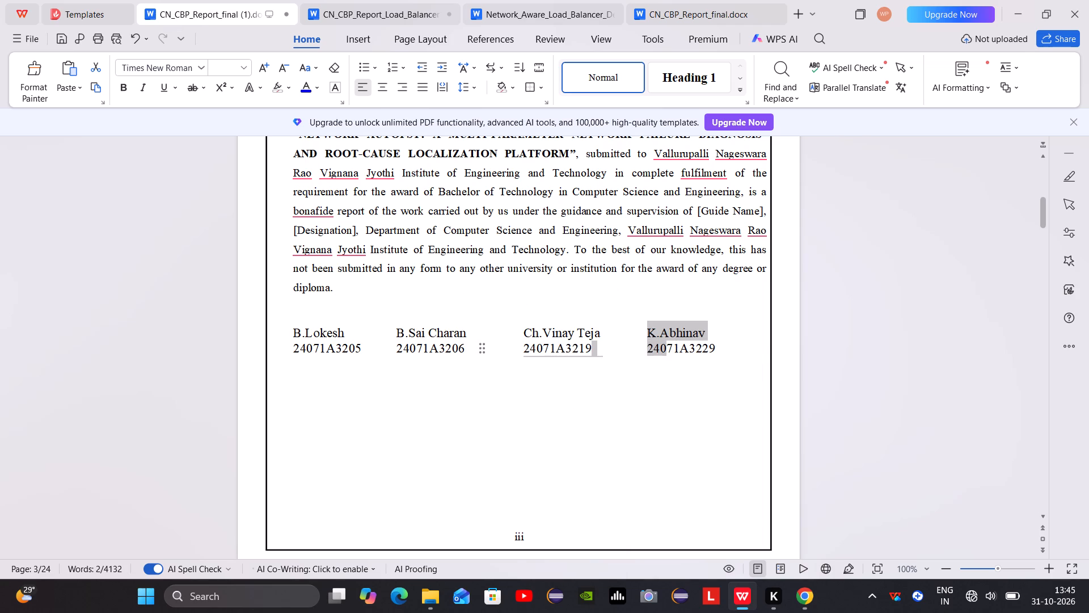
{"action": "left_click", "coordinate": [700, 366]}
Return to the load balancer report and examine its index, abstract, implementation, appendix and conclusion pages.
{"action": "left_click", "coordinate": [373, 0]}
{"action": "scroll", "coordinate": [610, 598], "scroll_direction": "down", "scroll_amount": 2}
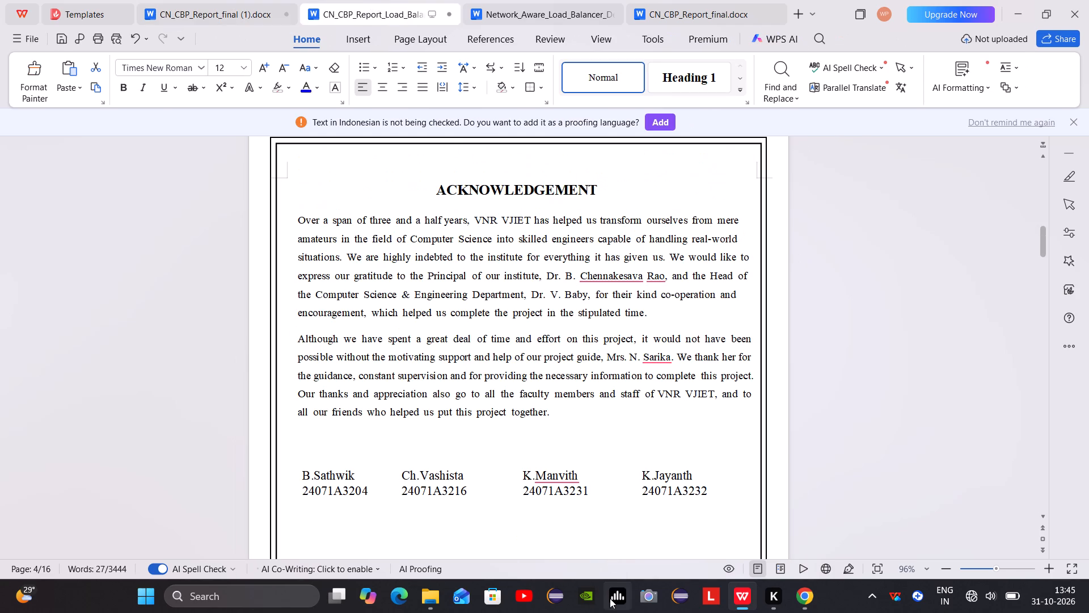
{"action": "scroll", "coordinate": [610, 598], "scroll_direction": "down", "scroll_amount": 11}
{"action": "scroll", "coordinate": [593, 455], "scroll_direction": "up", "scroll_amount": 2}
{"action": "scroll", "coordinate": [591, 454], "scroll_direction": "down", "scroll_amount": 19}
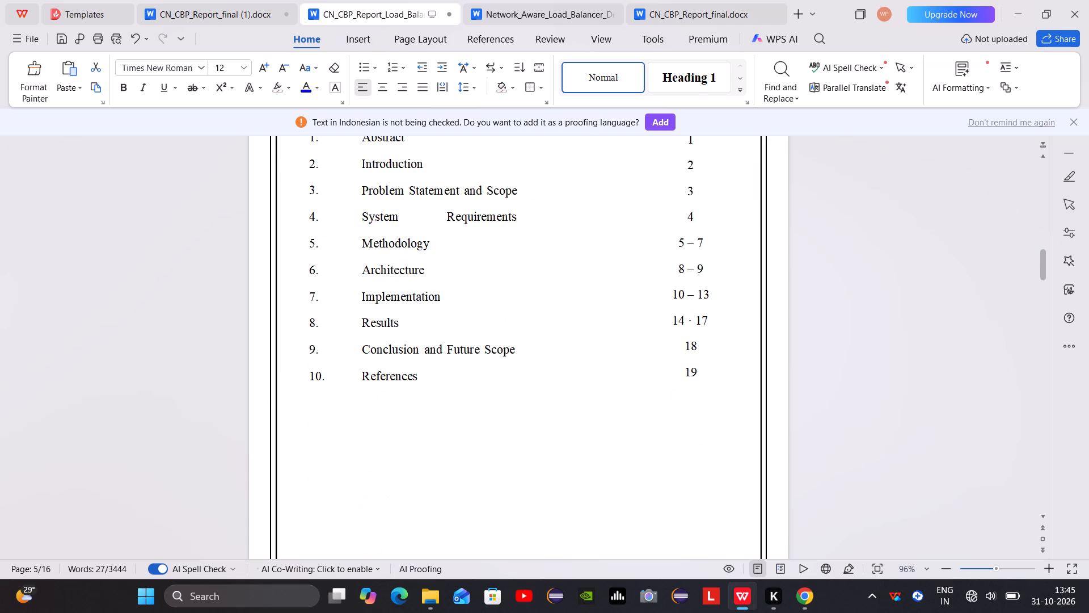
{"action": "scroll", "coordinate": [430, 478], "scroll_direction": "down", "scroll_amount": 17}
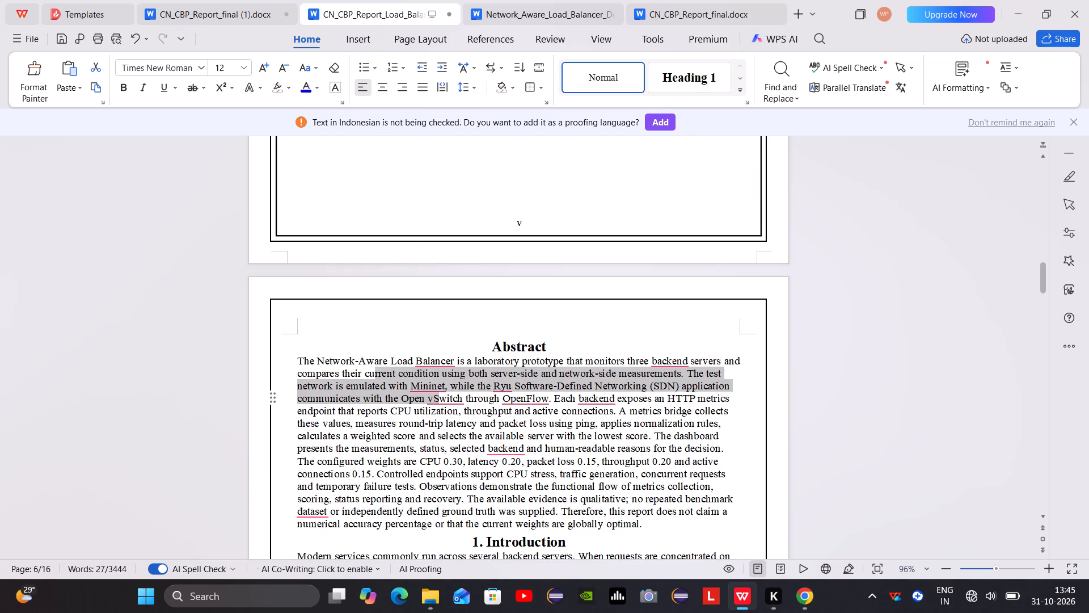
{"action": "left_click_drag", "start_coordinate": [1041, 282], "coordinate": [1077, 433]}
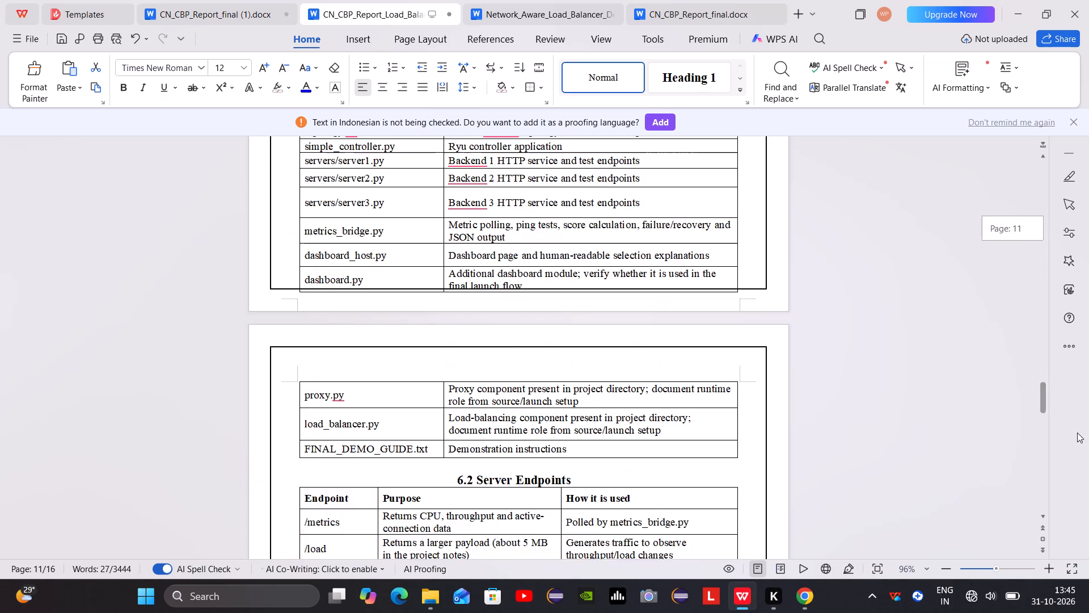
{"action": "left_click_drag", "start_coordinate": [1077, 433], "coordinate": [1083, 516]}
{"action": "scroll", "coordinate": [843, 455], "scroll_direction": "up", "scroll_amount": 10}
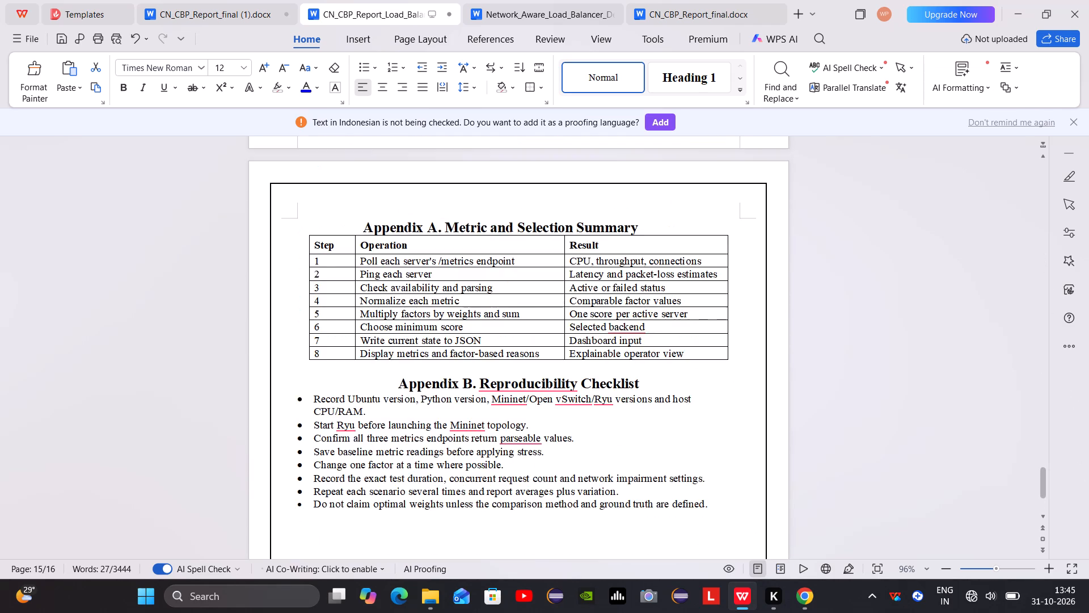
{"action": "scroll", "coordinate": [272, 429], "scroll_direction": "up", "scroll_amount": 1}
{"action": "scroll", "coordinate": [393, 400], "scroll_direction": "up", "scroll_amount": 1}
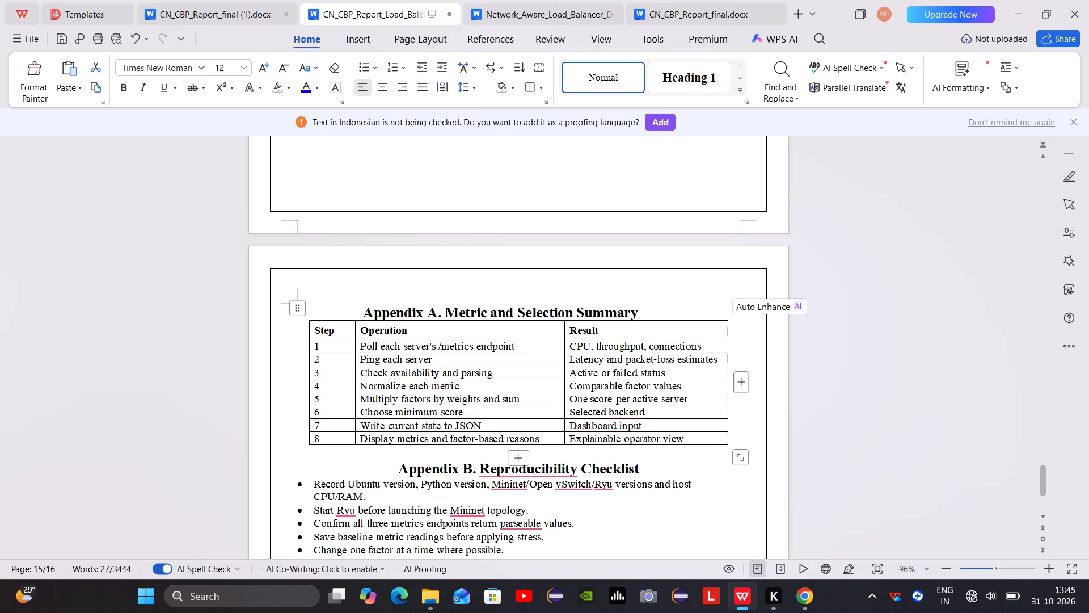
{"action": "scroll", "coordinate": [402, 398], "scroll_direction": "up", "scroll_amount": 16}
{"action": "scroll", "coordinate": [407, 388], "scroll_direction": "up", "scroll_amount": 6}
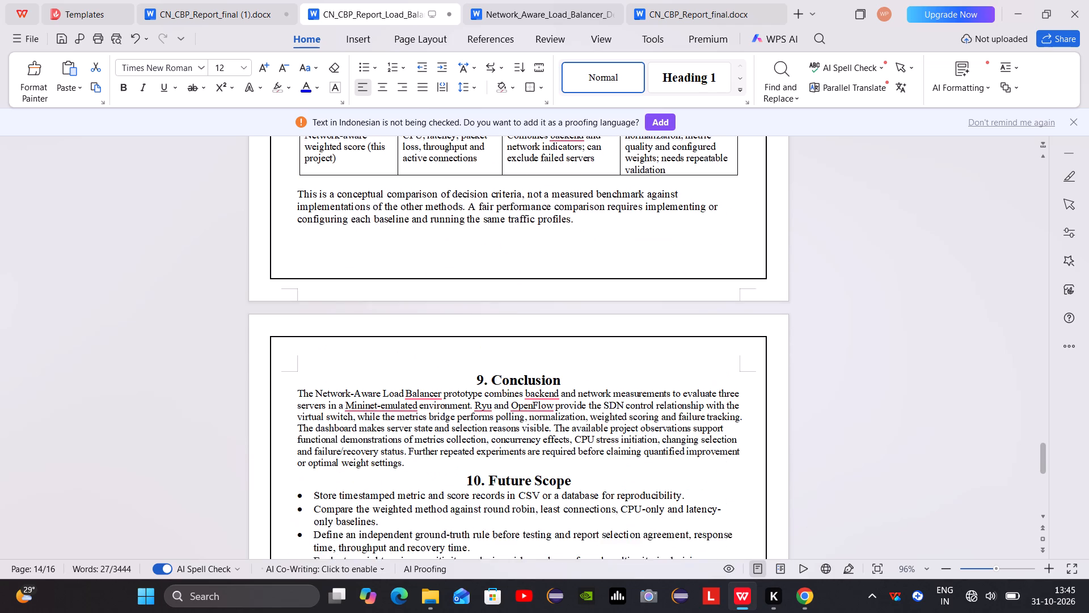
Examine the conclusion and references pages at the end of the reference report CN_CBP_Report_final (1).docx.
{"action": "left_click", "coordinate": [185, 0]}
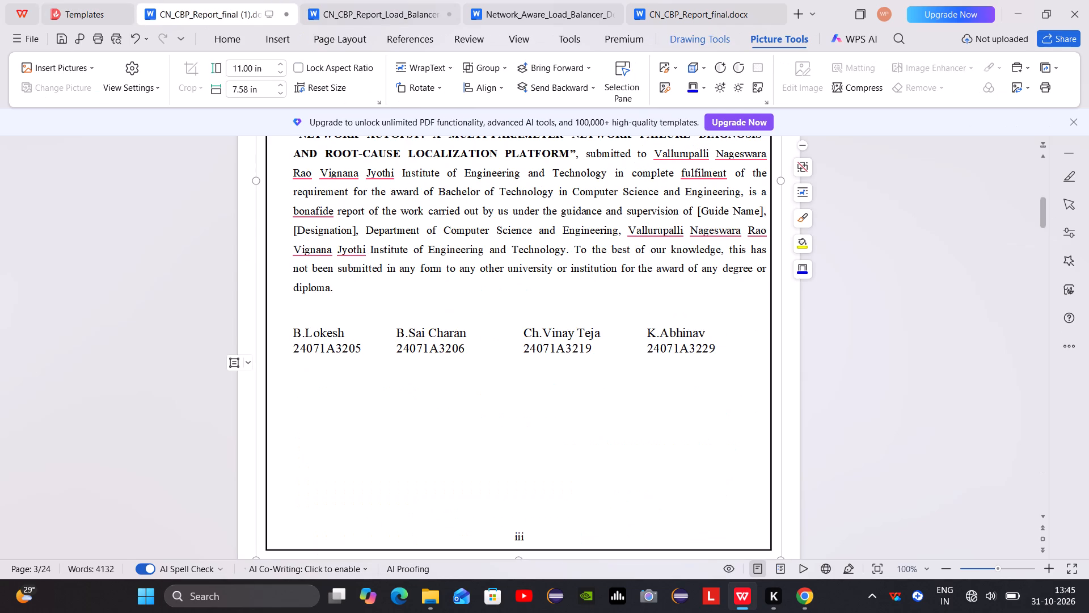
{"action": "left_click_drag", "start_coordinate": [1044, 209], "coordinate": [1083, 606]}
{"action": "scroll", "coordinate": [651, 405], "scroll_direction": "up", "scroll_amount": 7}
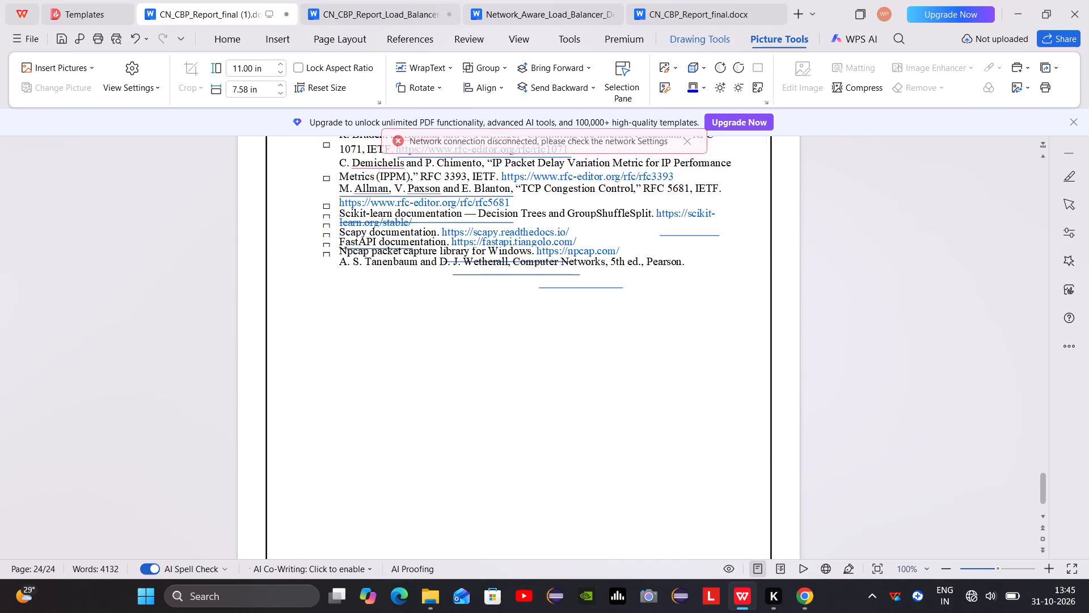
{"action": "scroll", "coordinate": [622, 385], "scroll_direction": "up", "scroll_amount": 10}
{"action": "scroll", "coordinate": [602, 359], "scroll_direction": "up", "scroll_amount": 20}
{"action": "scroll", "coordinate": [602, 359], "scroll_direction": "up", "scroll_amount": 1}
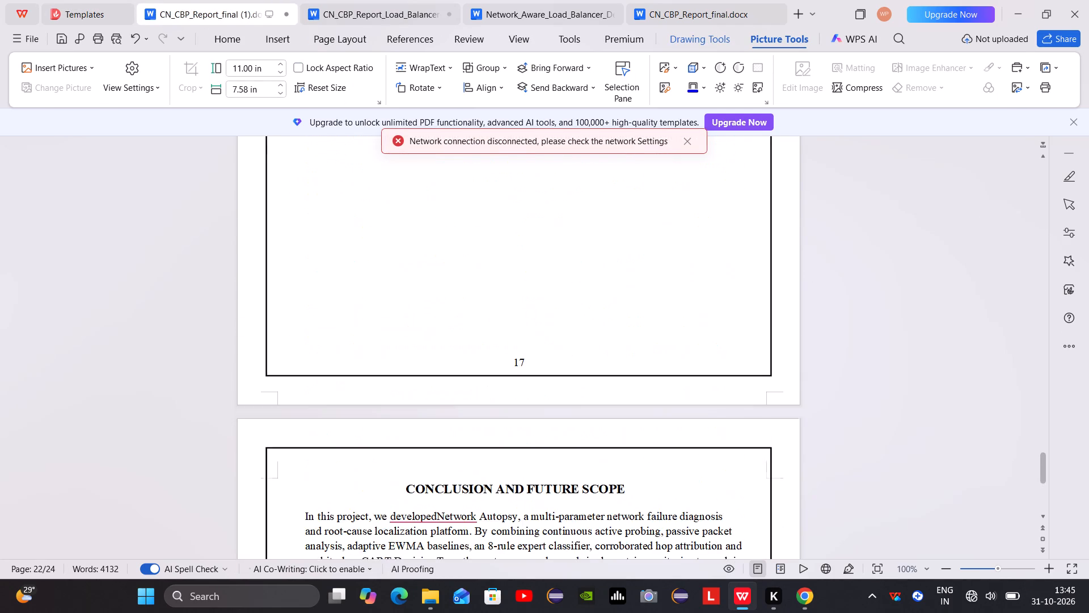
{"action": "scroll", "coordinate": [597, 334], "scroll_direction": "up", "scroll_amount": 9}
{"action": "scroll", "coordinate": [595, 330], "scroll_direction": "down", "scroll_amount": 20}
{"action": "scroll", "coordinate": [595, 330], "scroll_direction": "down", "scroll_amount": 6}
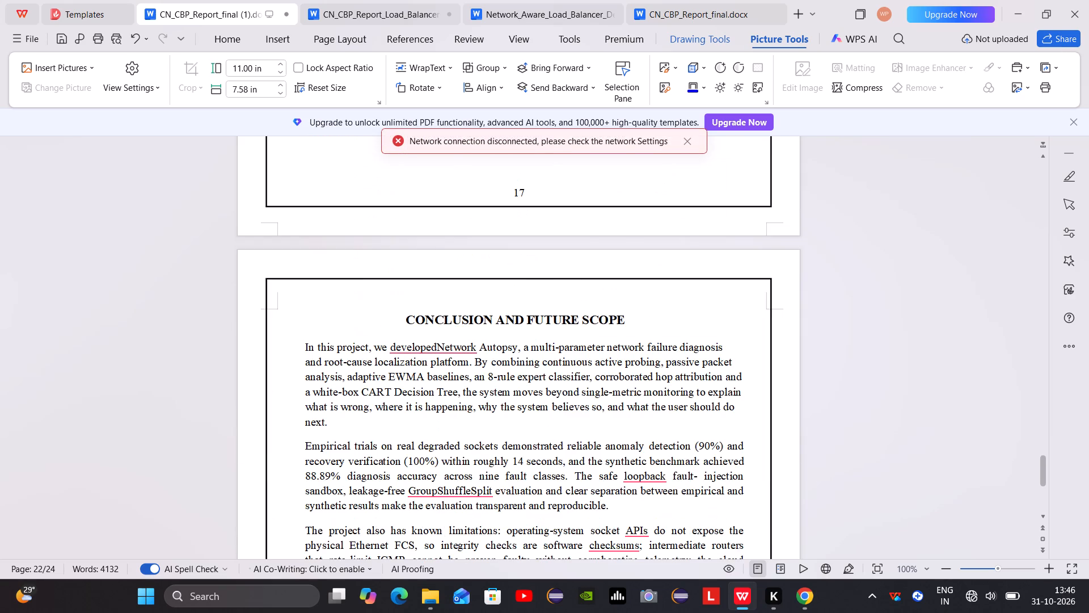
{"action": "scroll", "coordinate": [593, 319], "scroll_direction": "down", "scroll_amount": 12}
{"action": "scroll", "coordinate": [593, 315], "scroll_direction": "up", "scroll_amount": 1}
{"action": "scroll", "coordinate": [593, 314], "scroll_direction": "down", "scroll_amount": 6}
{"action": "scroll", "coordinate": [319, 37], "scroll_direction": "down", "scroll_amount": 12}
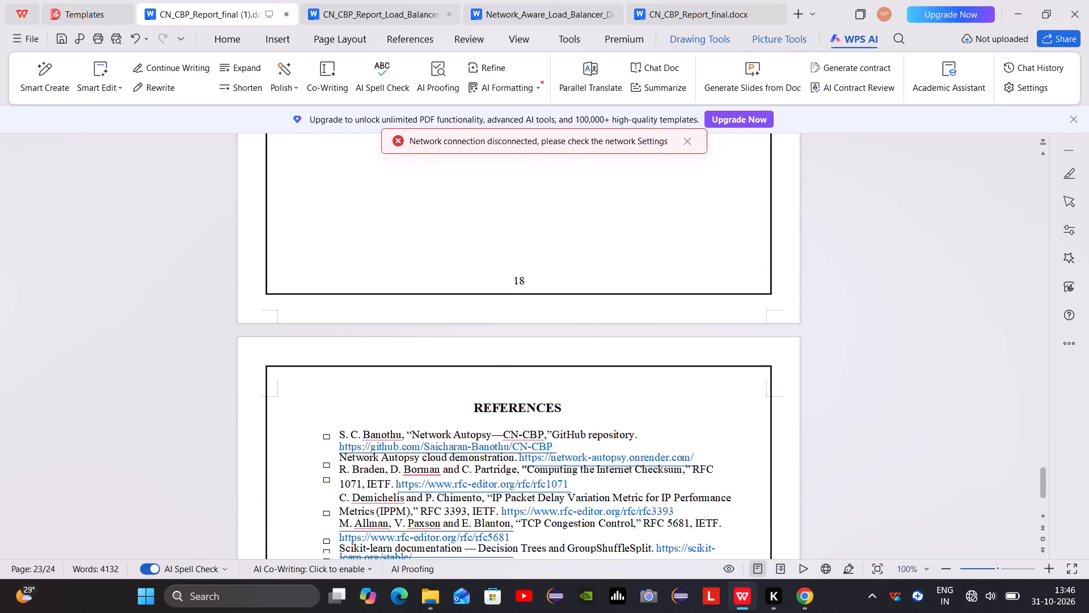
{"action": "scroll", "coordinate": [453, 223], "scroll_direction": "down", "scroll_amount": 2}
{"action": "scroll", "coordinate": [453, 223], "scroll_direction": "up", "scroll_amount": 1}
{"action": "scroll", "coordinate": [453, 223], "scroll_direction": "down", "scroll_amount": 3}
Close the Network_Aware_Load_Balancer detailed report and CN_CBP_Report_final.docx, dismissing the cloud backup offer.
{"action": "left_click", "coordinate": [408, 0]}
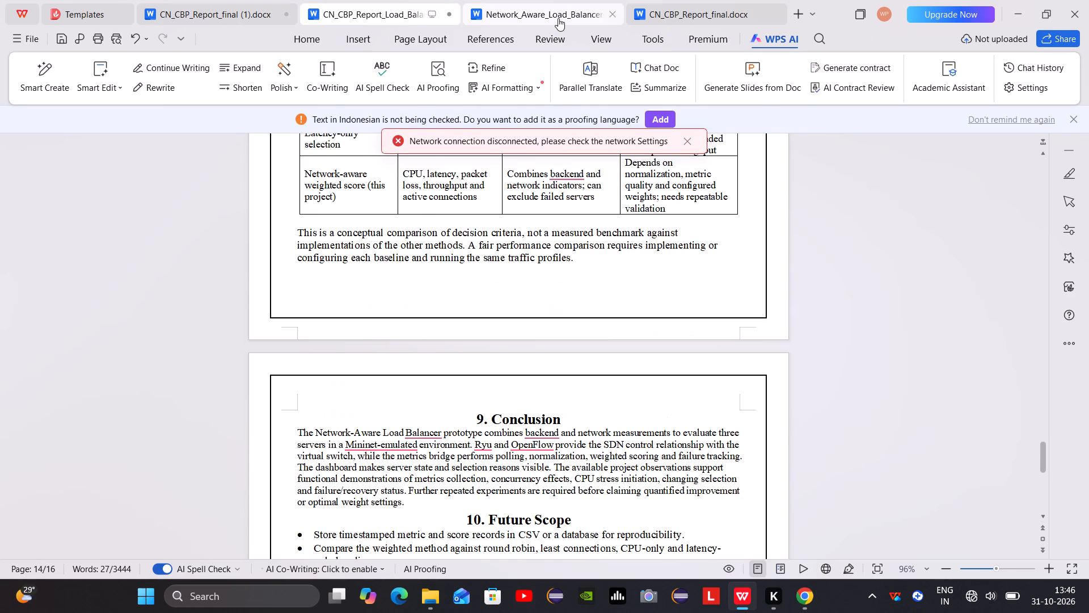
{"action": "left_click", "coordinate": [559, 18]}
{"action": "scroll", "coordinate": [616, 120], "scroll_direction": "down", "scroll_amount": 6}
{"action": "scroll", "coordinate": [604, 222], "scroll_direction": "up", "scroll_amount": 7}
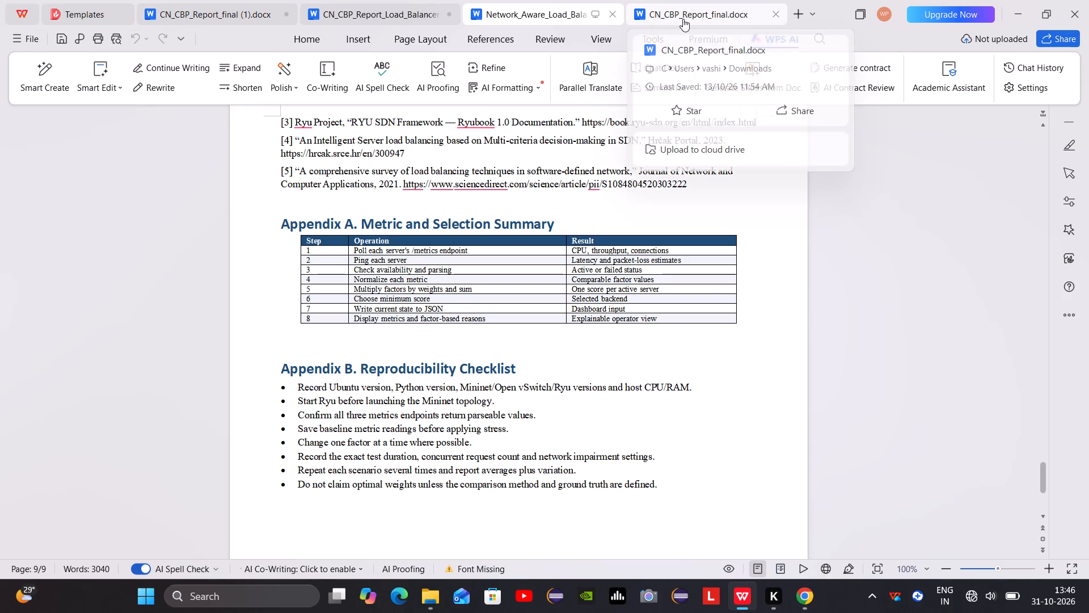
{"action": "left_click", "coordinate": [613, 20]}
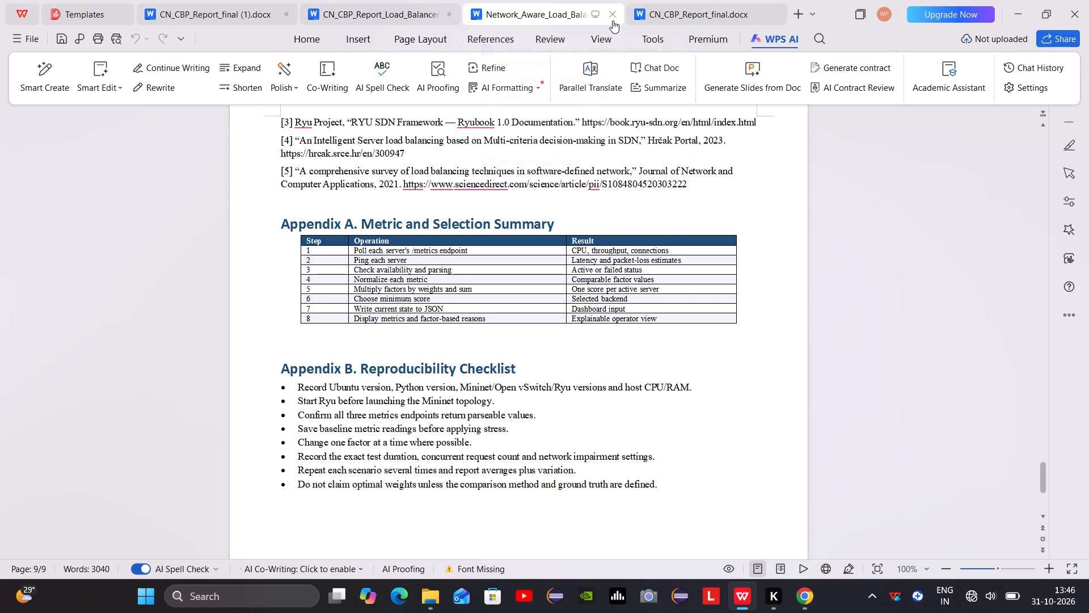
{"action": "left_click", "coordinate": [613, 20]}
{"action": "left_click", "coordinate": [611, 16]}
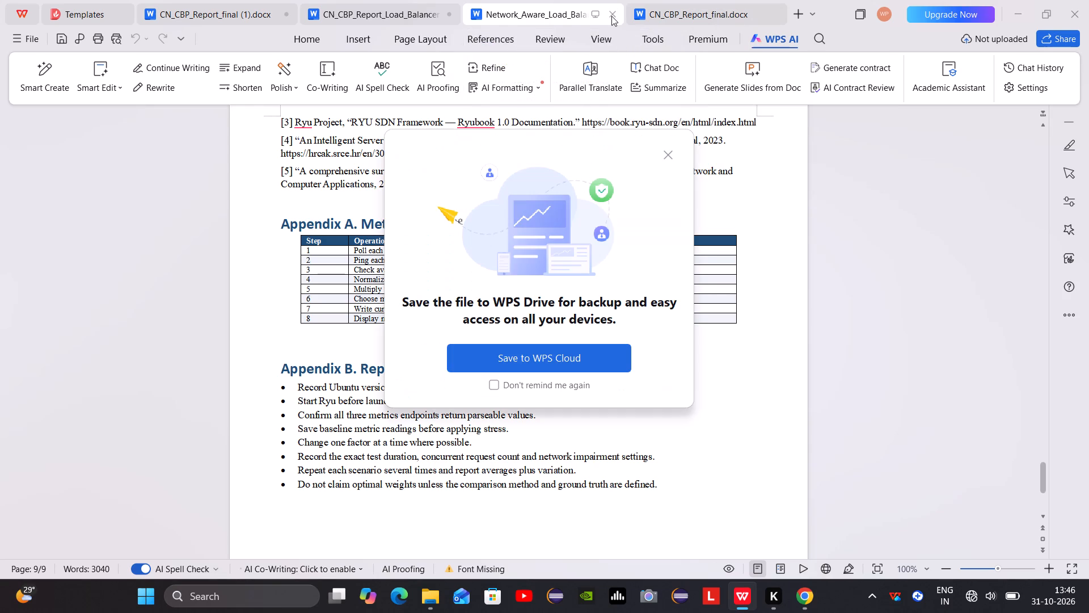
{"action": "left_click", "coordinate": [668, 152]}
{"action": "left_click", "coordinate": [693, 12]}
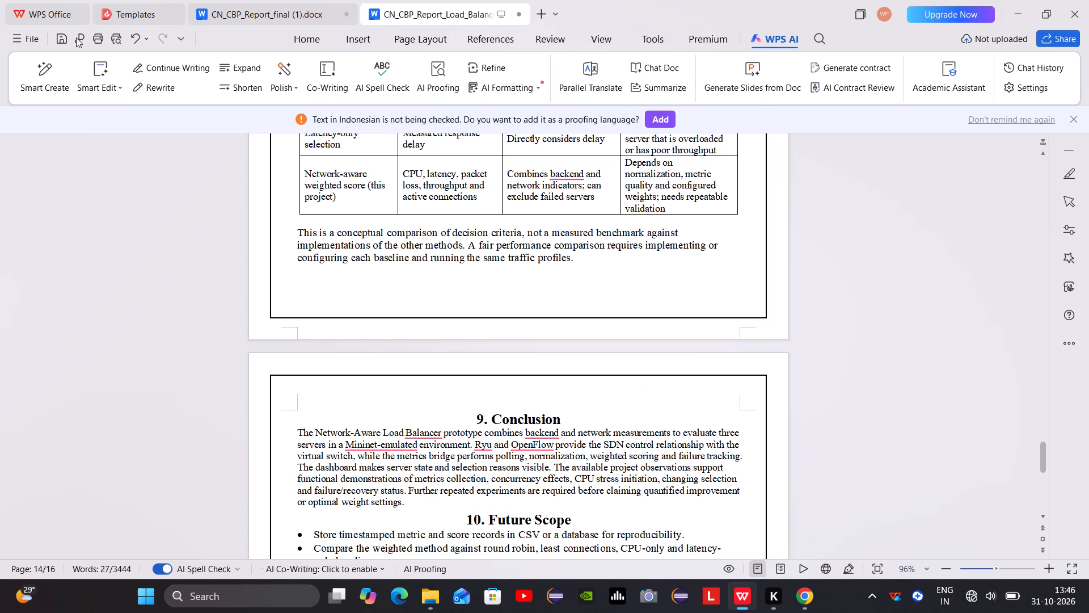
Review the cover, certificate and declaration pages of the load balancer report from its first page.
{"action": "left_click_drag", "start_coordinate": [1043, 456], "coordinate": [1010, 0]}
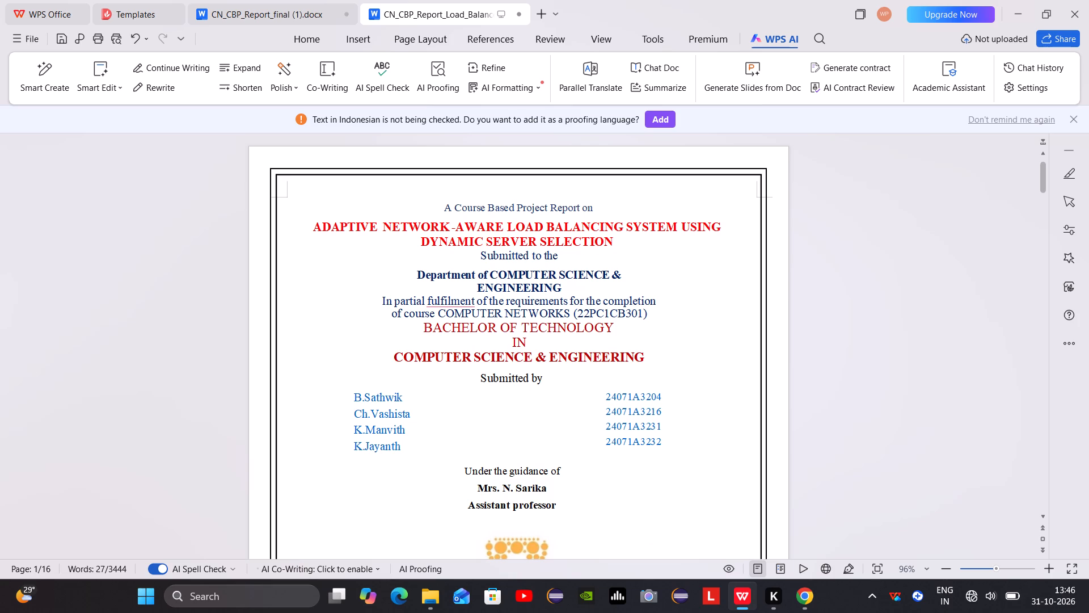
{"action": "scroll", "coordinate": [623, 394], "scroll_direction": "down", "scroll_amount": 14}
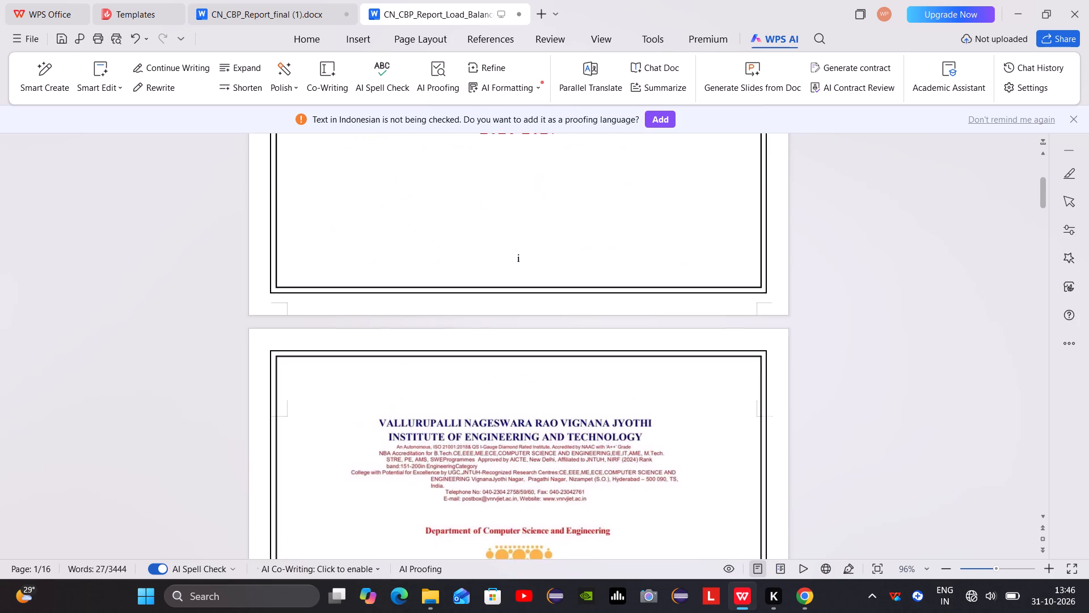
{"action": "scroll", "coordinate": [613, 368], "scroll_direction": "down", "scroll_amount": 15}
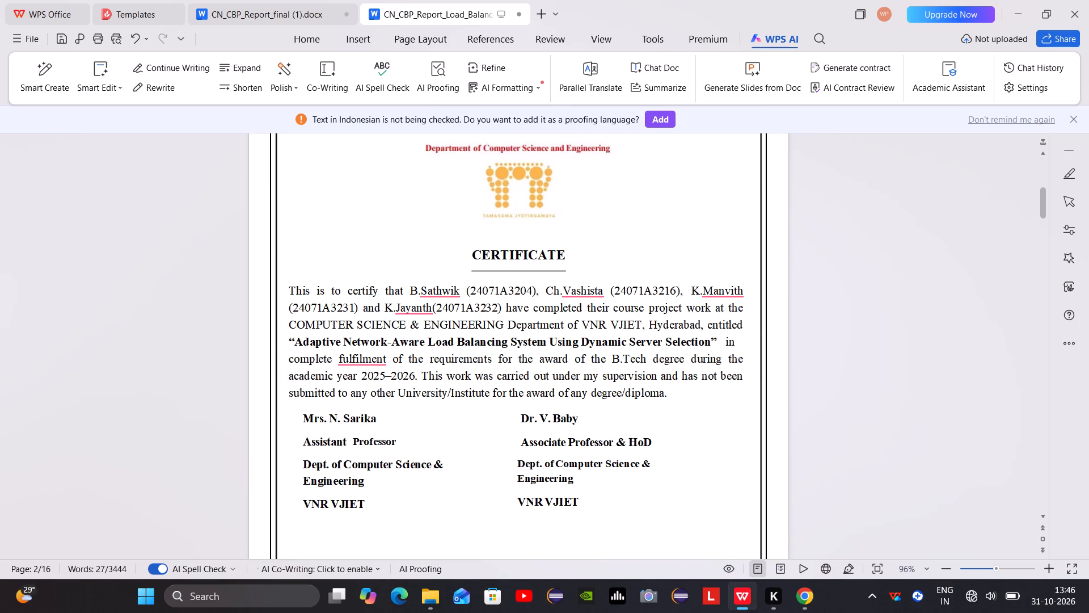
{"action": "scroll", "coordinate": [614, 360], "scroll_direction": "up", "scroll_amount": 20}
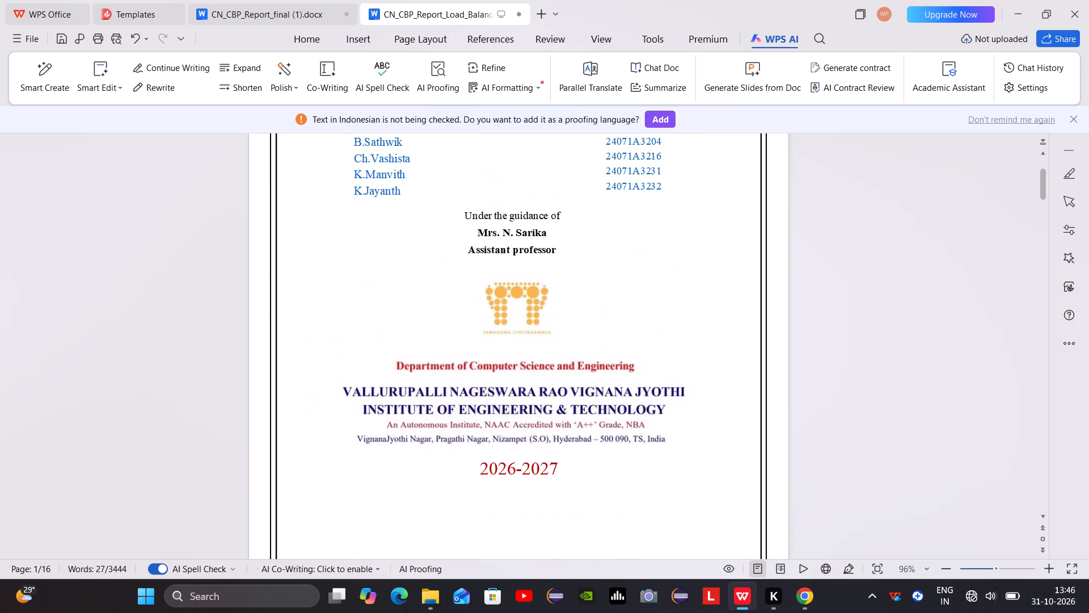
{"action": "scroll", "coordinate": [614, 355], "scroll_direction": "up", "scroll_amount": 1}
{"action": "scroll", "coordinate": [614, 355], "scroll_direction": "down", "scroll_amount": 13}
{"action": "scroll", "coordinate": [614, 355], "scroll_direction": "up", "scroll_amount": 1}
{"action": "scroll", "coordinate": [614, 355], "scroll_direction": "down", "scroll_amount": 15}
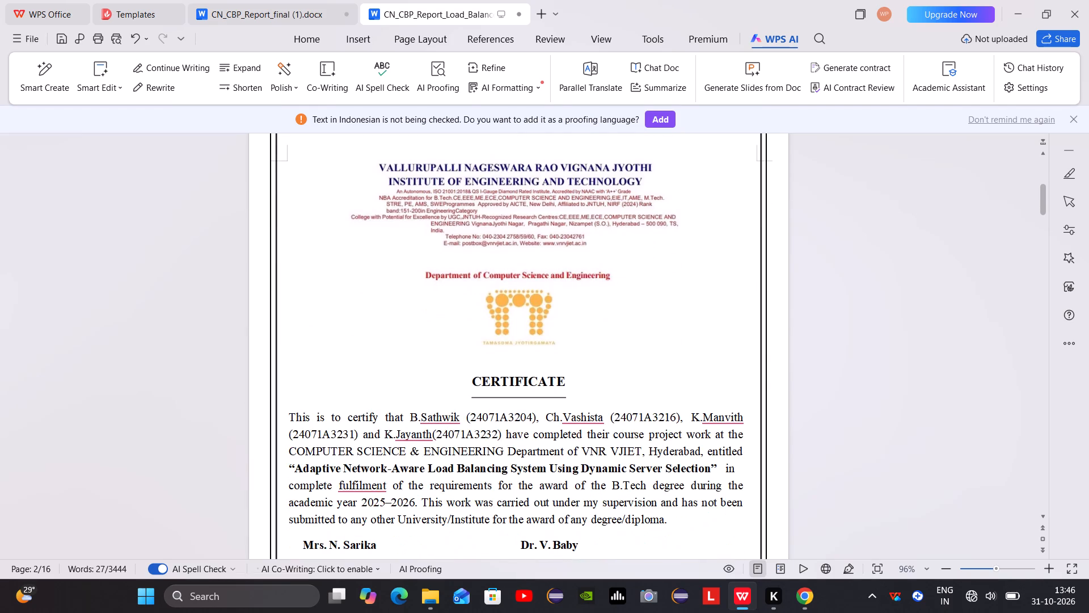
{"action": "scroll", "coordinate": [614, 353], "scroll_direction": "up", "scroll_amount": 20}
{"action": "scroll", "coordinate": [614, 353], "scroll_direction": "up", "scroll_amount": 4}
{"action": "scroll", "coordinate": [614, 351], "scroll_direction": "down", "scroll_amount": 20}
{"action": "scroll", "coordinate": [614, 351], "scroll_direction": "down", "scroll_amount": 5}
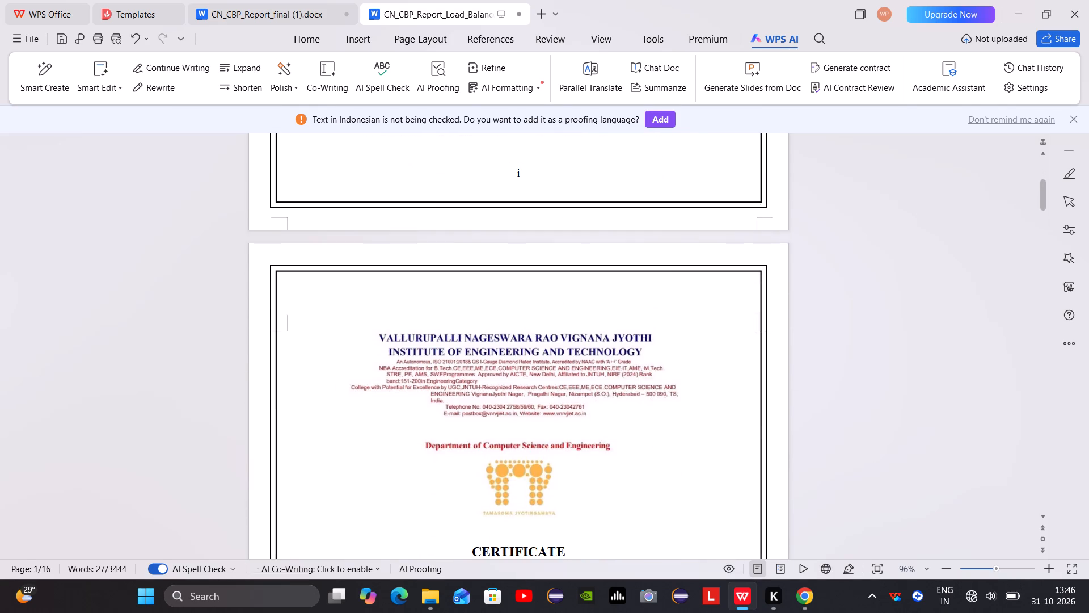
{"action": "scroll", "coordinate": [616, 345], "scroll_direction": "down", "scroll_amount": 20}
{"action": "scroll", "coordinate": [616, 345], "scroll_direction": "down", "scroll_amount": 19}
{"action": "scroll", "coordinate": [618, 342], "scroll_direction": "up", "scroll_amount": 1}
{"action": "scroll", "coordinate": [618, 342], "scroll_direction": "down", "scroll_amount": 8}
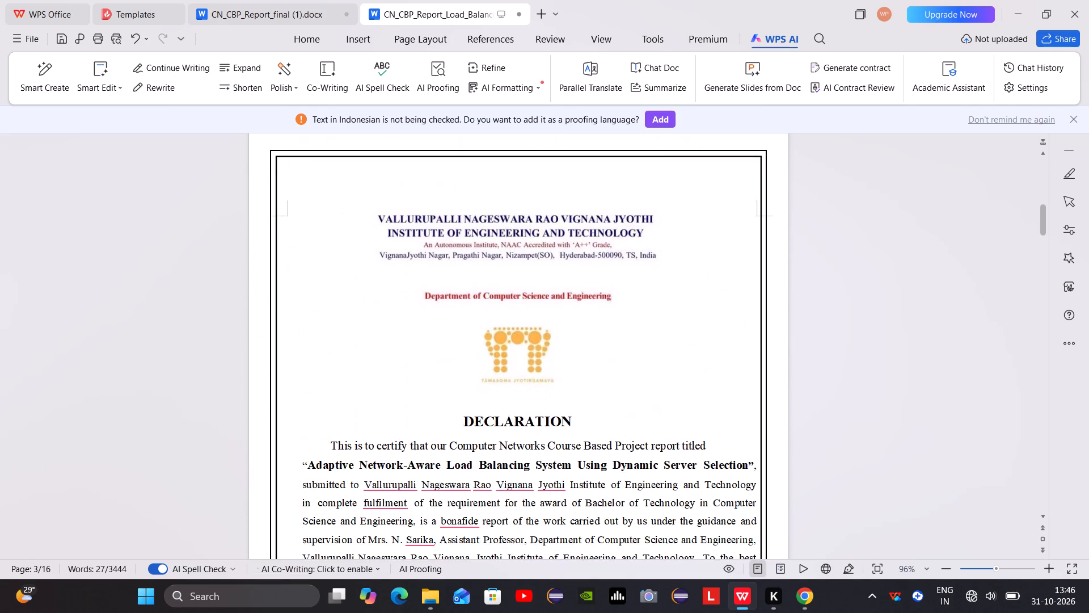
{"action": "scroll", "coordinate": [618, 342], "scroll_direction": "down", "scroll_amount": 8}
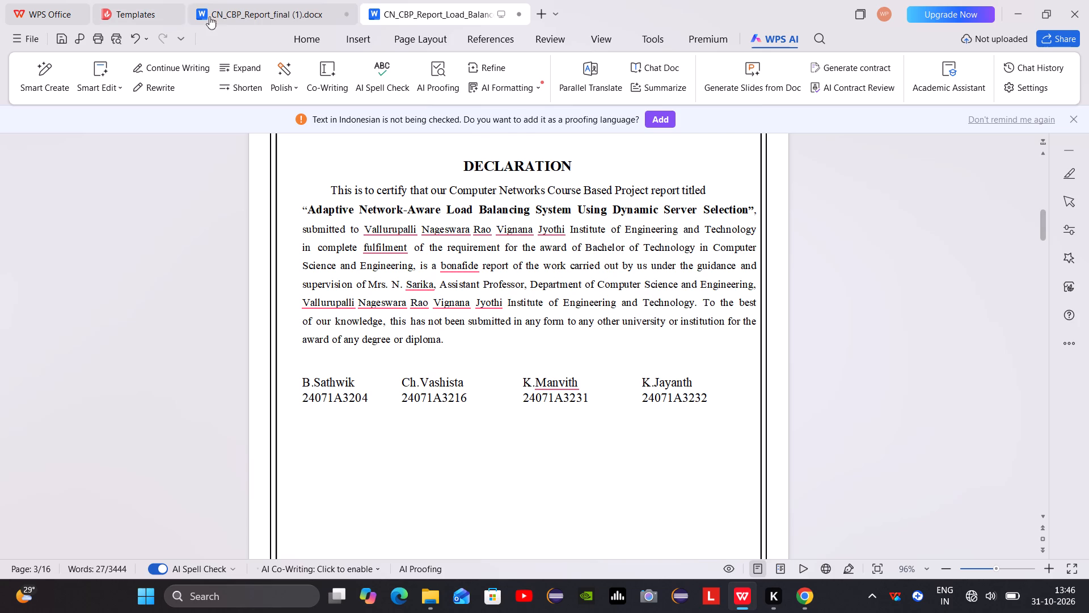
Save the load balancer report.
{"action": "left_click", "coordinate": [66, 37]}
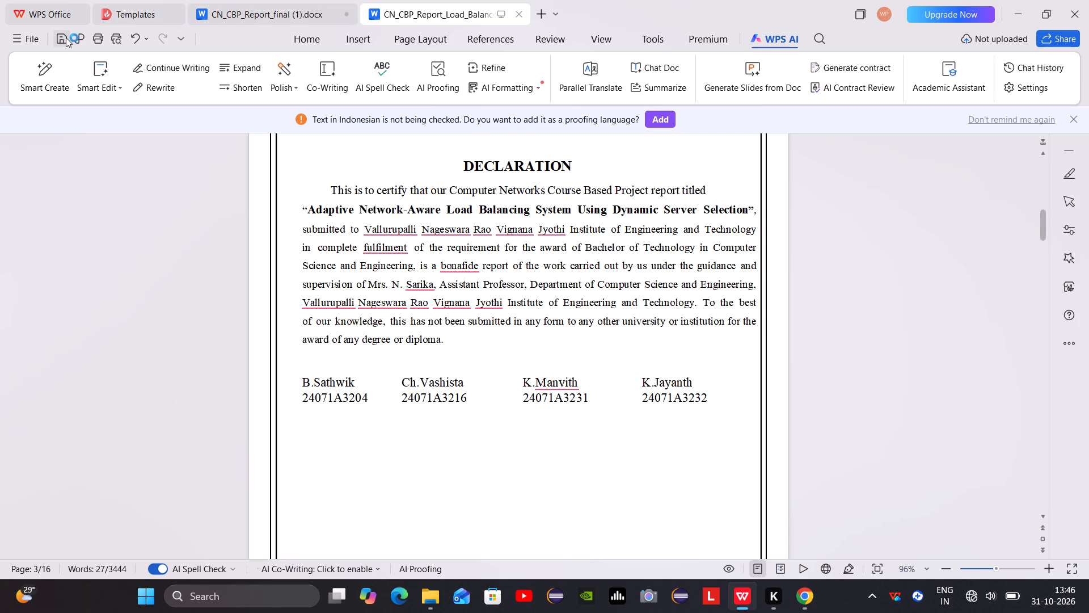
{"action": "left_click", "coordinate": [63, 35]}
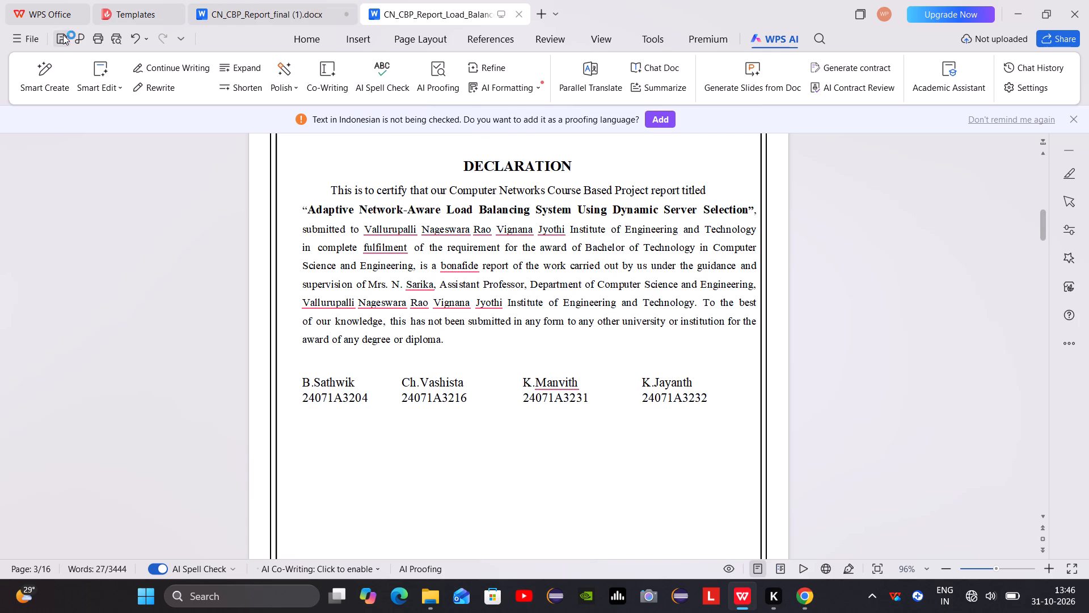
{"action": "triple_click", "coordinate": [63, 35]}
{"action": "left_click", "coordinate": [63, 35]}
{"action": "key", "text": "ctrl+s"}
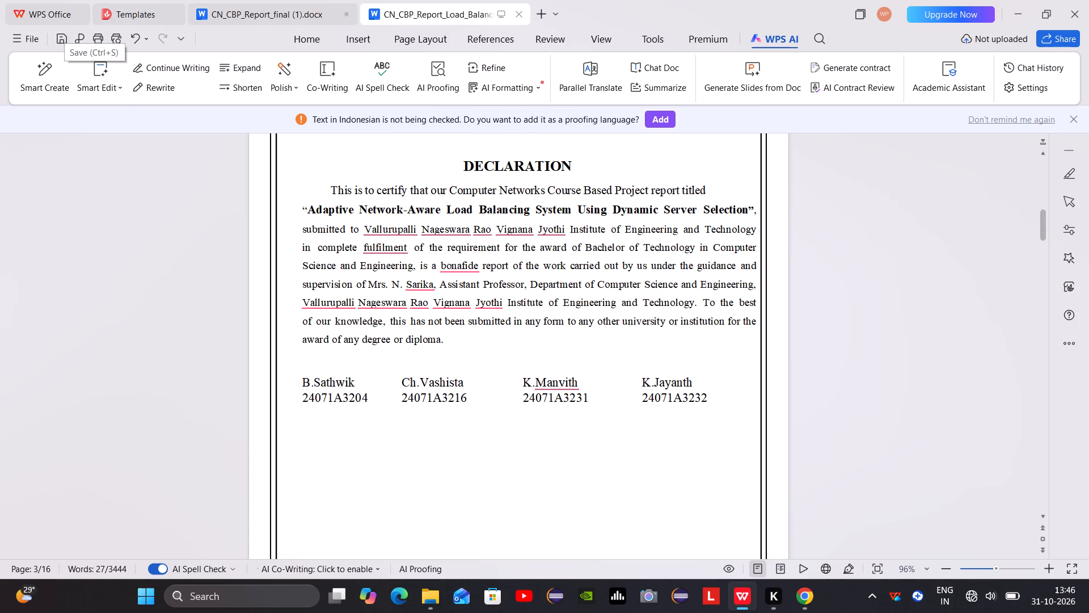
Open the document CN_CBP_Report_Load_Balancer, dated 13-10-2026, from the Downloads folder in File Explorer.
{"action": "left_click", "coordinate": [423, 608]}
{"action": "scroll", "coordinate": [148, 185], "scroll_direction": "up", "scroll_amount": 14}
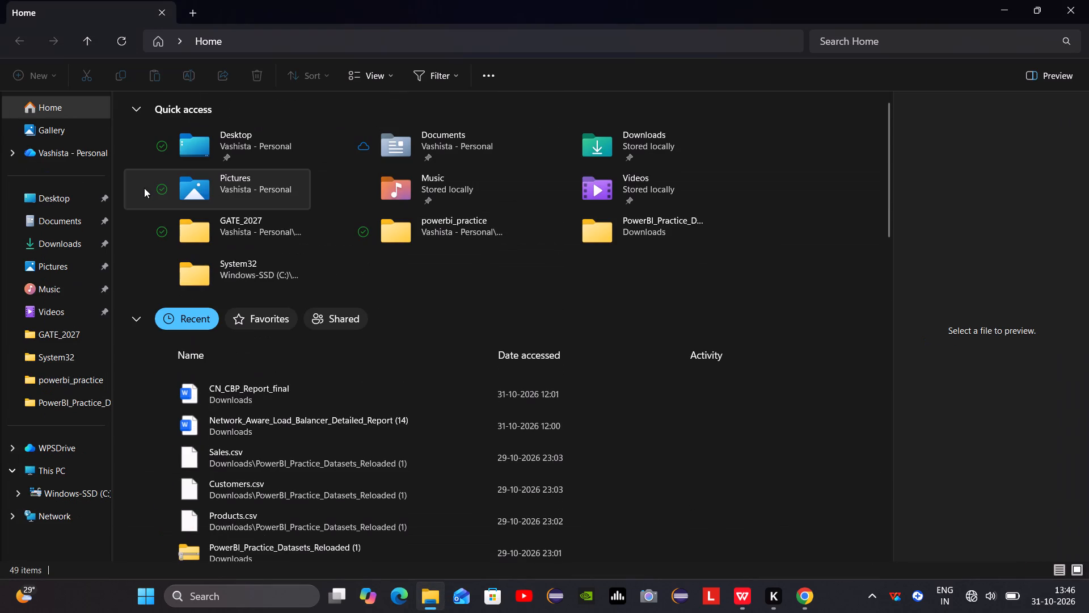
{"action": "scroll", "coordinate": [144, 188], "scroll_direction": "up", "scroll_amount": 6}
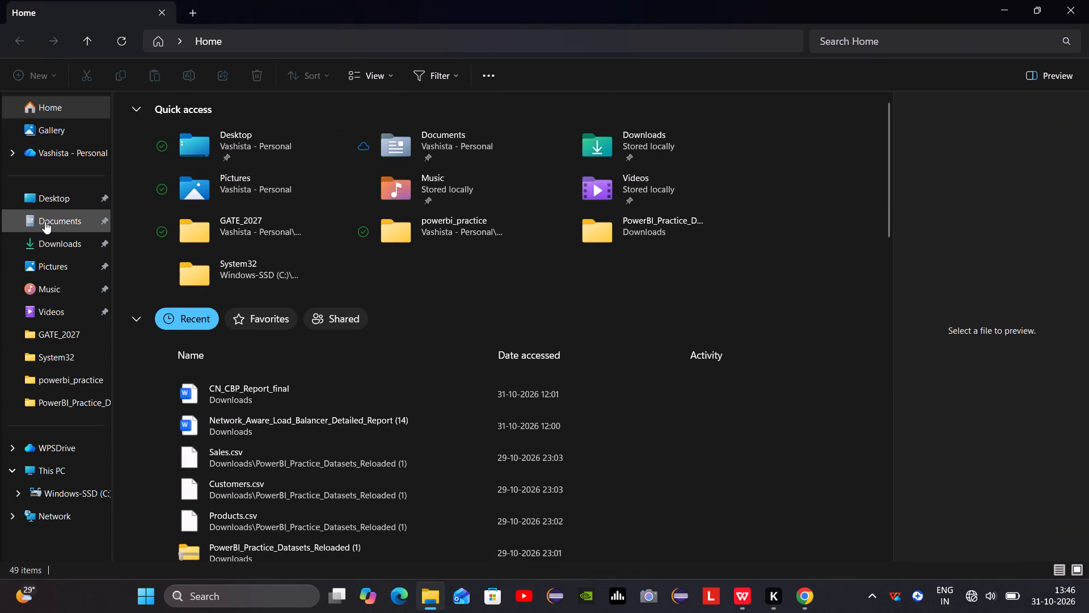
{"action": "left_click", "coordinate": [45, 221]}
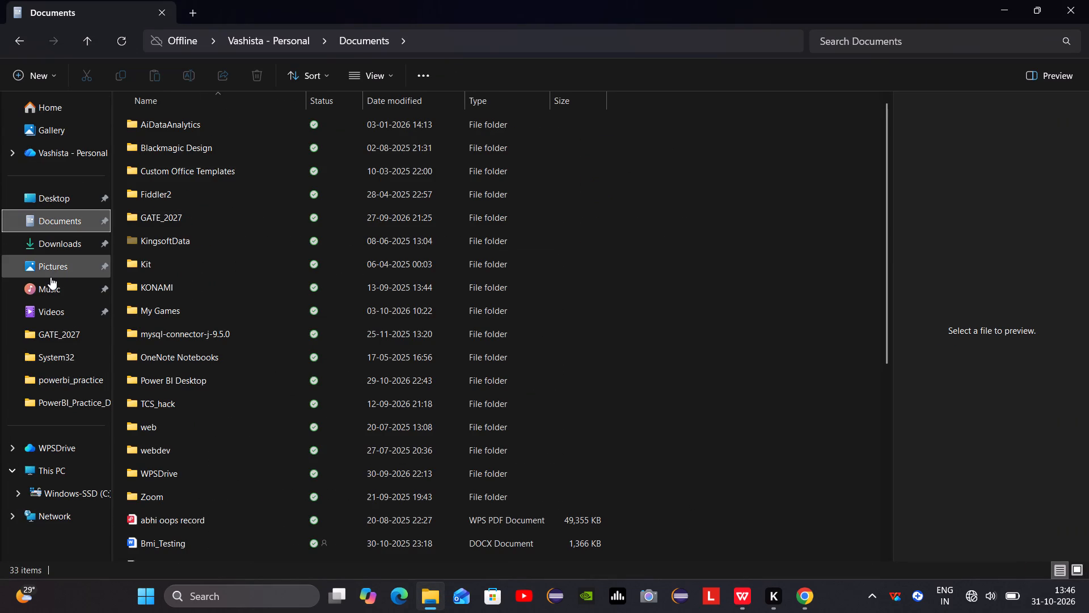
{"action": "left_click", "coordinate": [47, 245]}
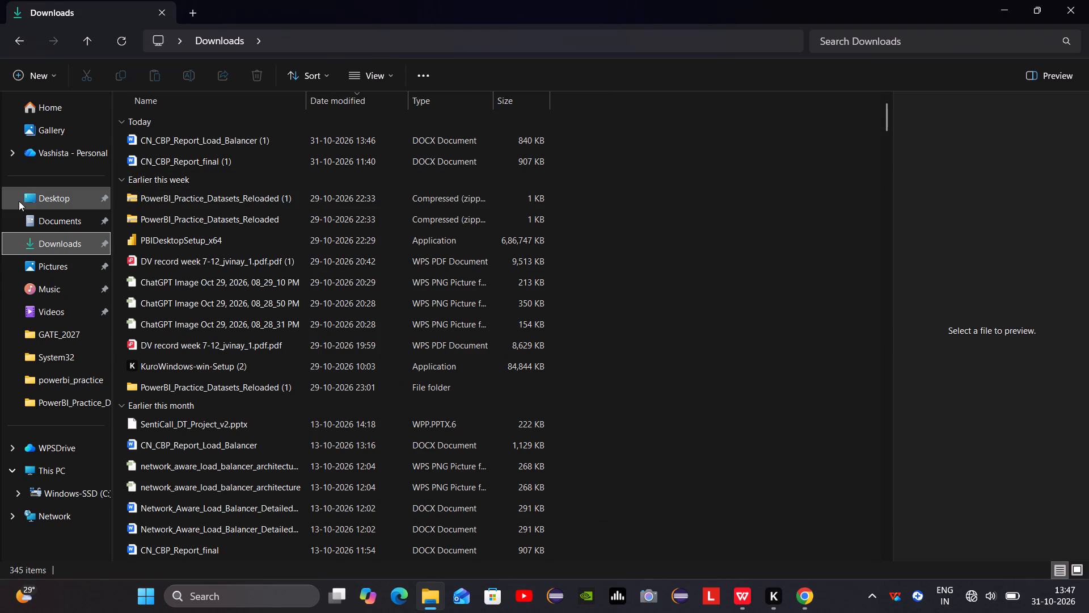
{"action": "left_click", "coordinate": [835, 40]}
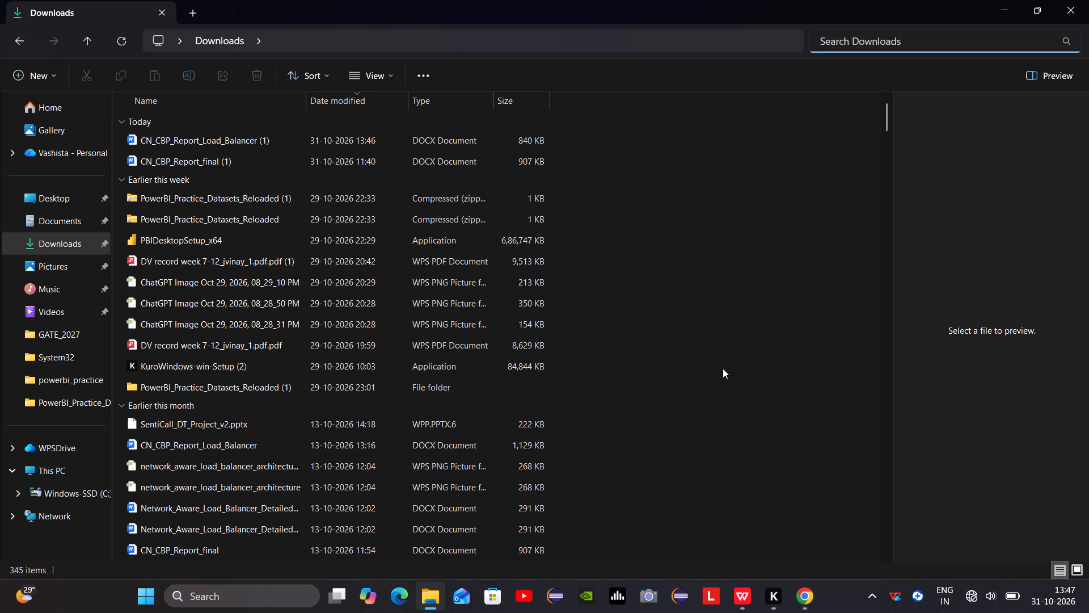
{"action": "double_click", "coordinate": [385, 444]}
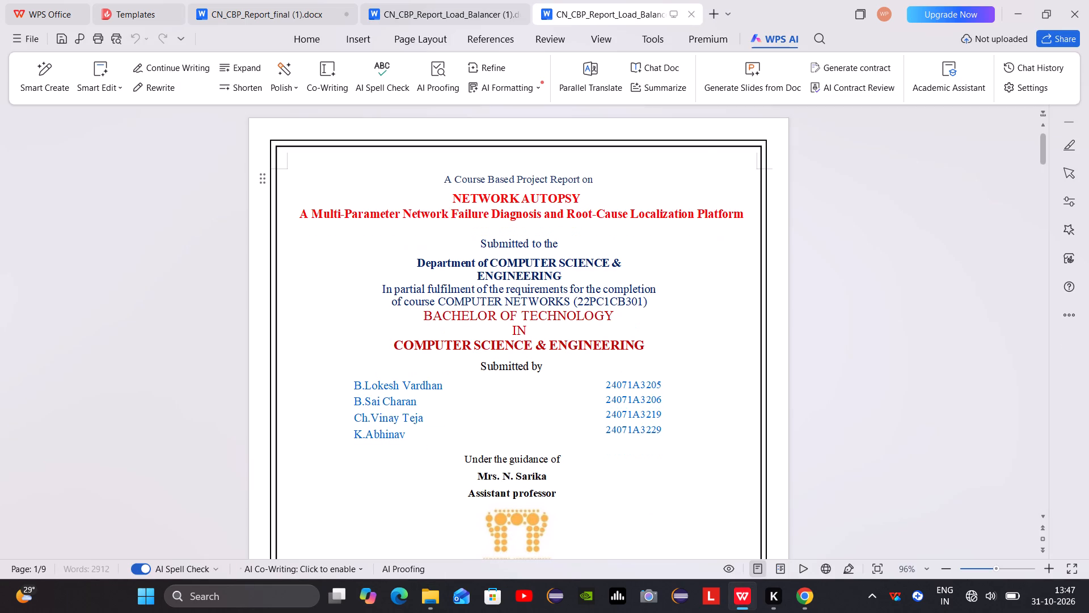
Compare the cover of CN_CBP_Report_Load_Balancer with the open CN_CBP_Report_Load_Balancer (1) copy and return to the copy.
{"action": "left_click", "coordinate": [374, 0]}
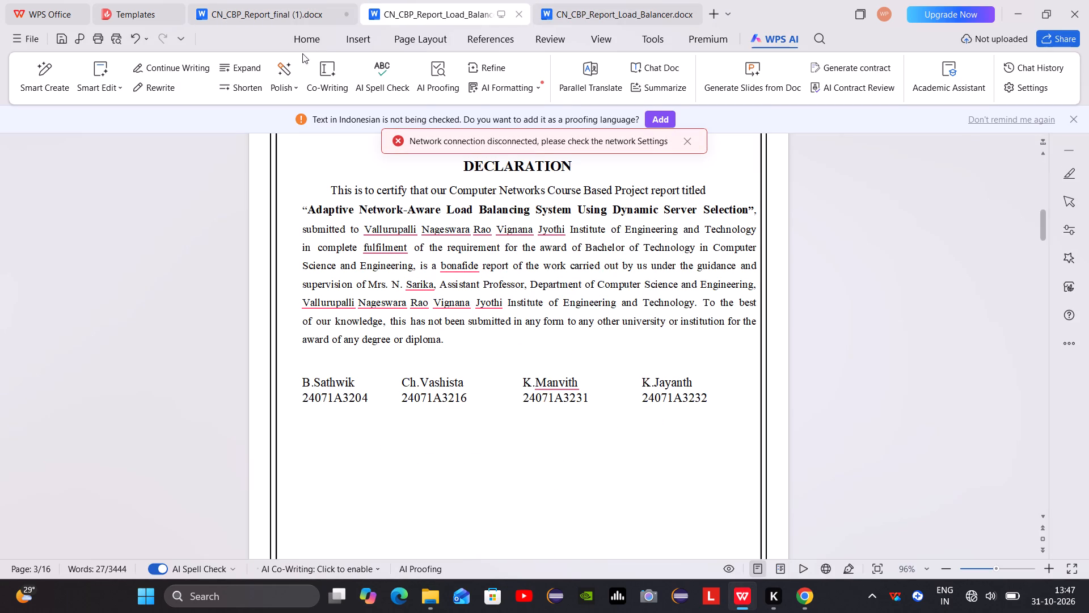
{"action": "left_click", "coordinate": [598, 12]}
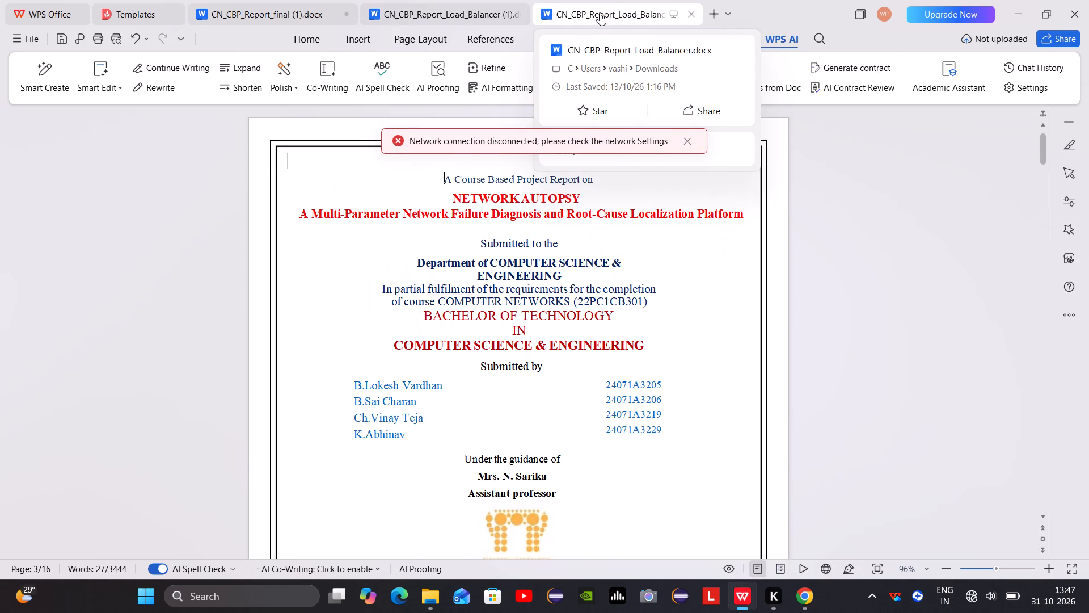
{"action": "left_click", "coordinate": [435, 8]}
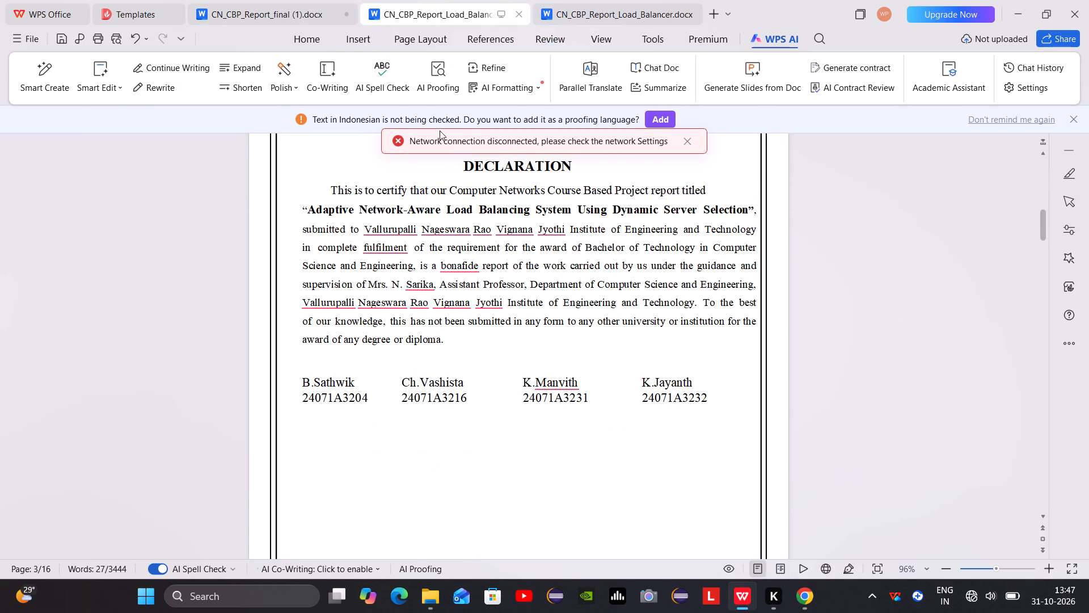
Add Indonesian as a proofing language for the report.
{"action": "left_click", "coordinate": [662, 120]}
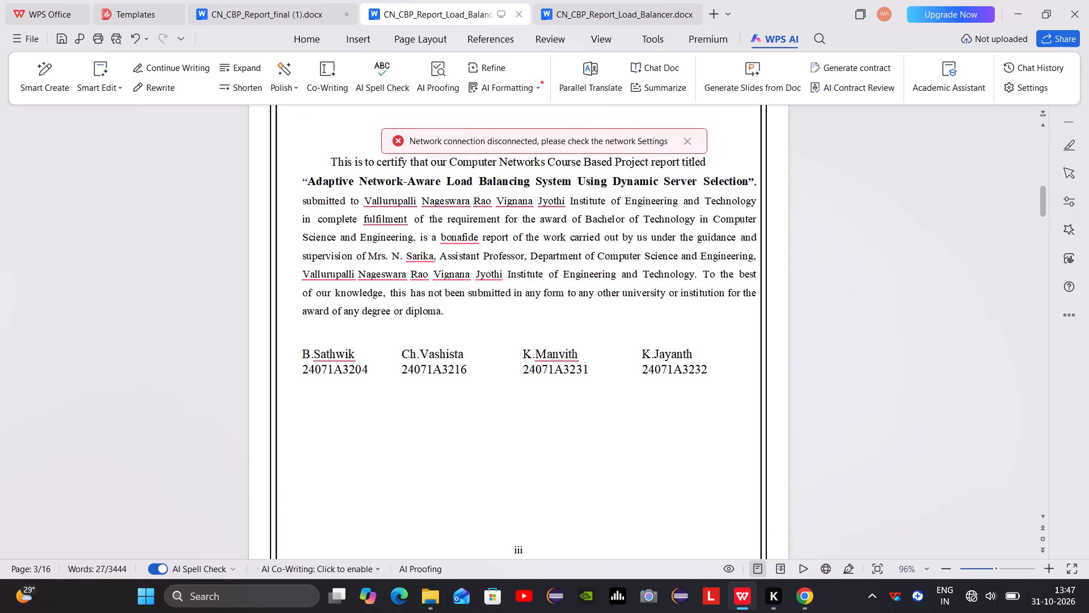
Connect the computer to the OPPO K13x 5G f3fw Wi-Fi network.
{"action": "left_click", "coordinate": [1006, 610]}
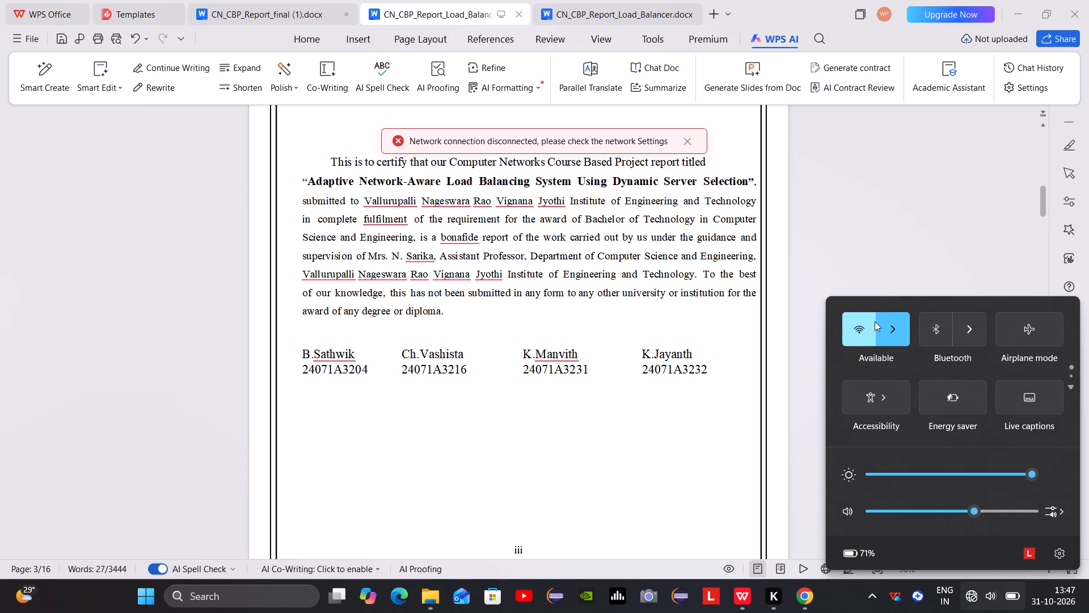
{"action": "left_click", "coordinate": [883, 317]}
{"action": "left_click", "coordinate": [914, 336]}
{"action": "left_click", "coordinate": [1014, 406]}
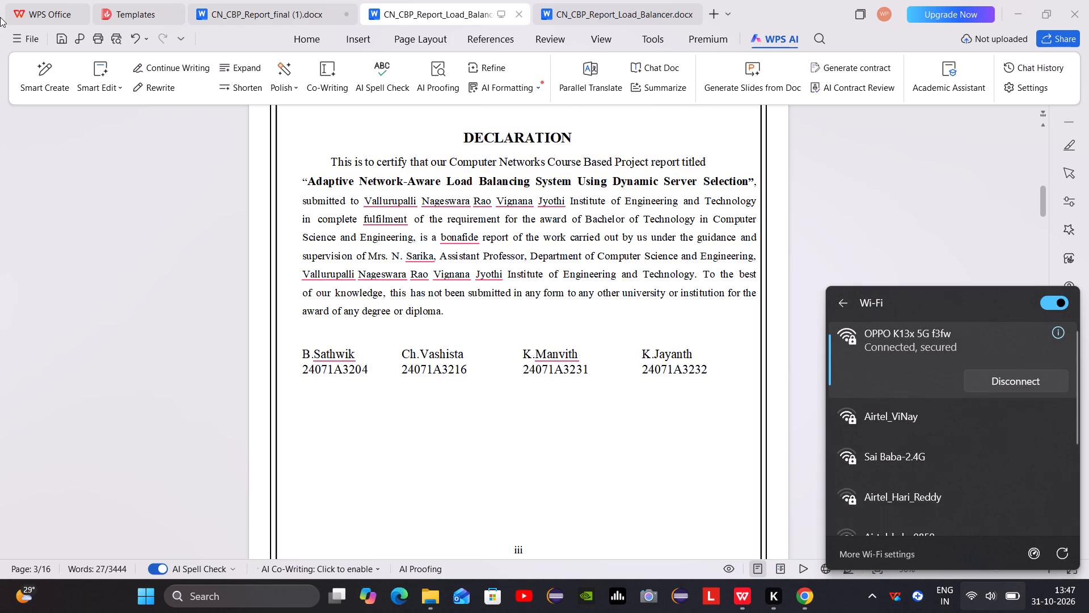
{"action": "left_click", "coordinate": [849, 303]}
Review the certificate and cover pages that precede the declaration.
{"action": "scroll", "coordinate": [788, 320], "scroll_direction": "up", "scroll_amount": 1}
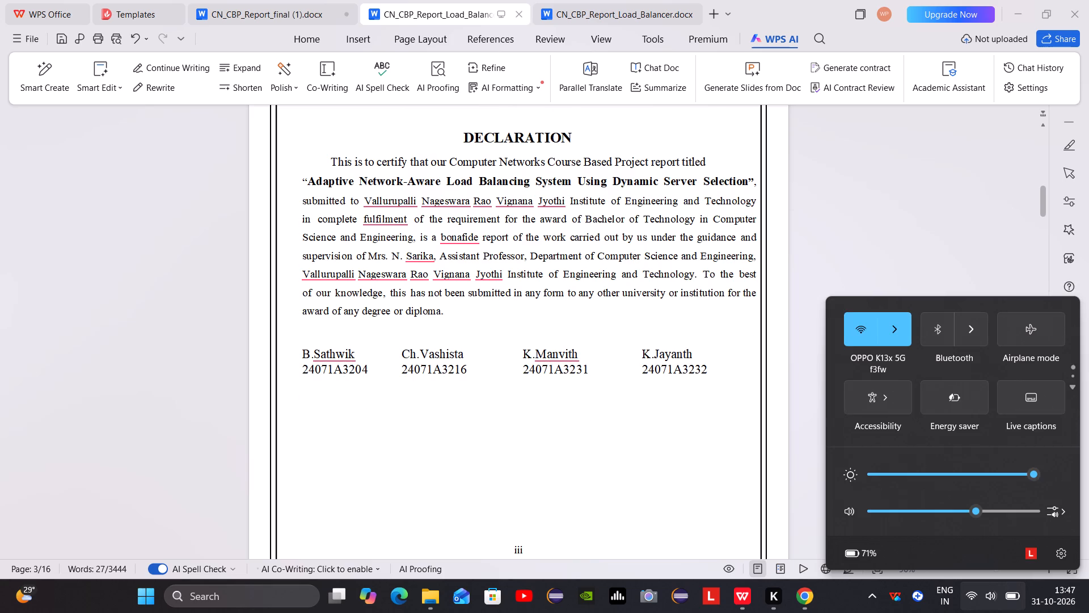
{"action": "scroll", "coordinate": [796, 328], "scroll_direction": "up", "scroll_amount": 7}
{"action": "scroll", "coordinate": [753, 307], "scroll_direction": "up", "scroll_amount": 17}
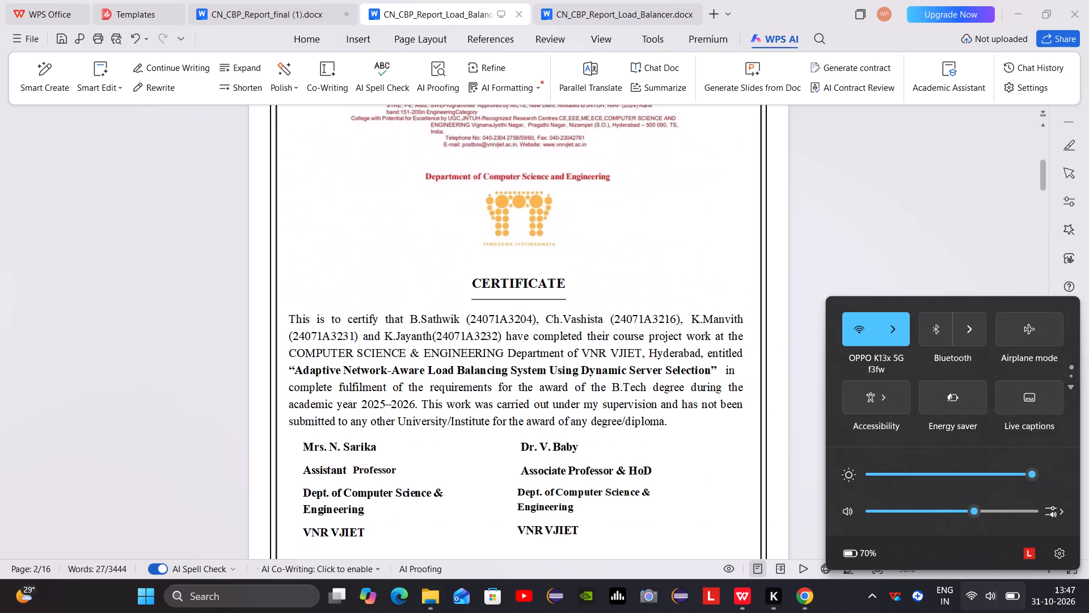
{"action": "scroll", "coordinate": [758, 306], "scroll_direction": "up", "scroll_amount": 4}
{"action": "scroll", "coordinate": [758, 306], "scroll_direction": "up", "scroll_amount": 20}
{"action": "scroll", "coordinate": [758, 306], "scroll_direction": "up", "scroll_amount": 2}
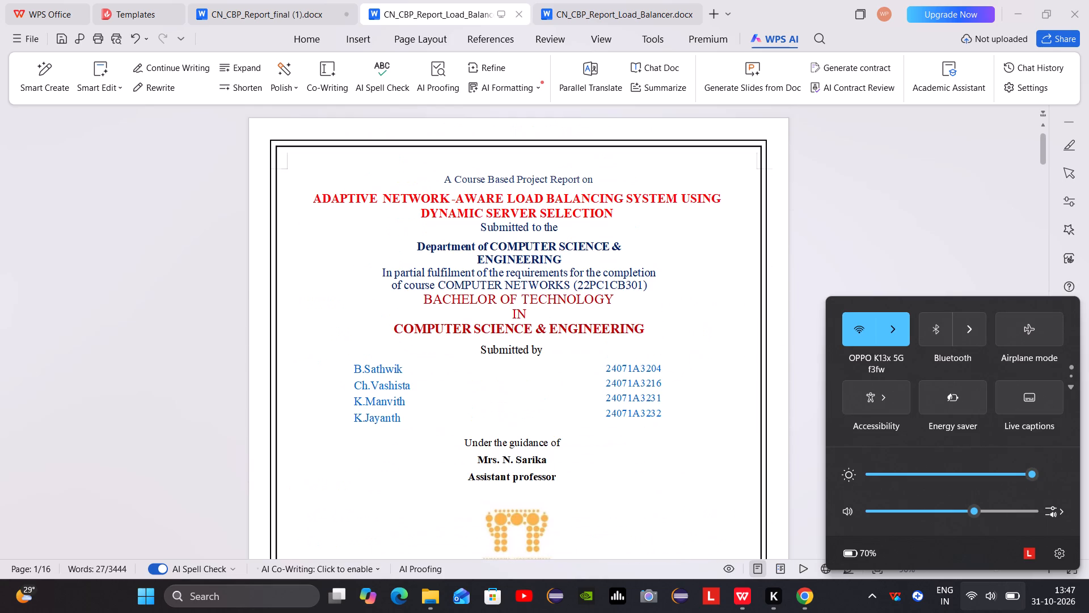
{"action": "left_click", "coordinate": [723, 293]}
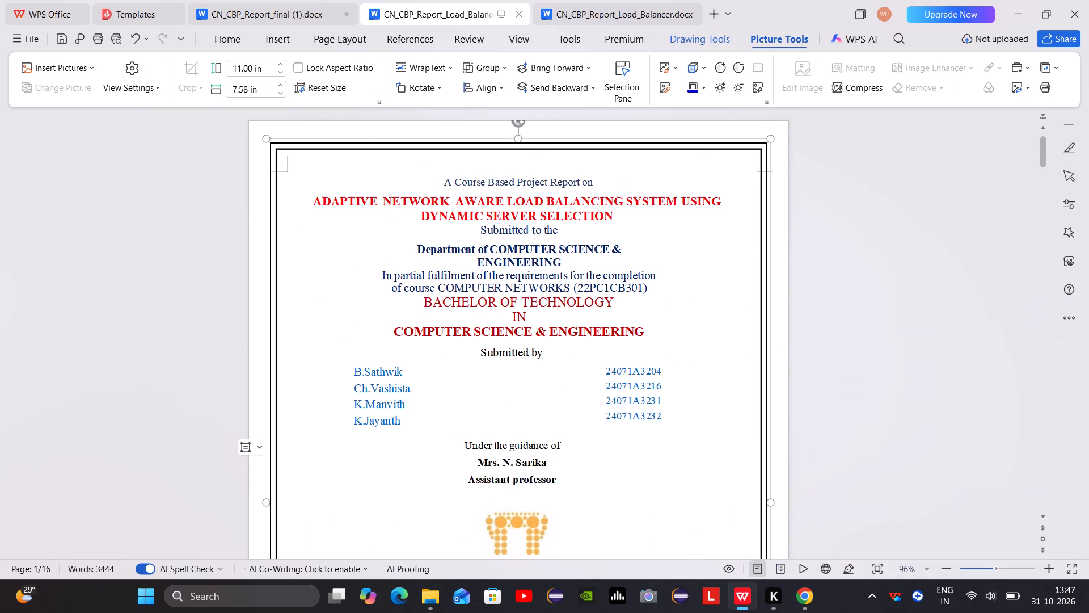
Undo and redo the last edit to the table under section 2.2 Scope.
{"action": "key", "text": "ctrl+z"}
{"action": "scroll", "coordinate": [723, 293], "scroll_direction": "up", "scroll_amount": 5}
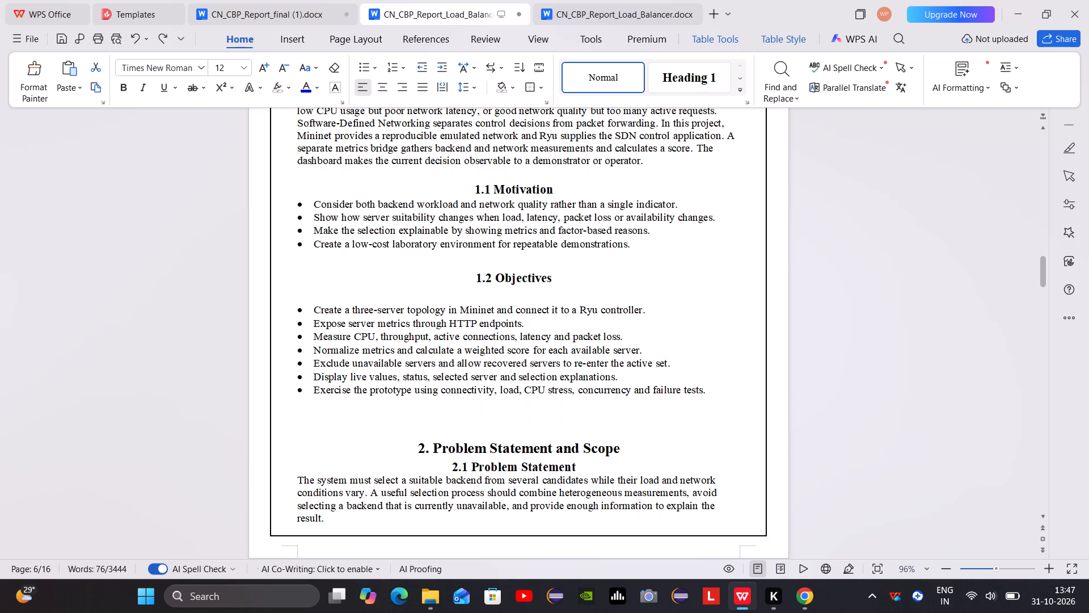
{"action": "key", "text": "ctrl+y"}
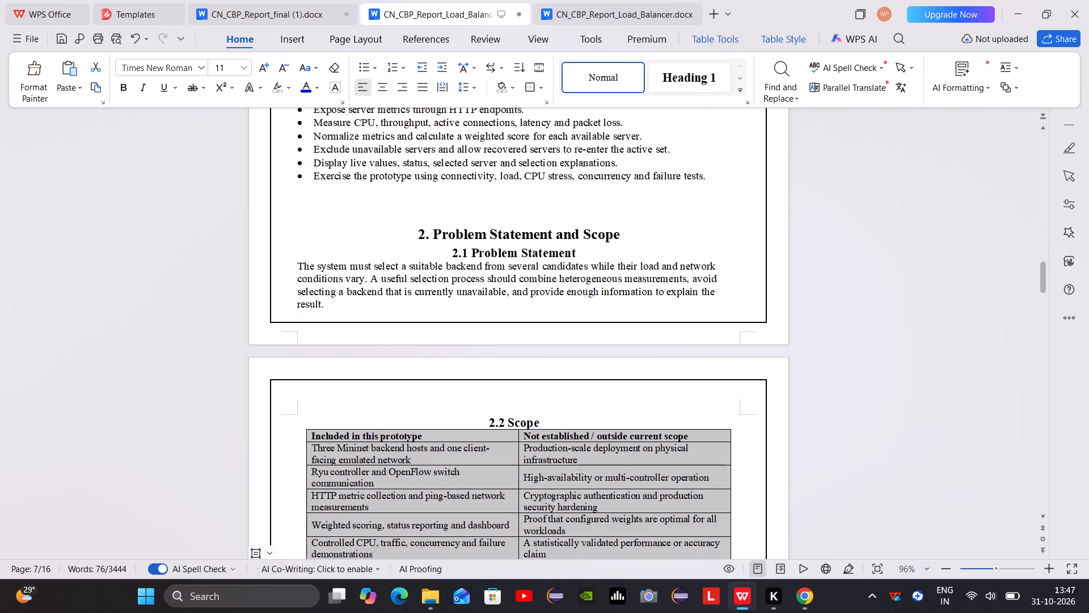
Set the font size of the whole table under section 2.2 Scope to 12.
{"action": "scroll", "coordinate": [723, 291], "scroll_direction": "up", "scroll_amount": 2}
{"action": "scroll", "coordinate": [632, 496], "scroll_direction": "down", "scroll_amount": 5}
{"action": "right_click", "coordinate": [606, 359]}
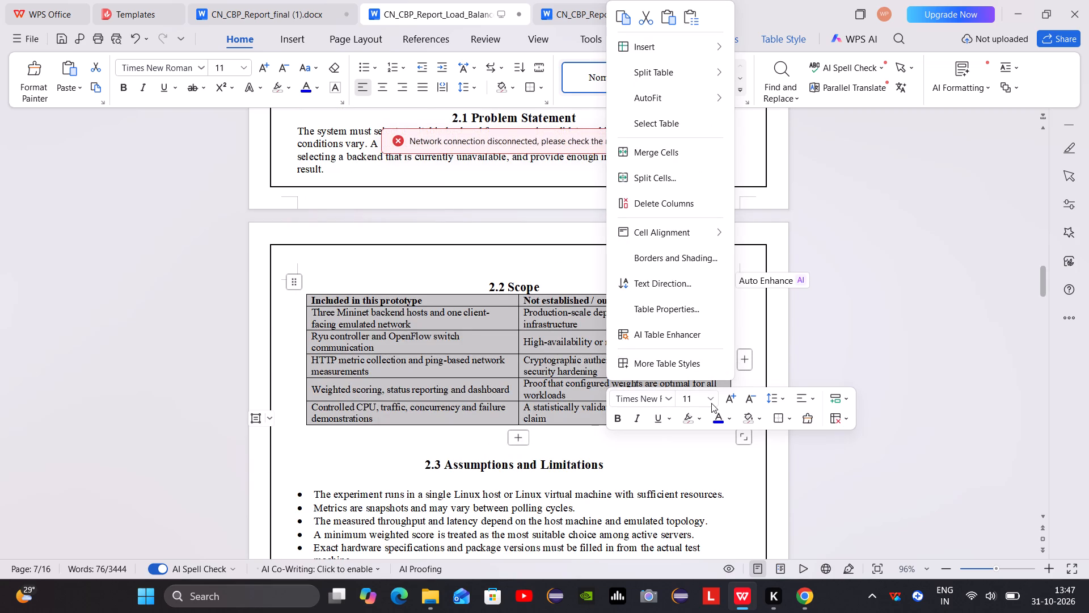
{"action": "left_click", "coordinate": [695, 401]}
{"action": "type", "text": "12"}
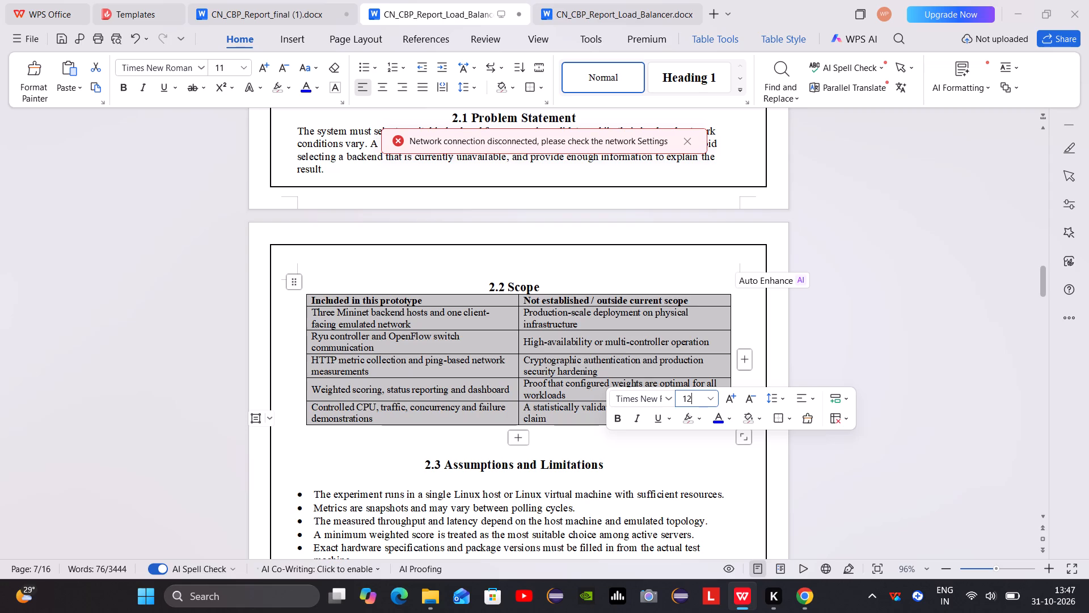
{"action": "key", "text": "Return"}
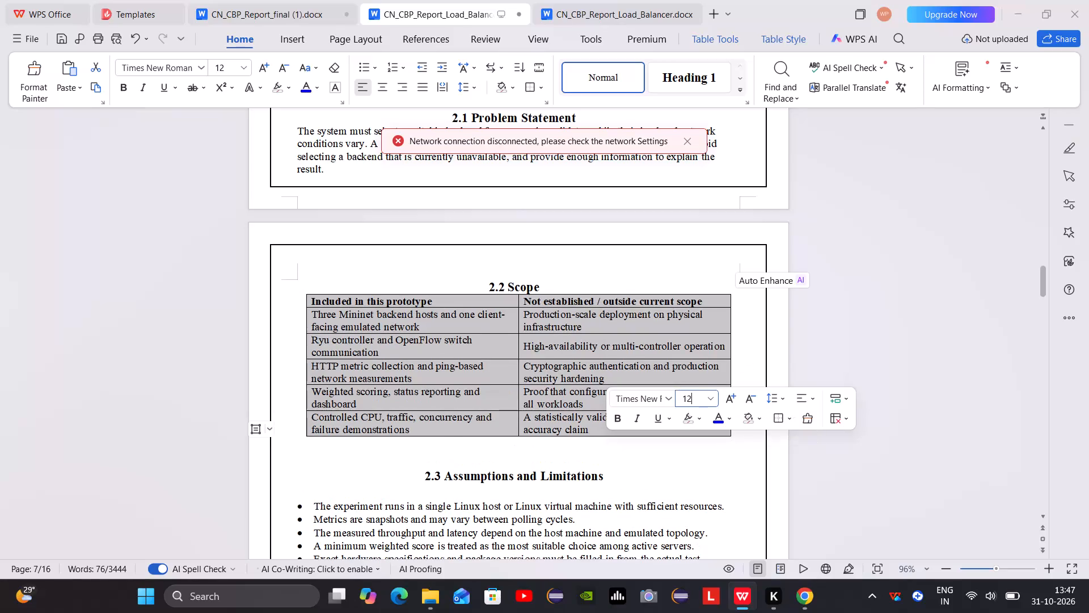
Toggle Wi-Fi in the quick settings and reconnect to the OPPO K13x 5G f3fw network.
{"action": "left_click", "coordinate": [962, 603]}
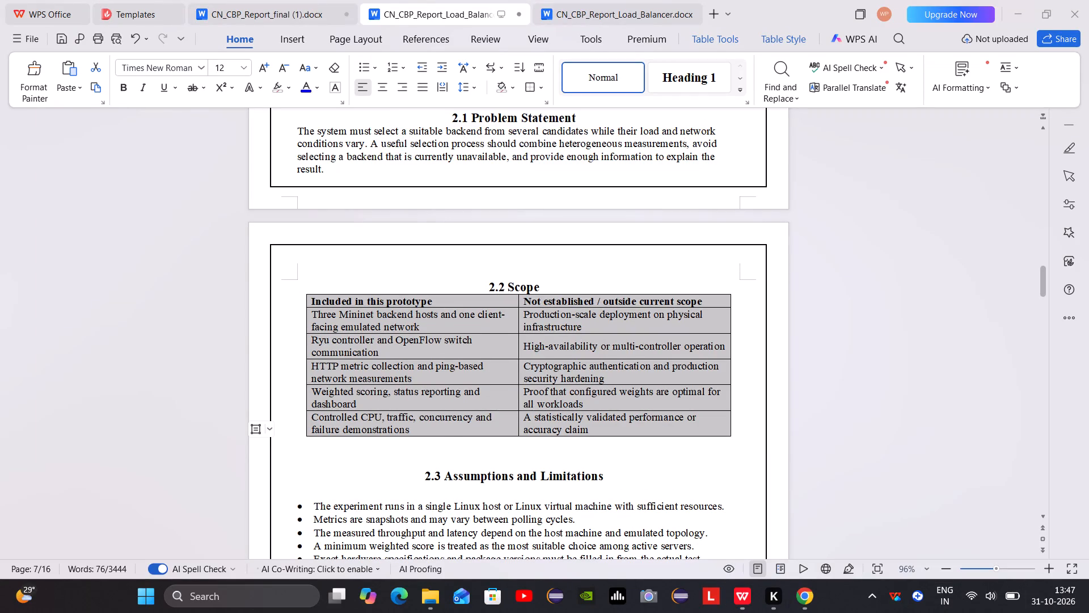
{"action": "left_click", "coordinate": [987, 585]}
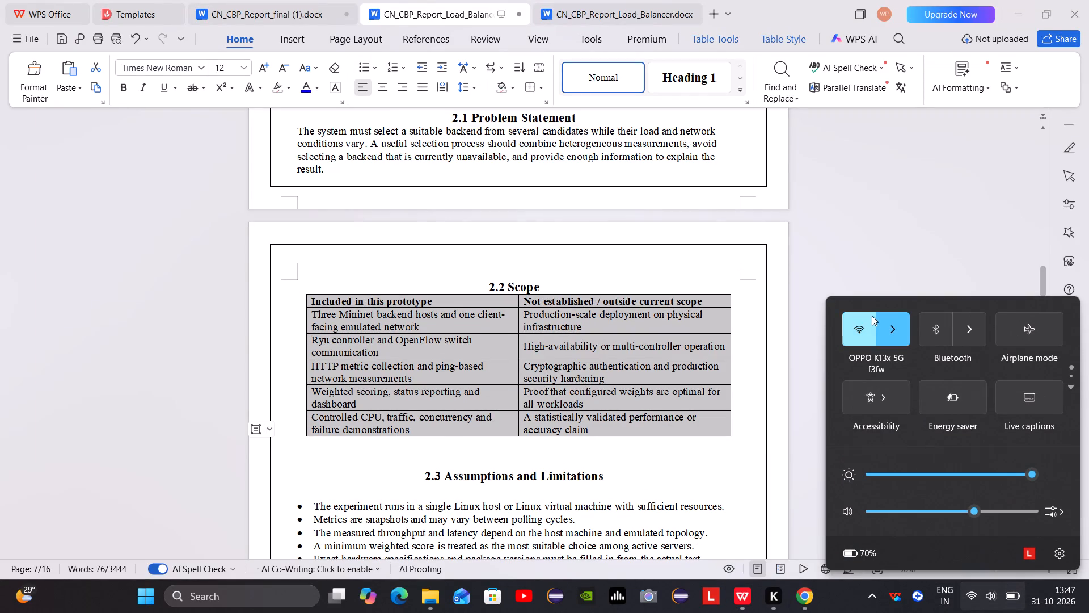
{"action": "left_click", "coordinate": [872, 316]}
{"action": "left_click", "coordinate": [871, 316]}
{"action": "left_click", "coordinate": [869, 318]}
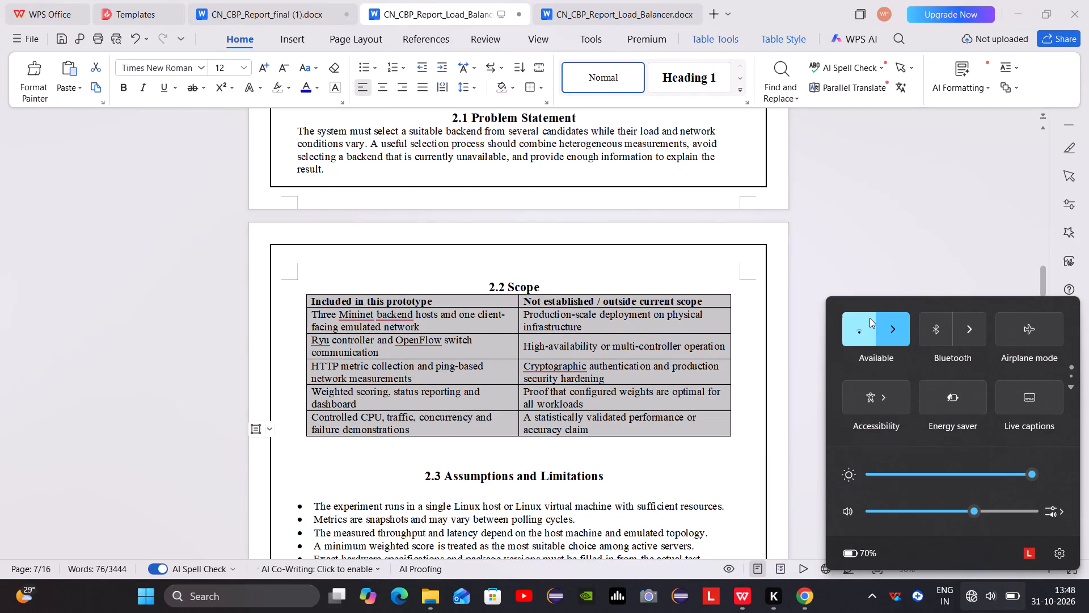
{"action": "left_click", "coordinate": [894, 333]}
{"action": "left_click", "coordinate": [894, 333]}
{"action": "left_click", "coordinate": [969, 398]}
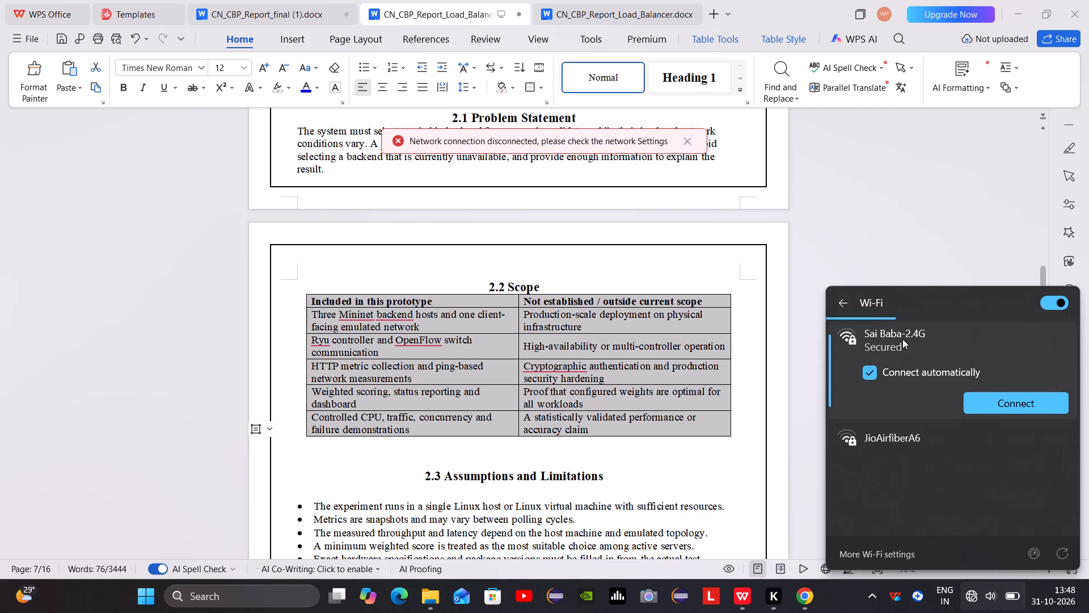
{"action": "left_click", "coordinate": [855, 301]}
{"action": "left_click", "coordinate": [896, 335]}
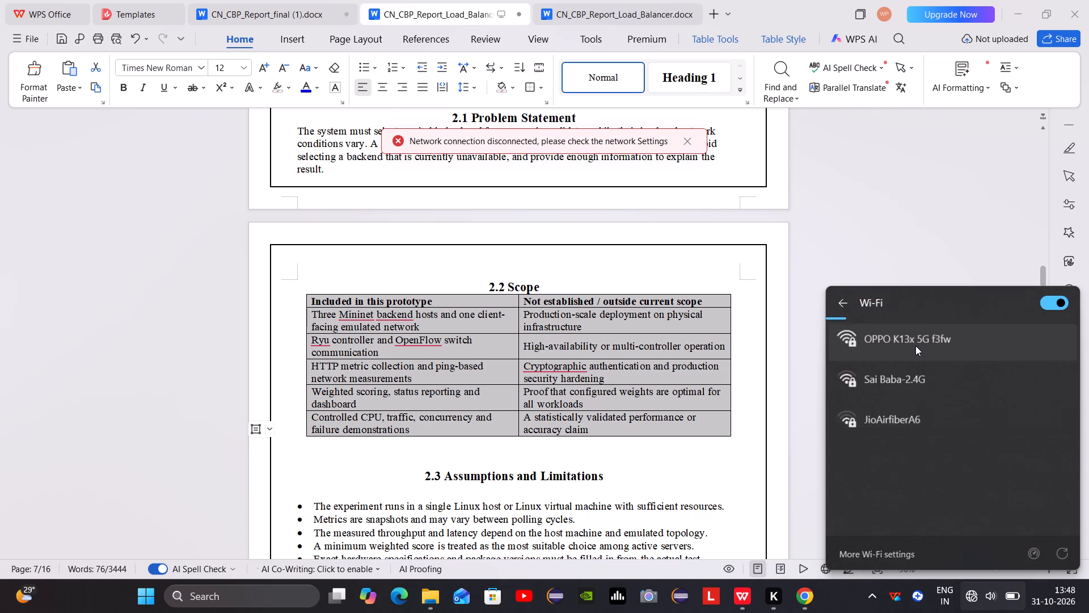
{"action": "left_click", "coordinate": [915, 346]}
{"action": "left_click", "coordinate": [993, 397]}
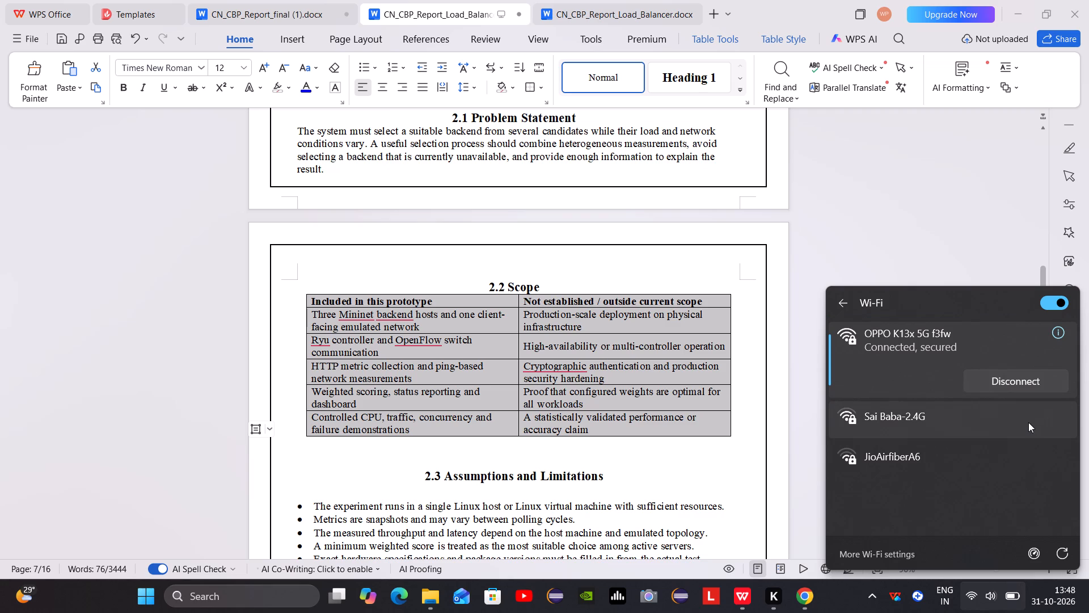
Look back through the report's front pages from the Scope section up to the cover.
{"action": "scroll", "coordinate": [267, 459], "scroll_direction": "up", "scroll_amount": 20}
{"action": "scroll", "coordinate": [267, 459], "scroll_direction": "up", "scroll_amount": 8}
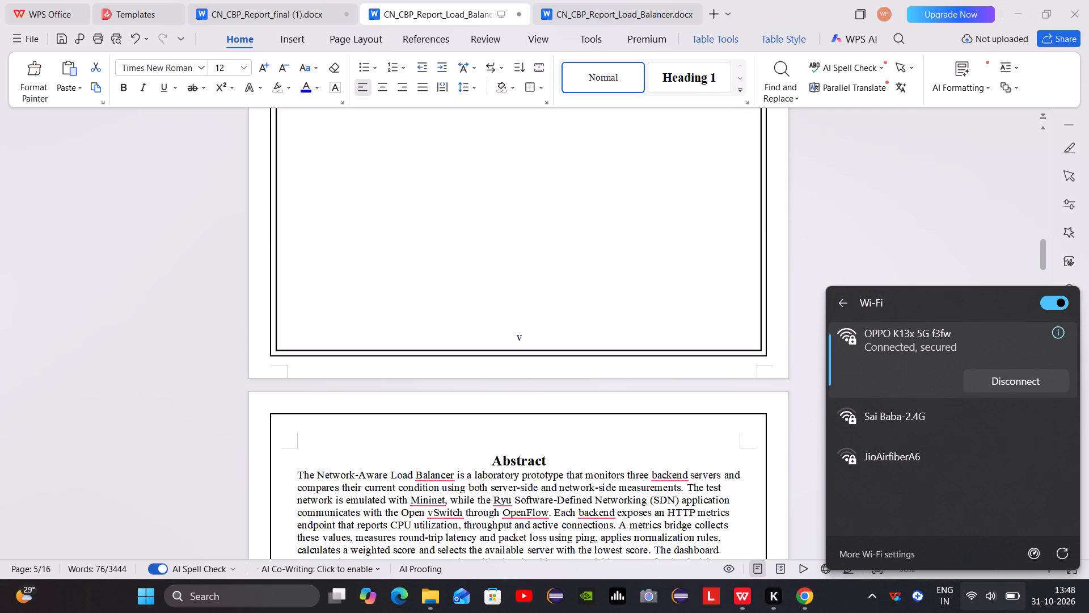
{"action": "scroll", "coordinate": [366, 275], "scroll_direction": "up", "scroll_amount": 18}
{"action": "scroll", "coordinate": [654, 440], "scroll_direction": "down", "scroll_amount": 1}
{"action": "scroll", "coordinate": [654, 446], "scroll_direction": "up", "scroll_amount": 9}
{"action": "left_click", "coordinate": [891, 220]}
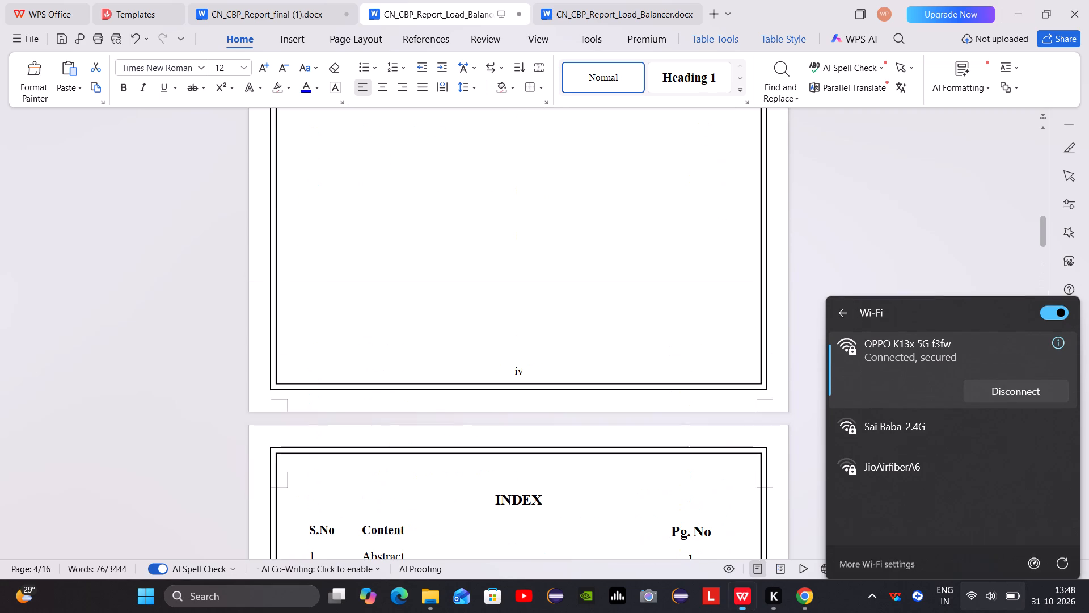
{"action": "left_click_drag", "start_coordinate": [1035, 228], "coordinate": [1002, 0]}
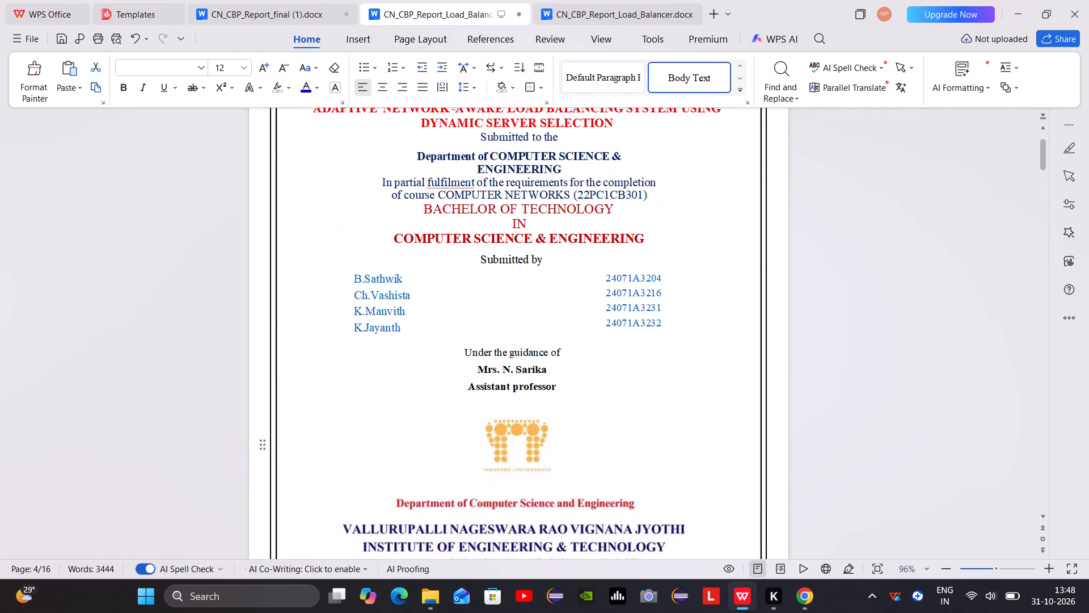
{"action": "left_click_drag", "start_coordinate": [1002, 0], "coordinate": [1014, 0]}
{"action": "left_click", "coordinate": [698, 547]}
{"action": "scroll", "coordinate": [684, 300], "scroll_direction": "up", "scroll_amount": 11}
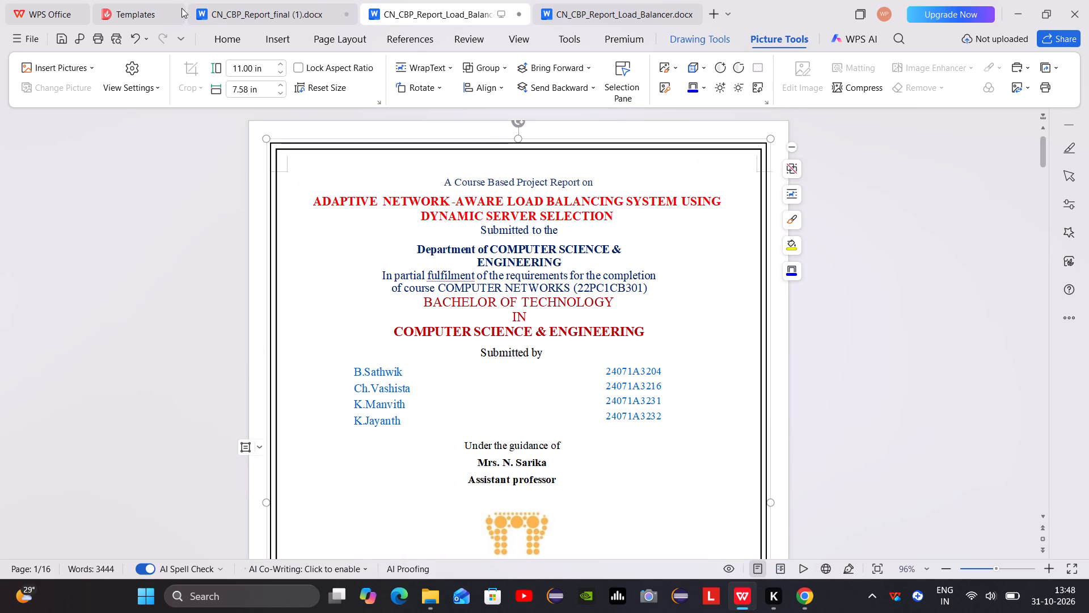
Save the CN_CBP_Report_Load_Balancer (1) document.
{"action": "left_click", "coordinate": [68, 39]}
Bring up the report's file commands and the list of recent documents.
{"action": "left_click", "coordinate": [28, 40]}
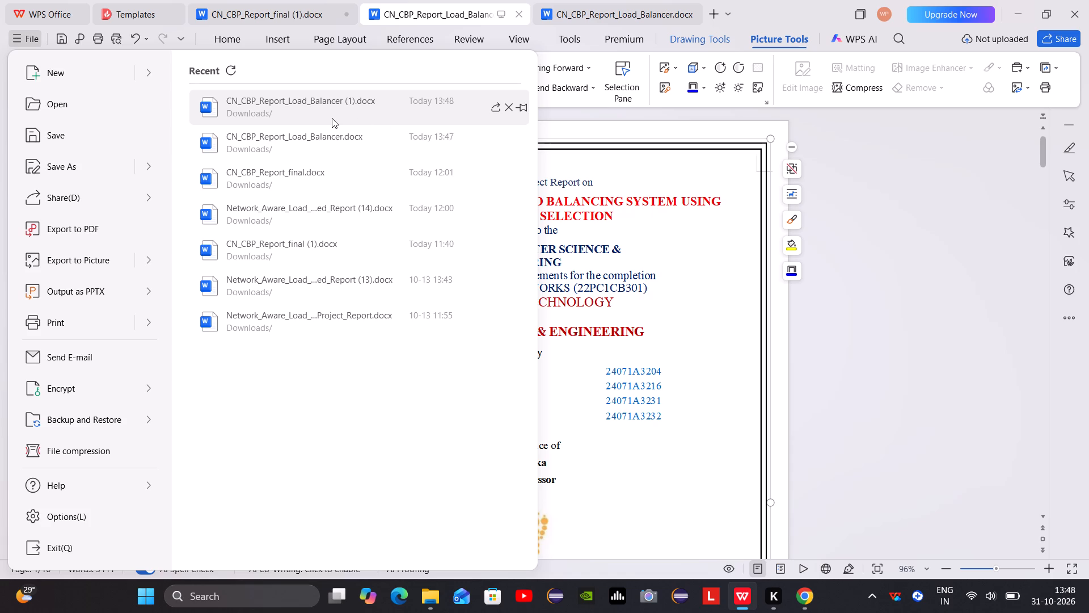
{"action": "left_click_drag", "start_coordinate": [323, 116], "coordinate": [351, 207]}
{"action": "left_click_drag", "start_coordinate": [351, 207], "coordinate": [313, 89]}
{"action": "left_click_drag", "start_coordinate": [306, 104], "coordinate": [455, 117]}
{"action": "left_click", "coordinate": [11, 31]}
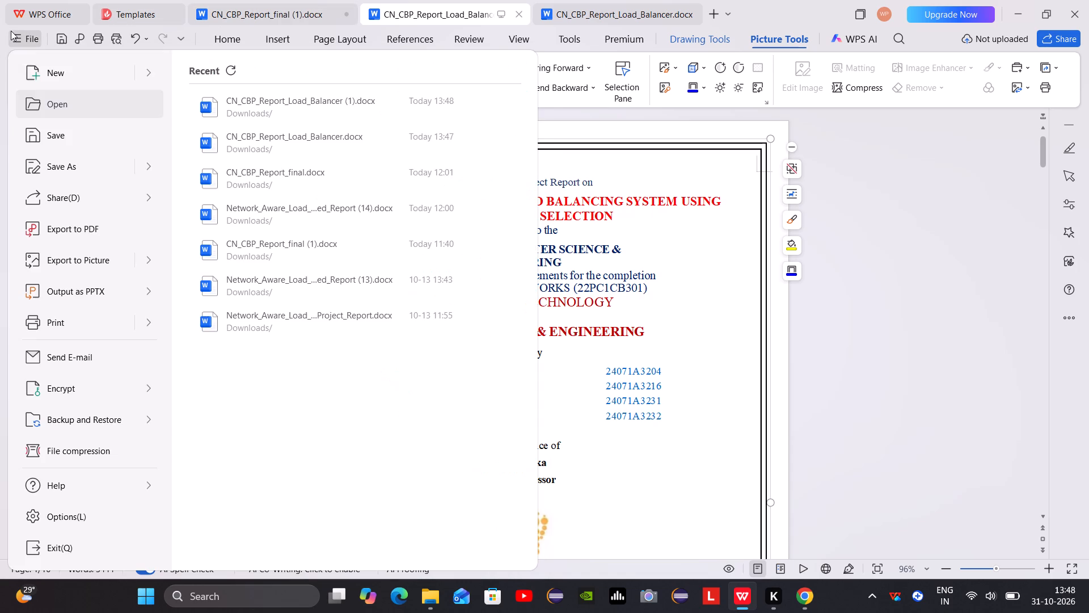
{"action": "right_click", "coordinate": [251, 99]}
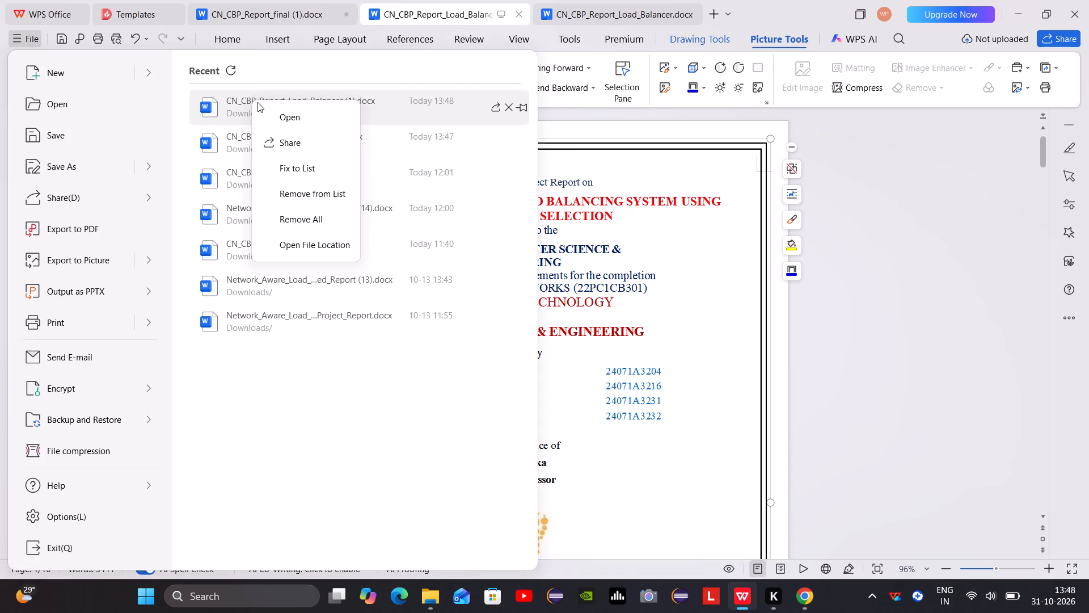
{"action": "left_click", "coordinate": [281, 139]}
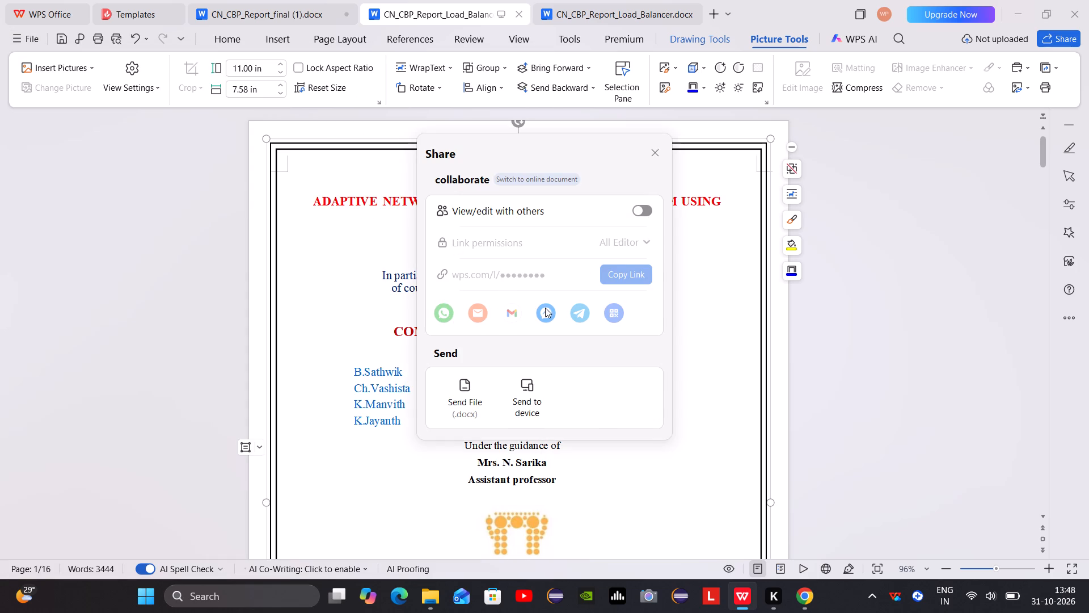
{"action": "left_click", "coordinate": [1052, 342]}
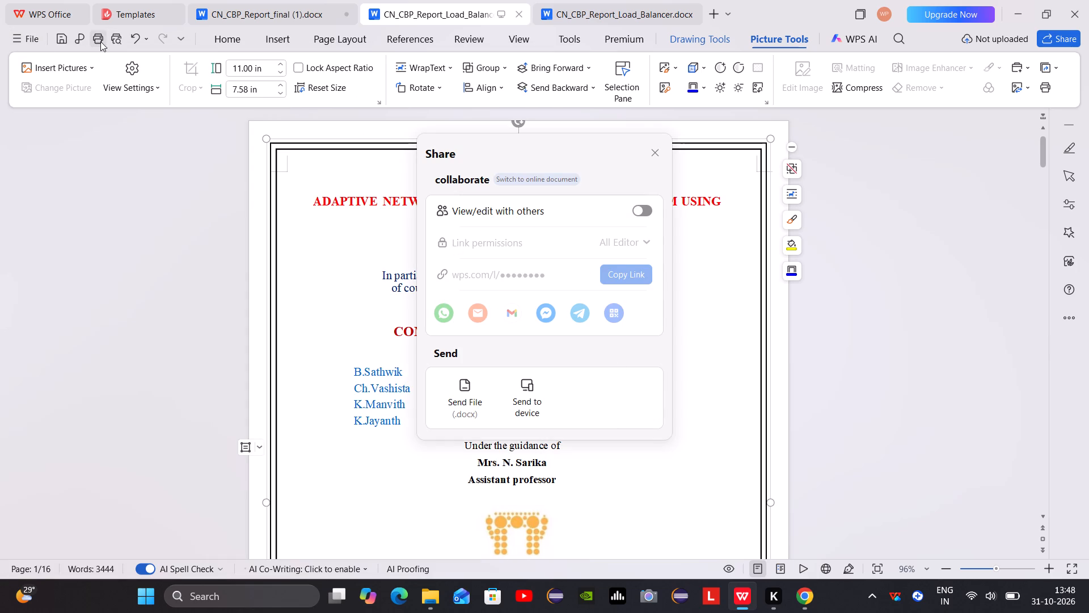
Print all pages of the load balancer report with the Microsoft Print to PDF printer.
{"action": "left_click", "coordinate": [100, 39]}
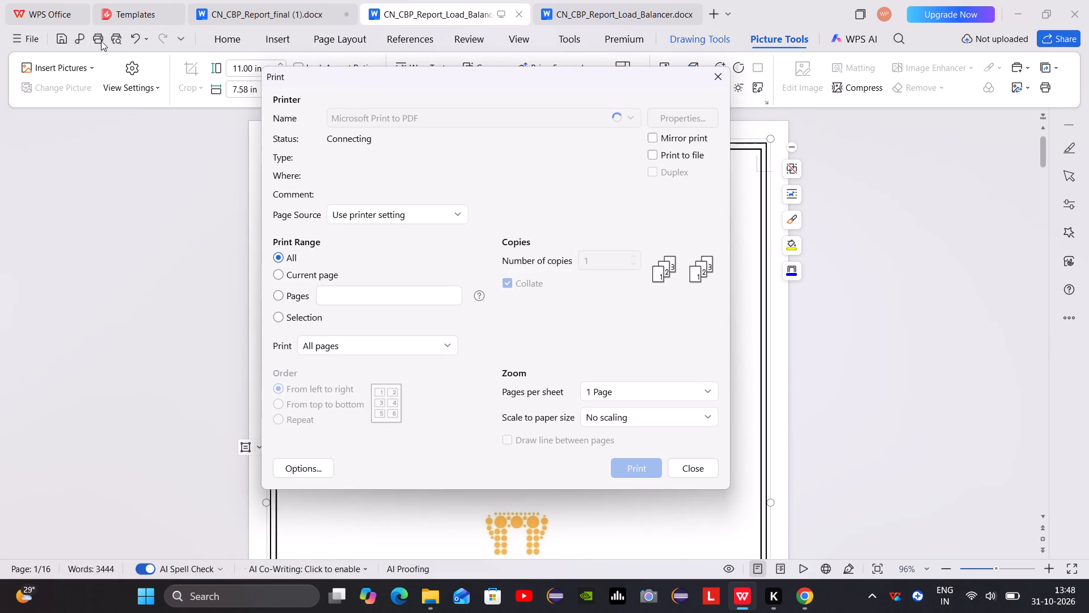
{"action": "scroll", "coordinate": [579, 392], "scroll_direction": "down", "scroll_amount": 9}
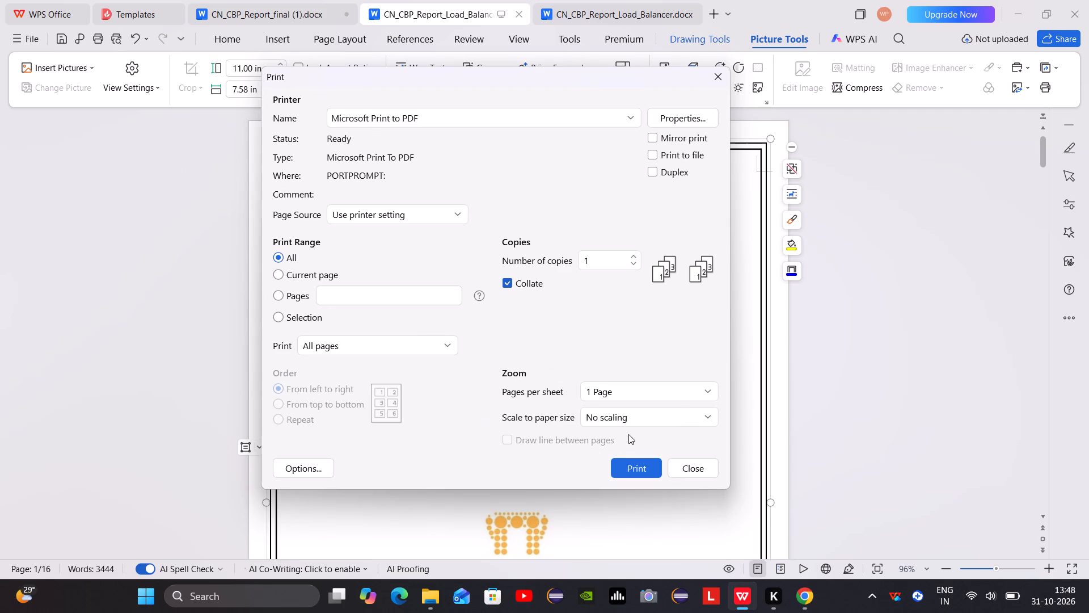
{"action": "left_click", "coordinate": [640, 472]}
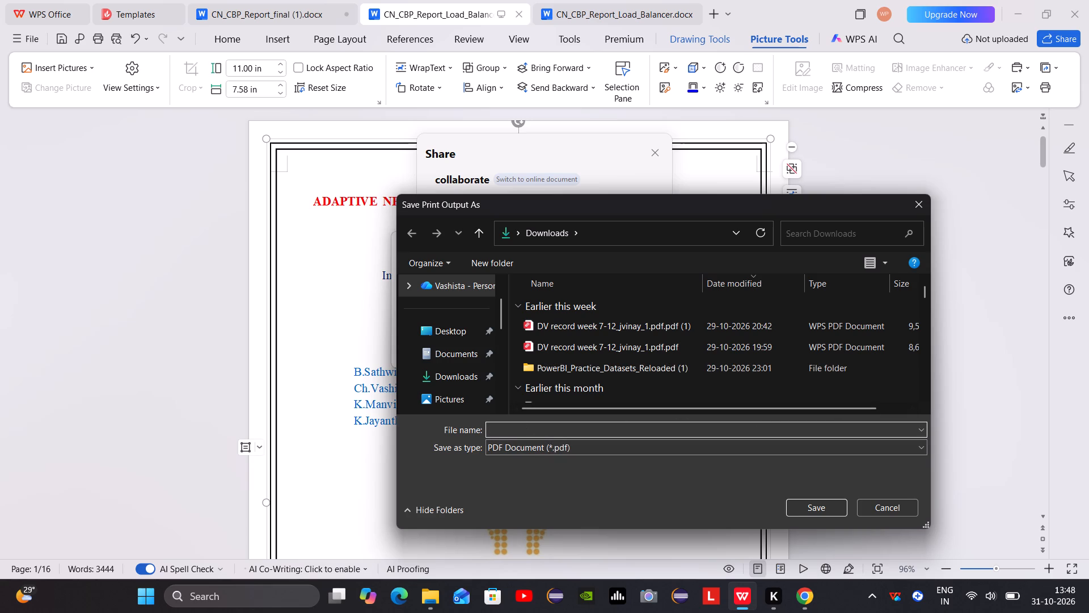
Save the print output in Downloads as a PDF named CN_CBP_Report_Load_Balancer FINAL.
{"action": "type", "text": "CN"}
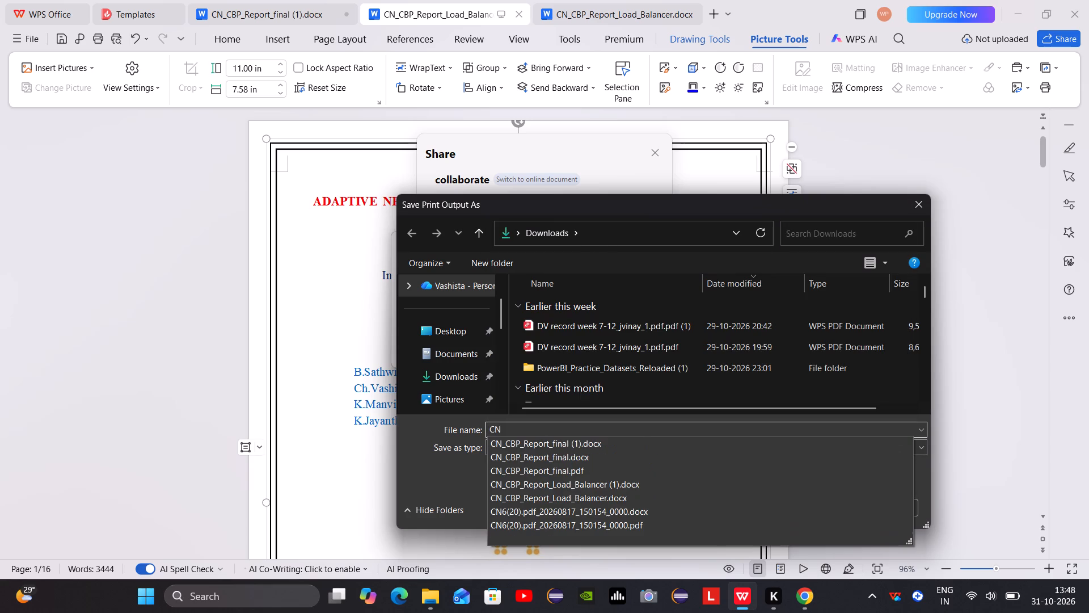
{"action": "left_click", "coordinate": [546, 480]}
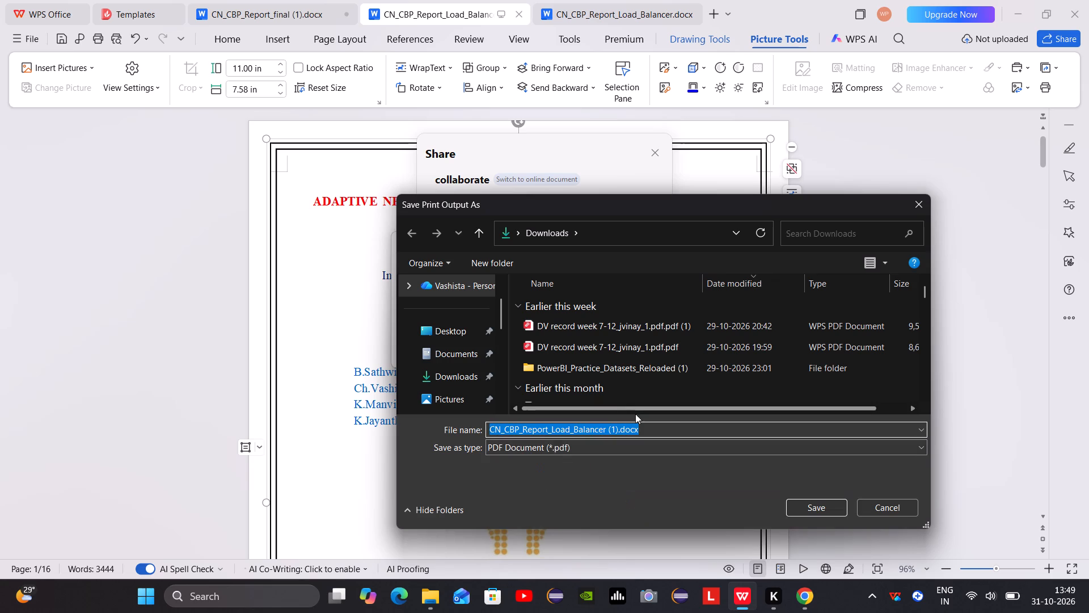
{"action": "key", "text": "BackSpace"}
{"action": "key", "text": "BackSpace"}
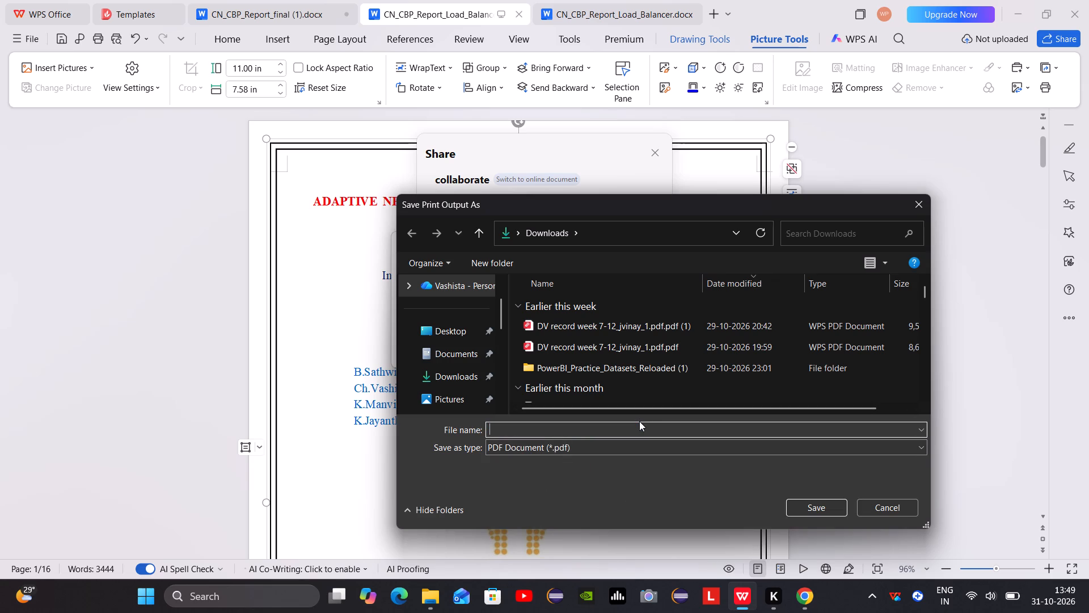
{"action": "key", "text": "ctrl+z"}
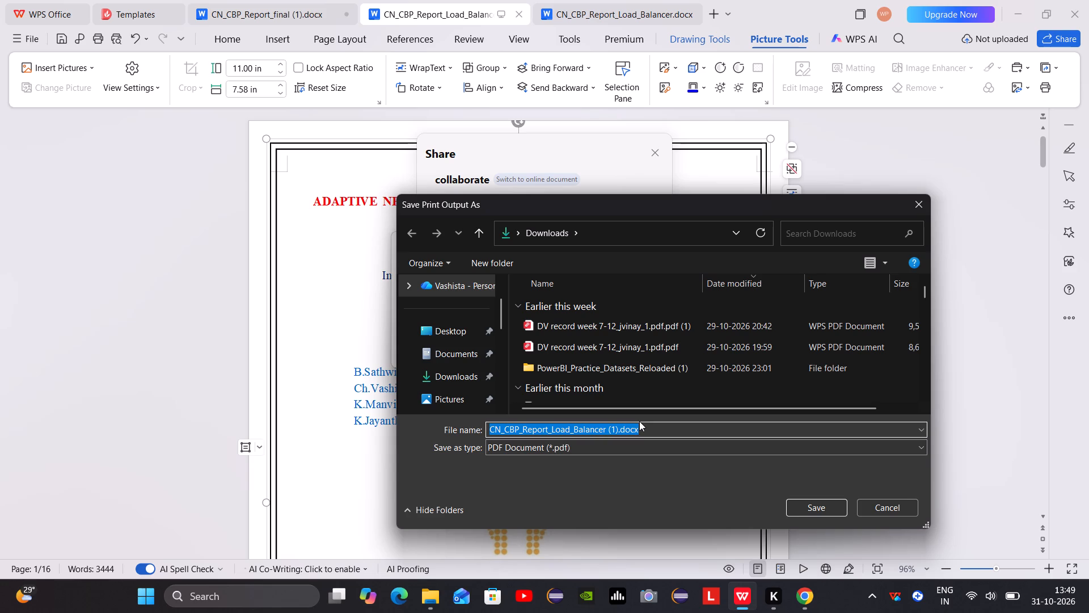
{"action": "key", "text": "Right"}
{"action": "key", "text": "Right"}
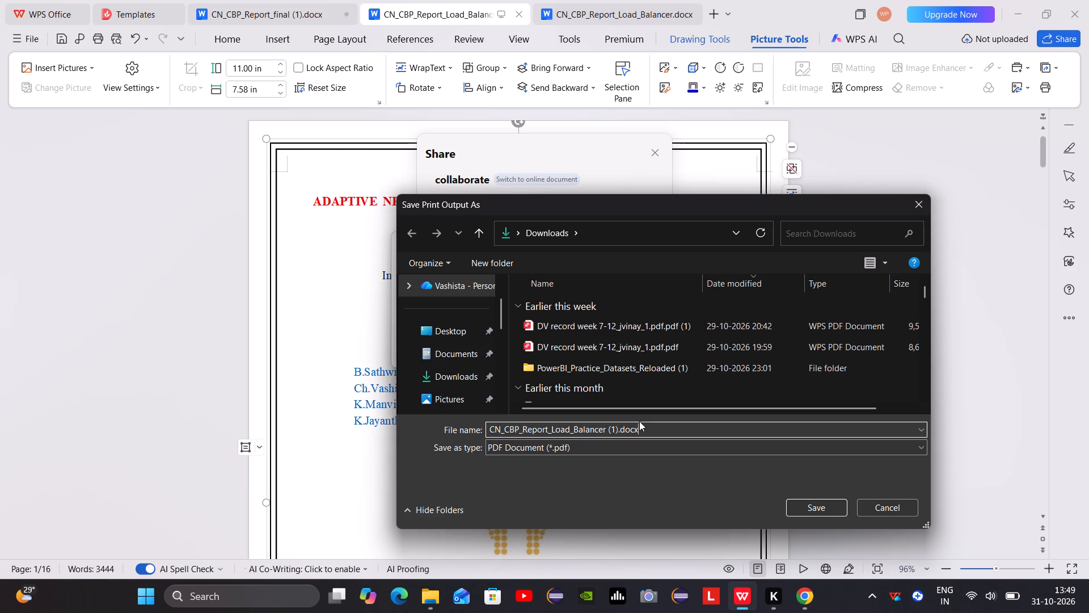
{"action": "key", "text": "BackSpace"}
{"action": "key", "text": "BackSpace"}
{"action": "key", "text": "BackSpace"}
{"action": "key", "text": "BackSpace"}
{"action": "key", "text": "BackSpace"}
{"action": "key", "text": "BackSpace"}
{"action": "key", "text": "BackSpace"}
{"action": "key", "text": "BackSpace"}
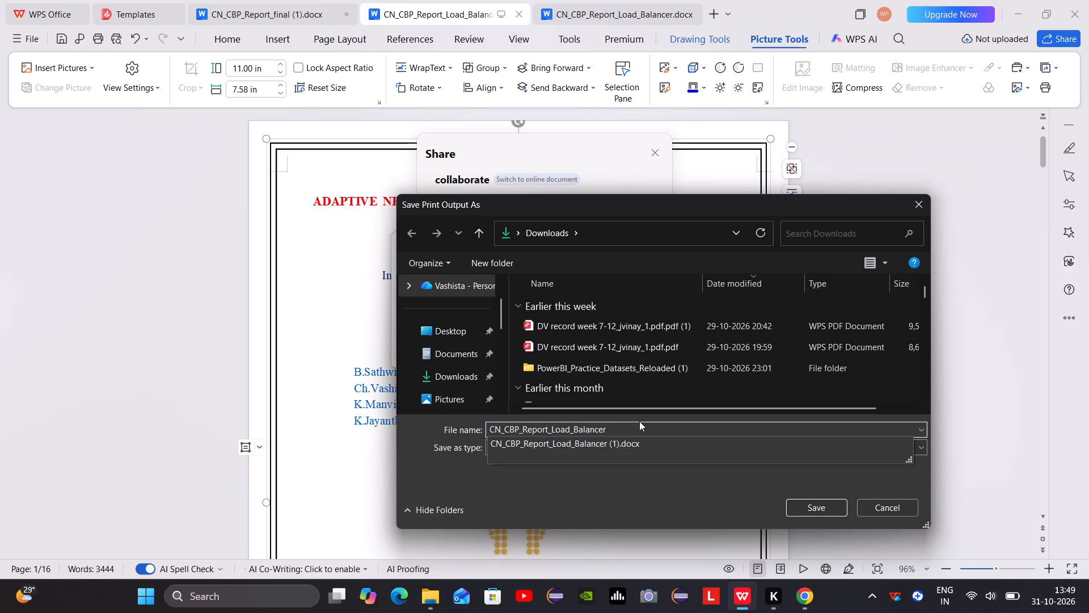
{"action": "type", "text": "FIN"}
{"action": "type", "text": "AL"}
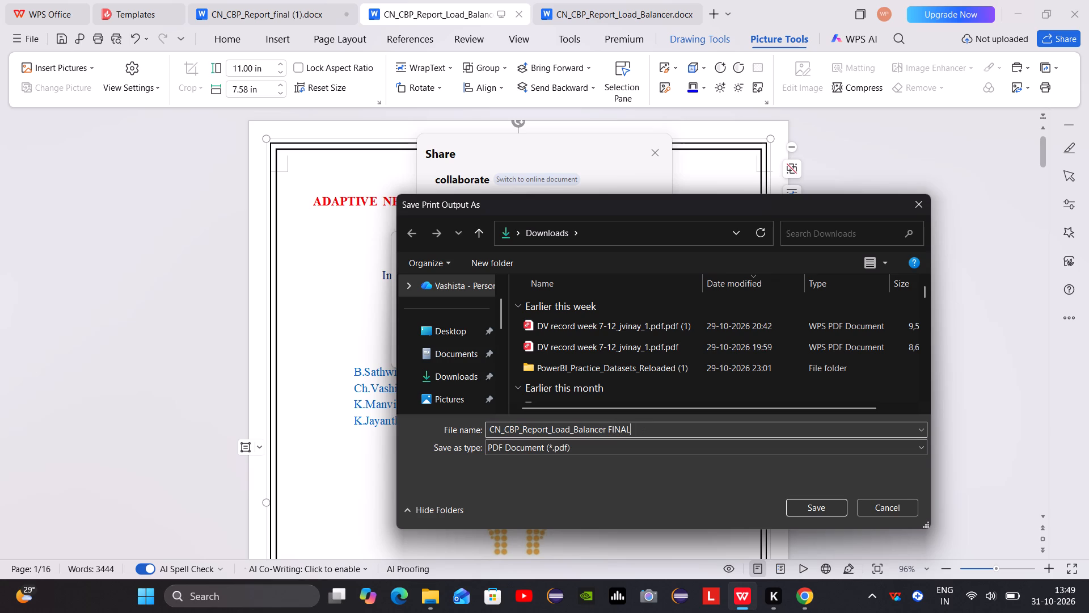
{"action": "key", "text": "Return"}
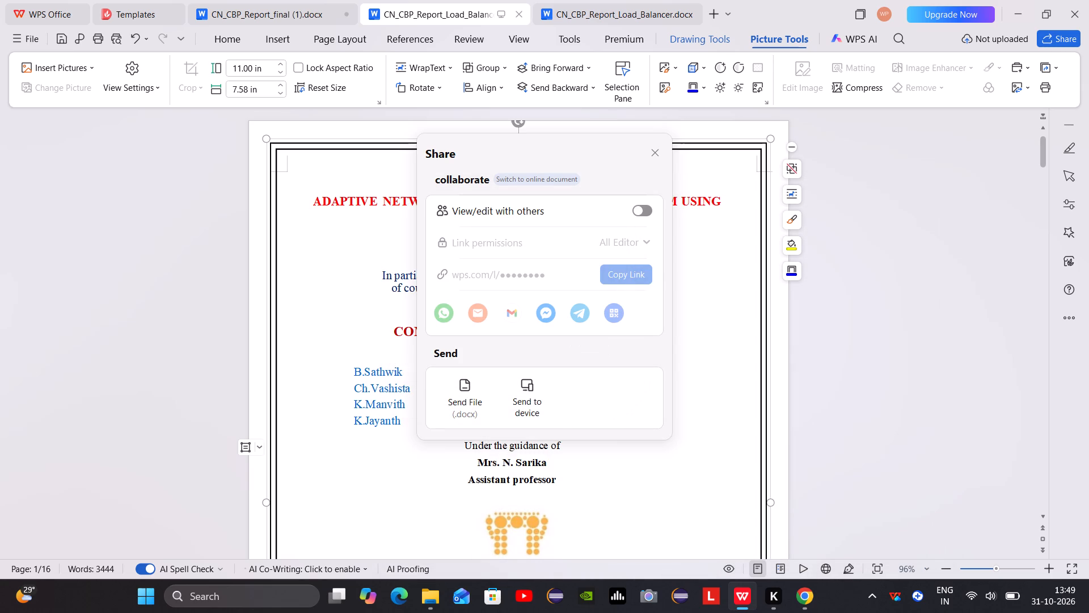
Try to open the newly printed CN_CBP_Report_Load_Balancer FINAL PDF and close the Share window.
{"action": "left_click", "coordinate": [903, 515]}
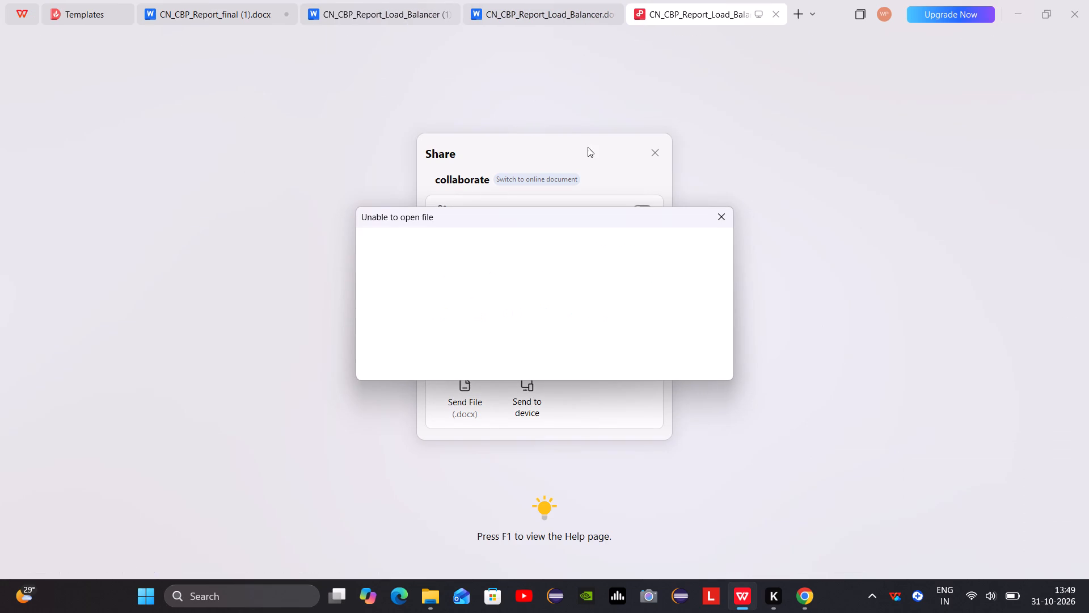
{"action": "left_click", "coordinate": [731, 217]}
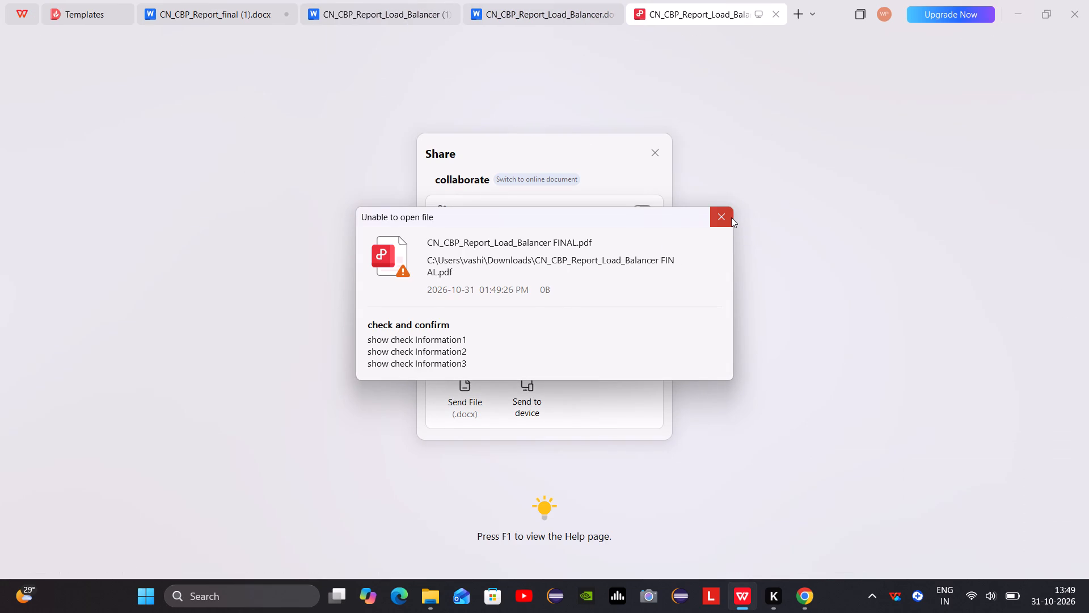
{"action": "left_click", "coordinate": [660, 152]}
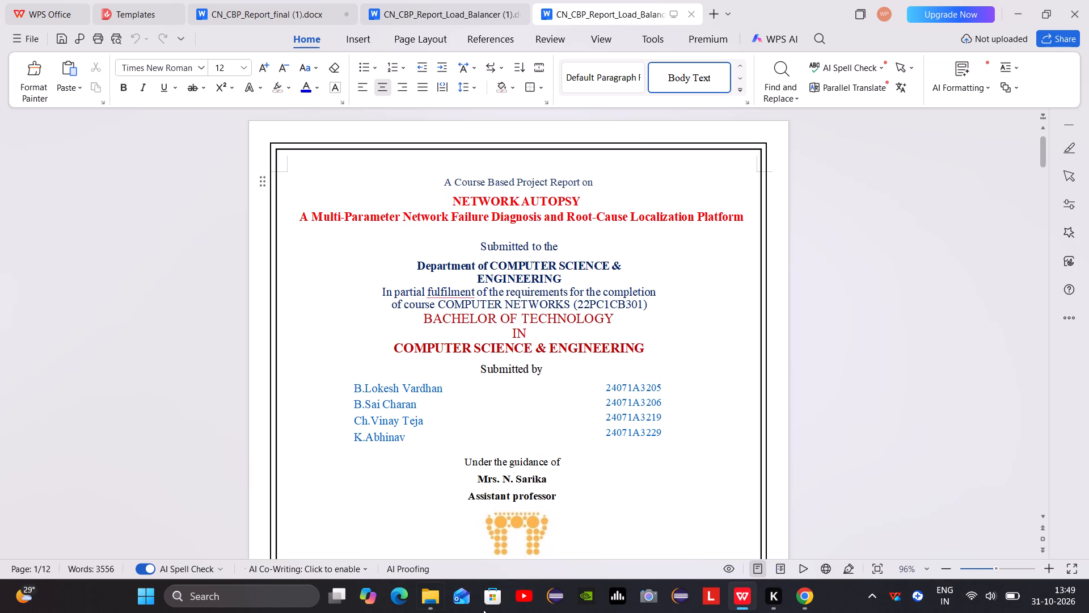
Switch to File Explorer, refresh the Downloads folder and open the CN_CBP_Report_Load_Balancer FINAL PDF.
{"action": "left_click", "coordinate": [412, 592]}
{"action": "left_click", "coordinate": [421, 591]}
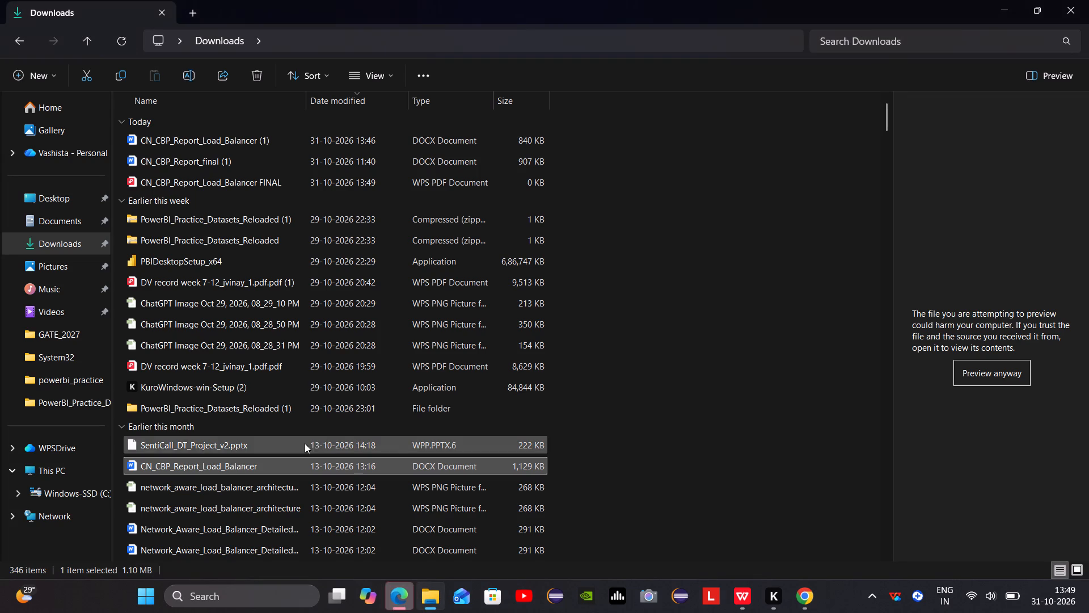
{"action": "scroll", "coordinate": [303, 445], "scroll_direction": "up", "scroll_amount": 14}
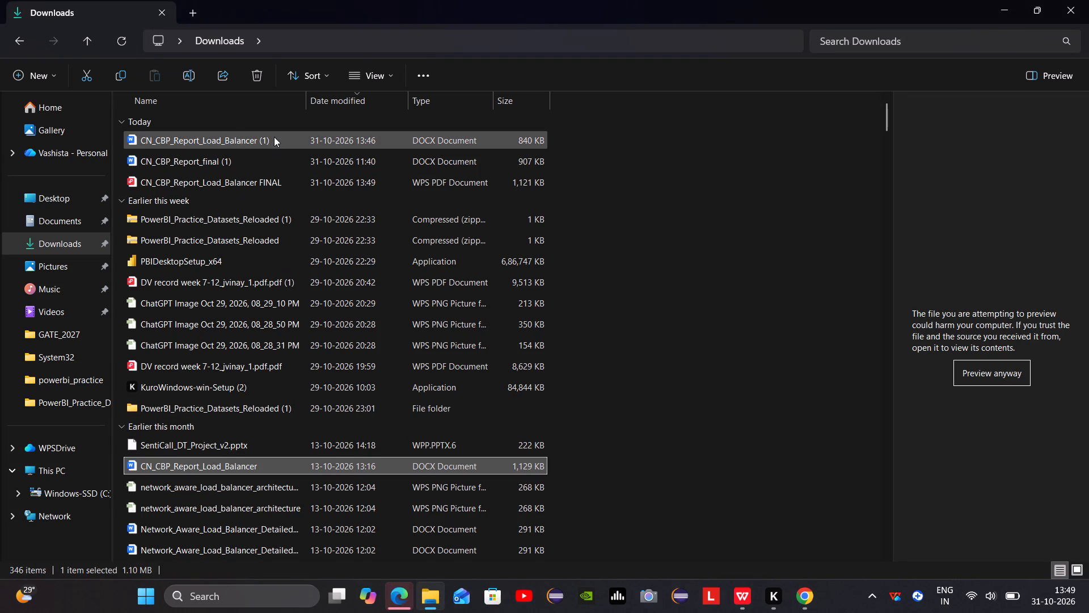
{"action": "left_click", "coordinate": [125, 34]}
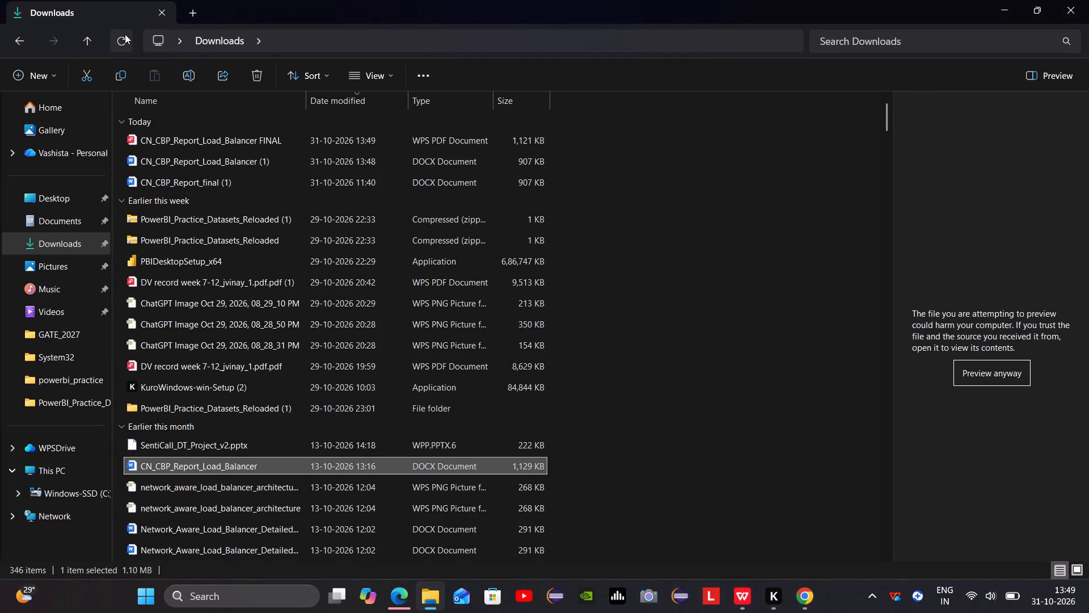
{"action": "double_click", "coordinate": [212, 143]}
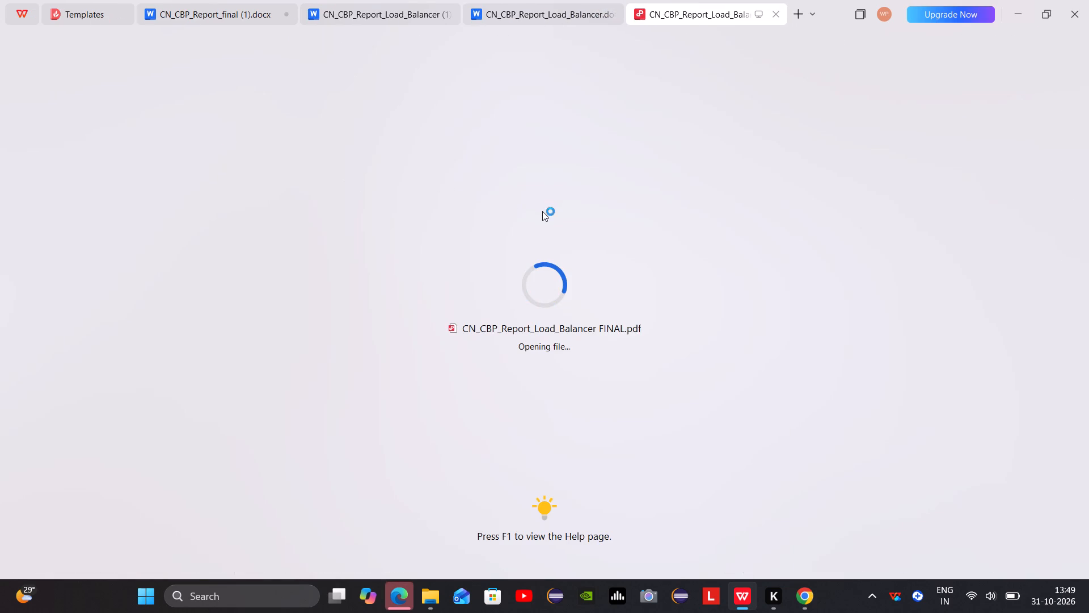
Check the cover page of the printed PDF and close the stray Edge browser window.
{"action": "scroll", "coordinate": [563, 304], "scroll_direction": "down", "scroll_amount": 8}
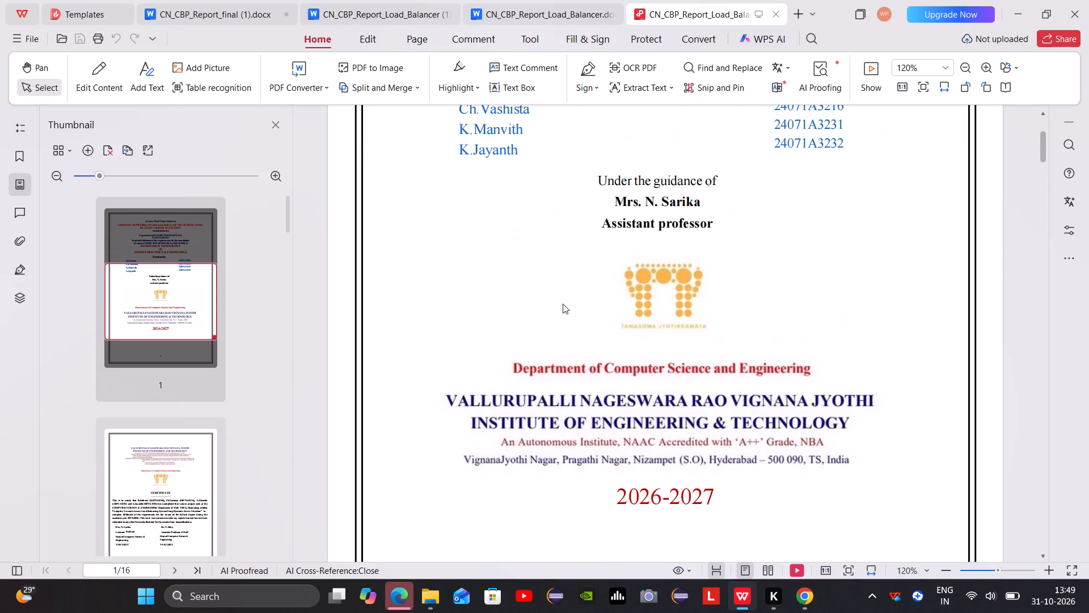
{"action": "scroll", "coordinate": [563, 304], "scroll_direction": "down", "scroll_amount": 4}
{"action": "scroll", "coordinate": [563, 304], "scroll_direction": "up", "scroll_amount": 14}
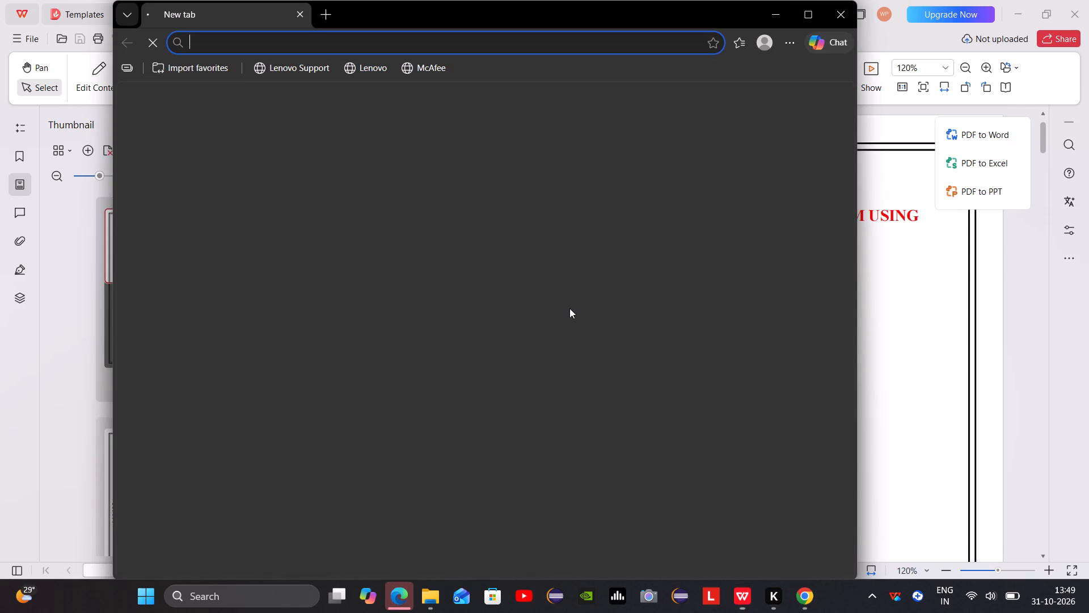
{"action": "left_click", "coordinate": [847, 12]}
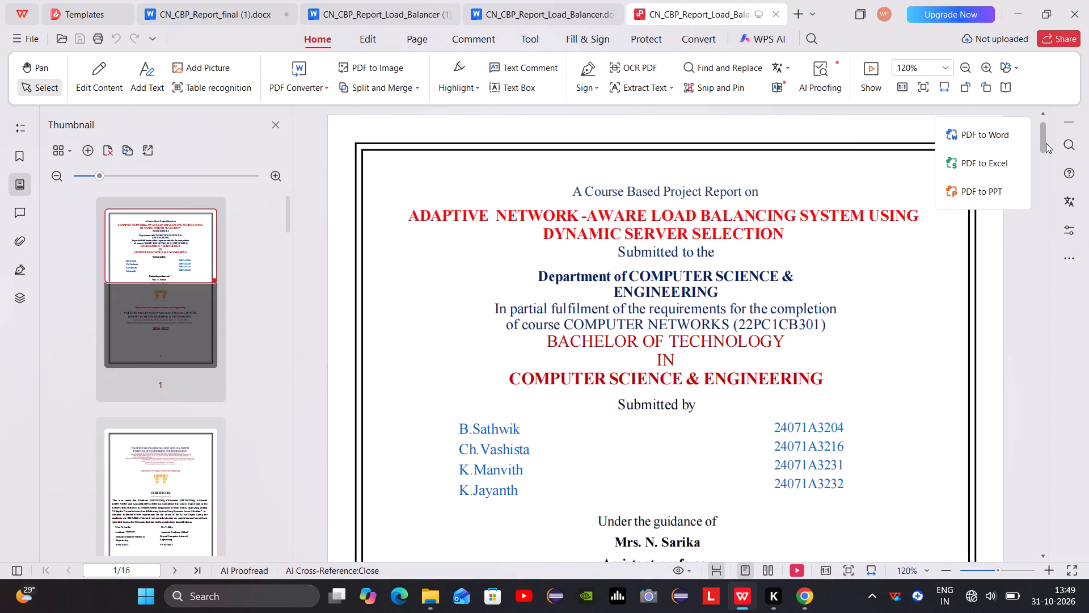
Review the PDF's closing pages, from the appendices and references back to the scenario results and the load-balancing comparison table.
{"action": "left_click_drag", "start_coordinate": [1046, 143], "coordinate": [1049, 292]}
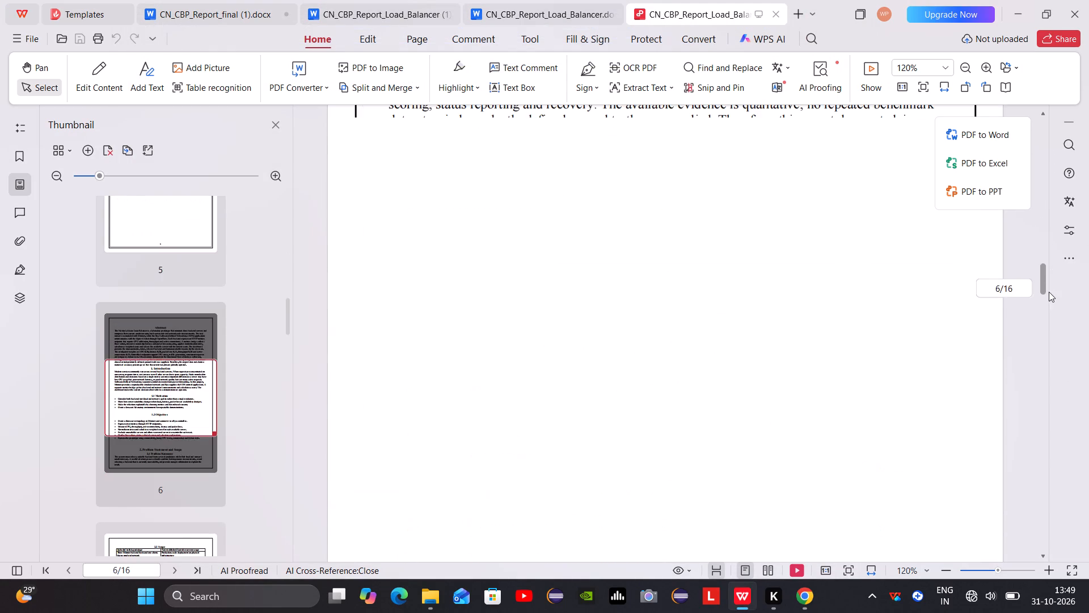
{"action": "left_click_drag", "start_coordinate": [1049, 292], "coordinate": [1045, 612]}
{"action": "scroll", "coordinate": [694, 386], "scroll_direction": "up", "scroll_amount": 6}
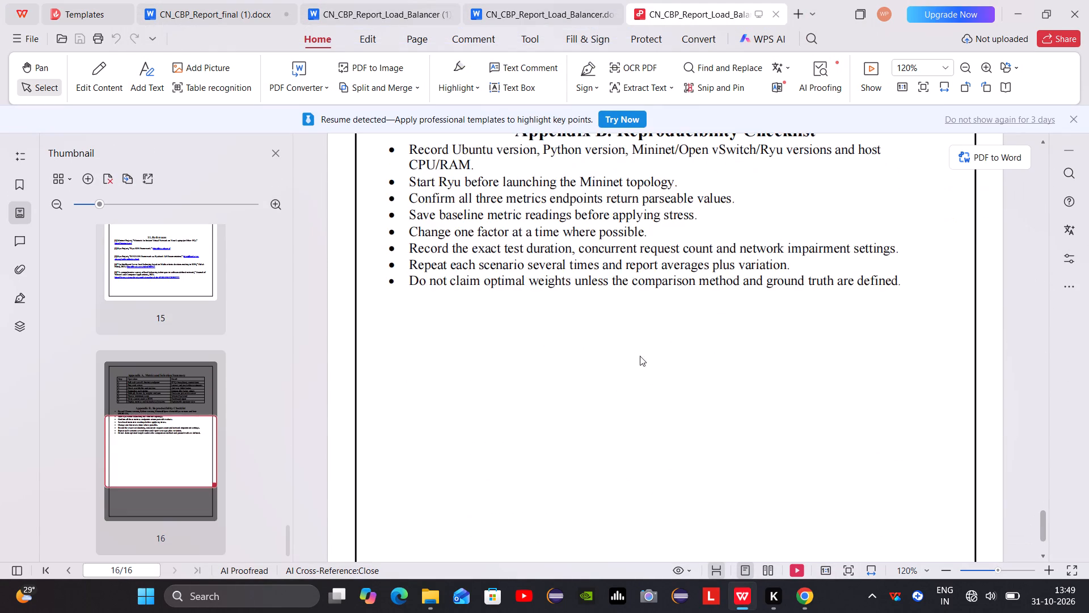
{"action": "scroll", "coordinate": [631, 354], "scroll_direction": "up", "scroll_amount": 20}
{"action": "scroll", "coordinate": [631, 354], "scroll_direction": "up", "scroll_amount": 2}
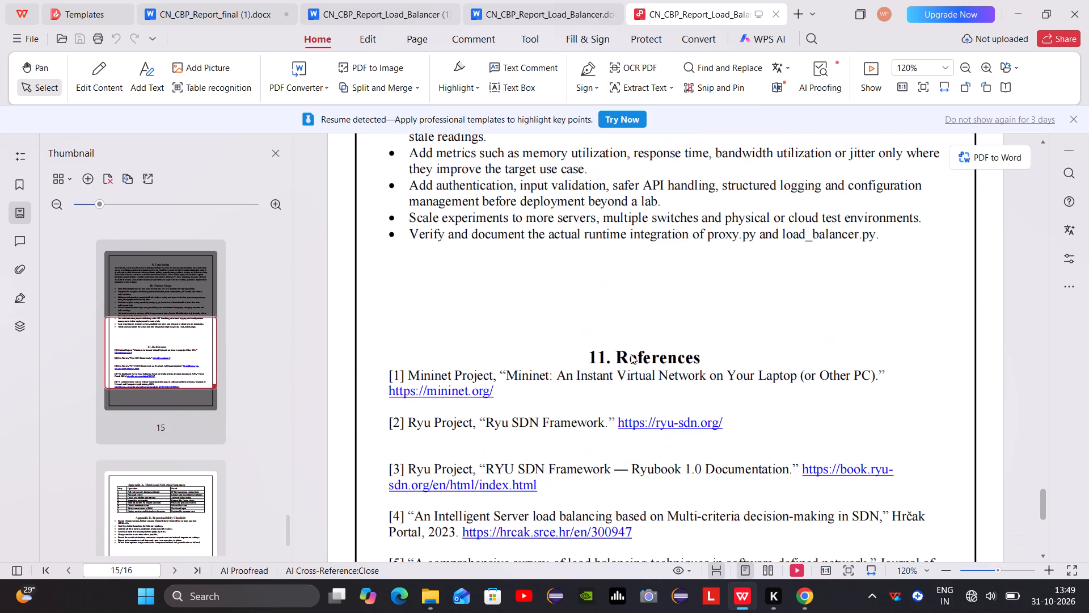
{"action": "scroll", "coordinate": [631, 354], "scroll_direction": "up", "scroll_amount": 17}
{"action": "scroll", "coordinate": [631, 354], "scroll_direction": "up", "scroll_amount": 12}
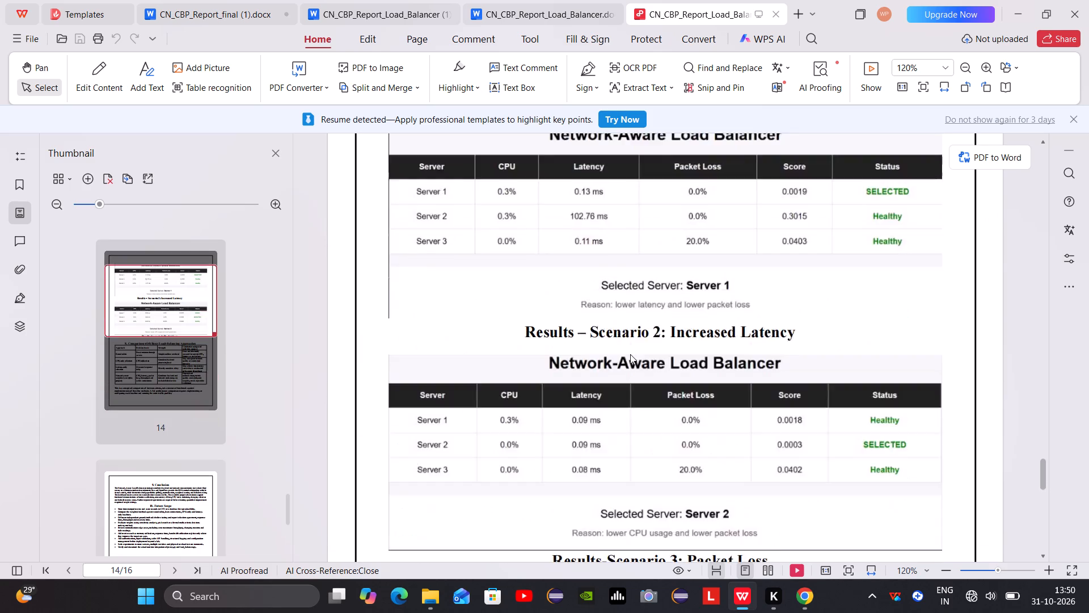
{"action": "scroll", "coordinate": [630, 354], "scroll_direction": "up", "scroll_amount": 4}
{"action": "scroll", "coordinate": [630, 354], "scroll_direction": "down", "scroll_amount": 9}
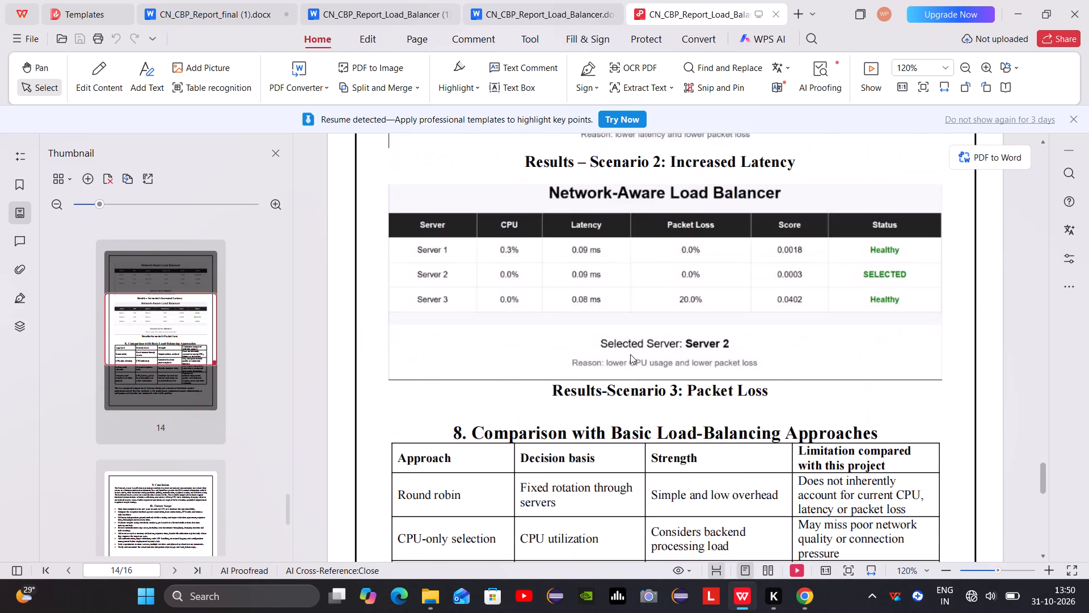
{"action": "scroll", "coordinate": [630, 354], "scroll_direction": "down", "scroll_amount": 3}
{"action": "scroll", "coordinate": [630, 354], "scroll_direction": "up", "scroll_amount": 9}
{"action": "scroll", "coordinate": [630, 354], "scroll_direction": "down", "scroll_amount": 4}
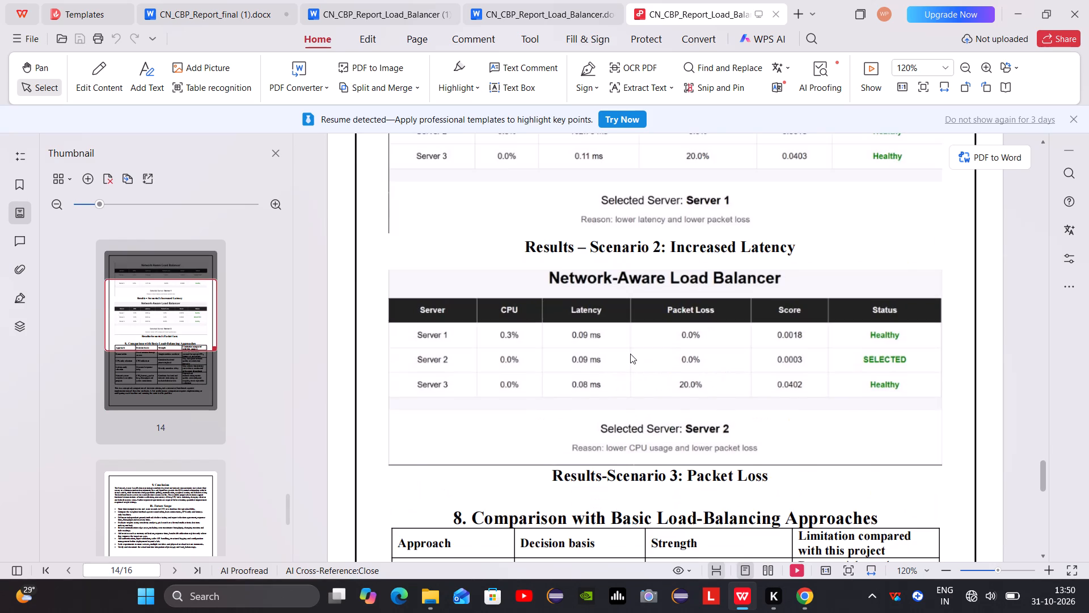
Review the printed PDF's scenario result images, then the section 7 results table and interpretation, back to the data flow and project files sections.
{"action": "scroll", "coordinate": [630, 353], "scroll_direction": "up", "scroll_amount": 2}
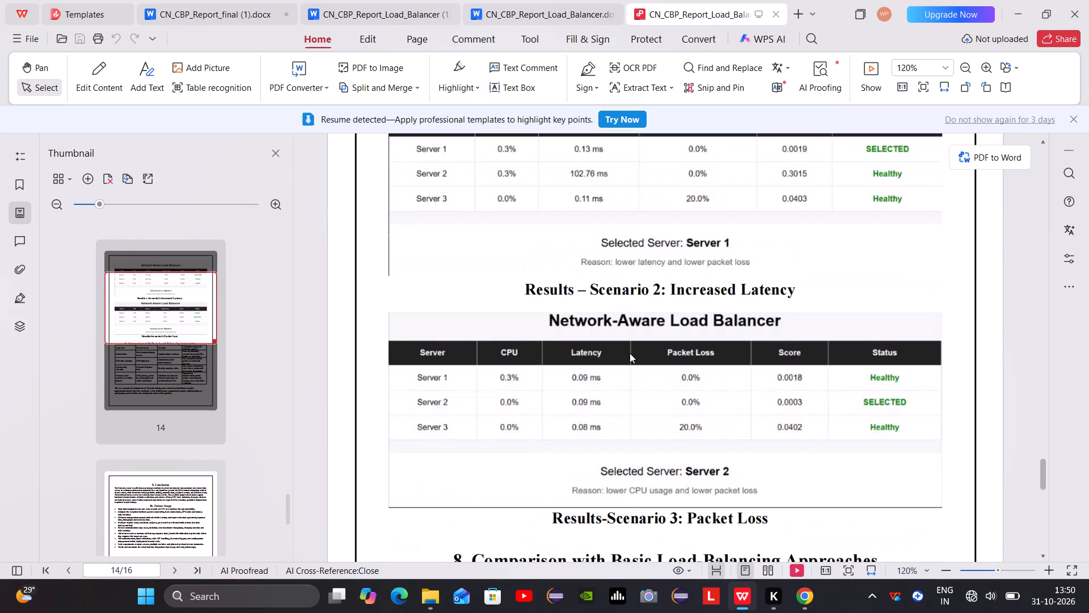
{"action": "scroll", "coordinate": [630, 353], "scroll_direction": "down", "scroll_amount": 2}
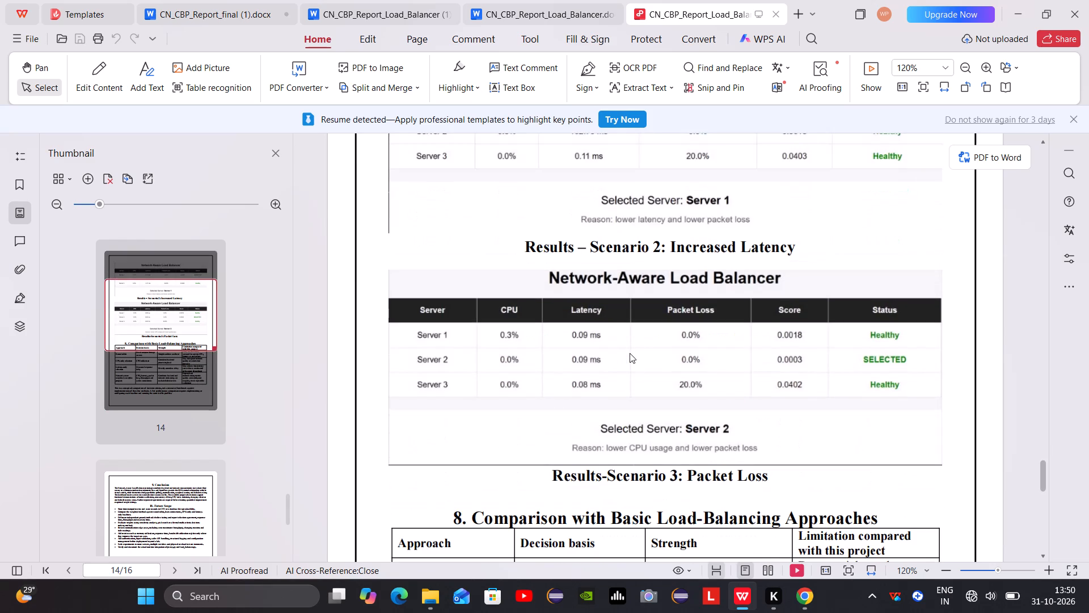
{"action": "scroll", "coordinate": [630, 353], "scroll_direction": "up", "scroll_amount": 2}
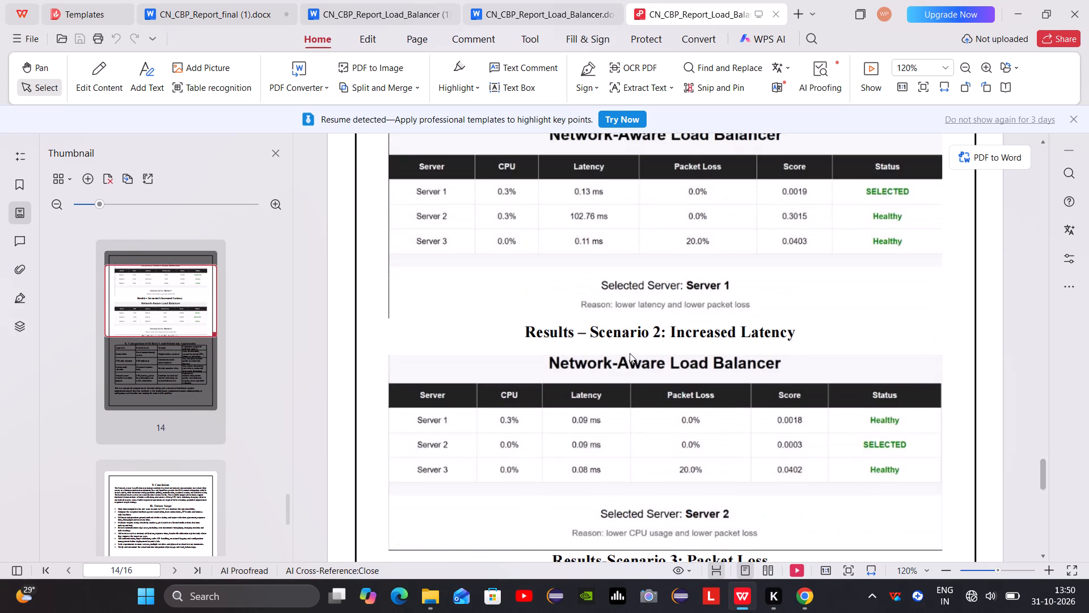
{"action": "scroll", "coordinate": [630, 353], "scroll_direction": "up", "scroll_amount": 2}
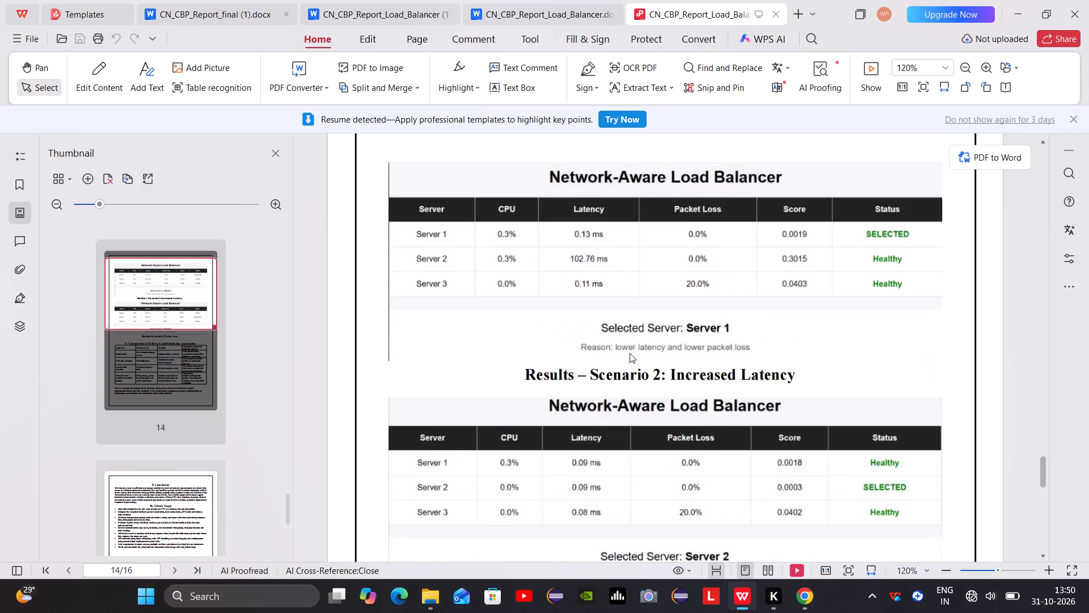
{"action": "scroll", "coordinate": [629, 353], "scroll_direction": "down", "scroll_amount": 3}
{"action": "scroll", "coordinate": [629, 353], "scroll_direction": "up", "scroll_amount": 1}
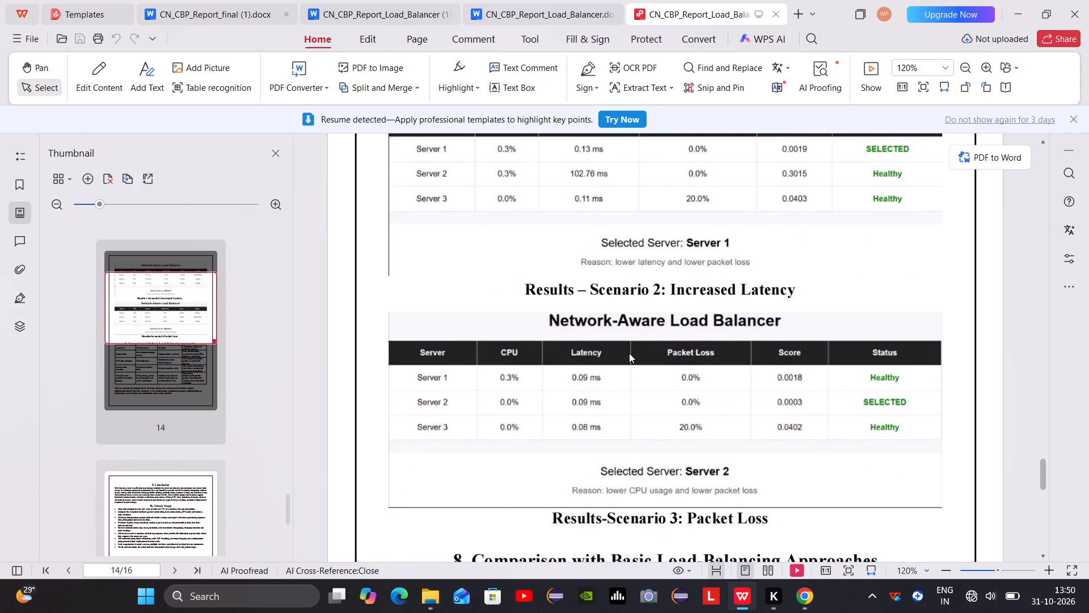
{"action": "scroll", "coordinate": [628, 352], "scroll_direction": "down", "scroll_amount": 2}
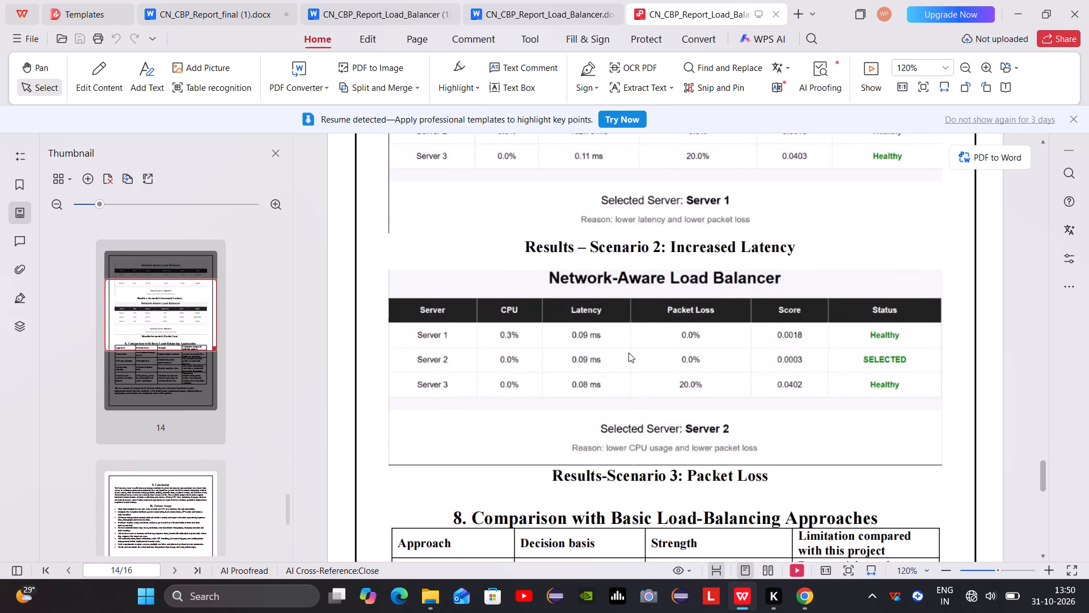
{"action": "scroll", "coordinate": [628, 351], "scroll_direction": "up", "scroll_amount": 10}
{"action": "scroll", "coordinate": [628, 351], "scroll_direction": "up", "scroll_amount": 18}
{"action": "scroll", "coordinate": [521, 244], "scroll_direction": "up", "scroll_amount": 5}
{"action": "scroll", "coordinate": [521, 244], "scroll_direction": "down", "scroll_amount": 7}
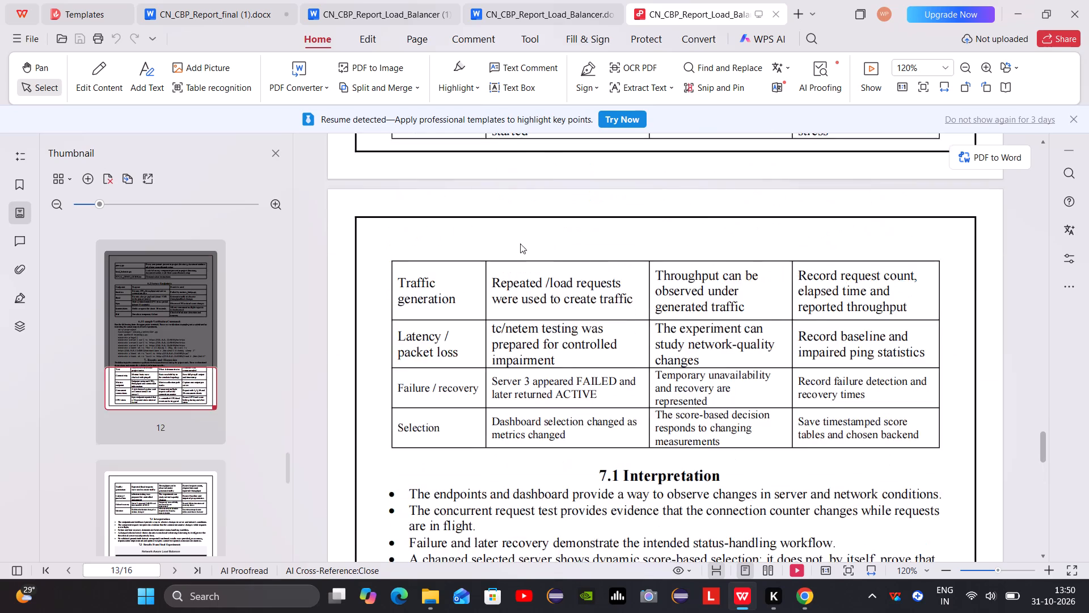
{"action": "scroll", "coordinate": [520, 243], "scroll_direction": "down", "scroll_amount": 10}
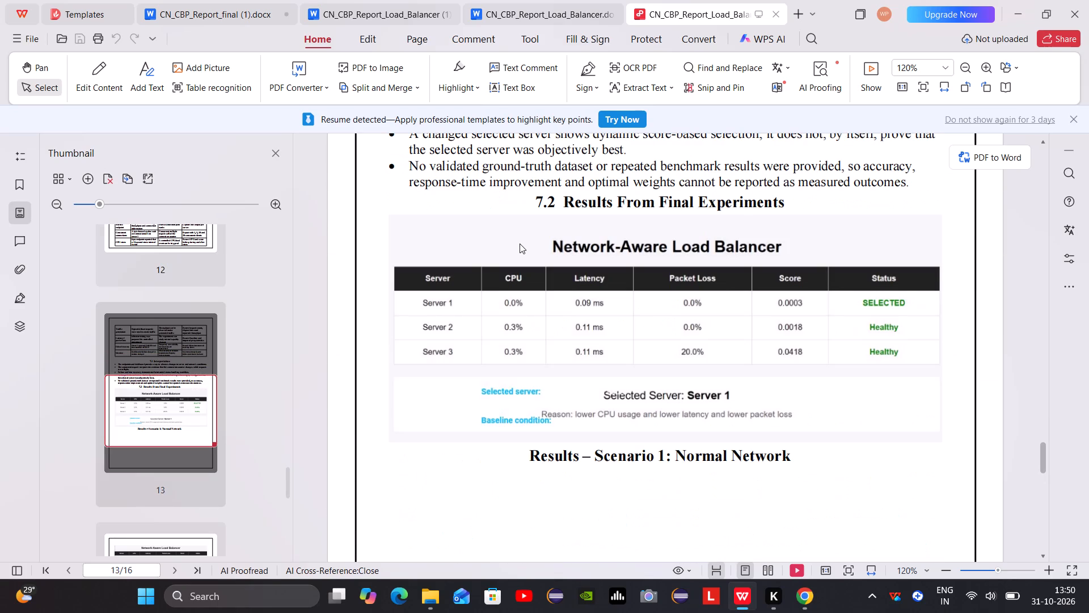
{"action": "scroll", "coordinate": [516, 239], "scroll_direction": "up", "scroll_amount": 13}
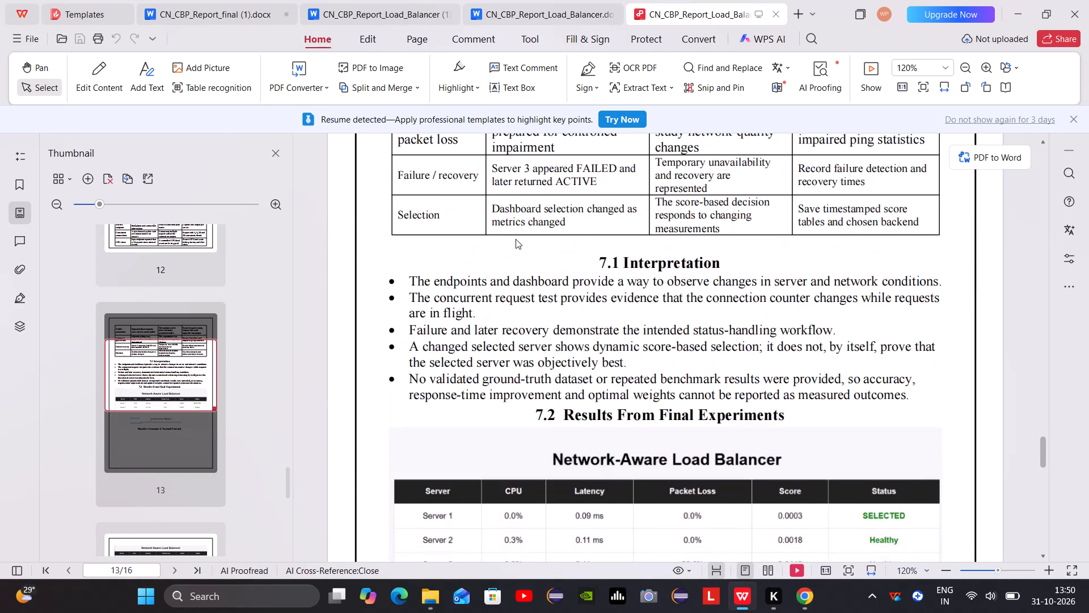
{"action": "scroll", "coordinate": [516, 239], "scroll_direction": "up", "scroll_amount": 20}
{"action": "scroll", "coordinate": [516, 239], "scroll_direction": "up", "scroll_amount": 10}
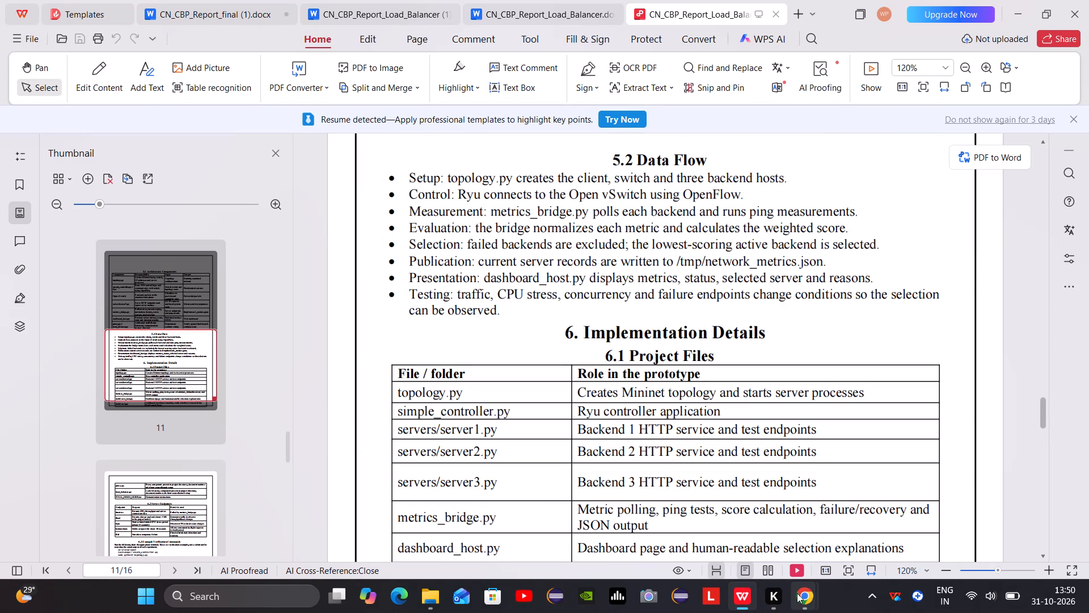
Switch to the Chrome window containing the Adaptive Network Load Balancing presentation in Canva.
{"action": "left_click", "coordinate": [797, 593]}
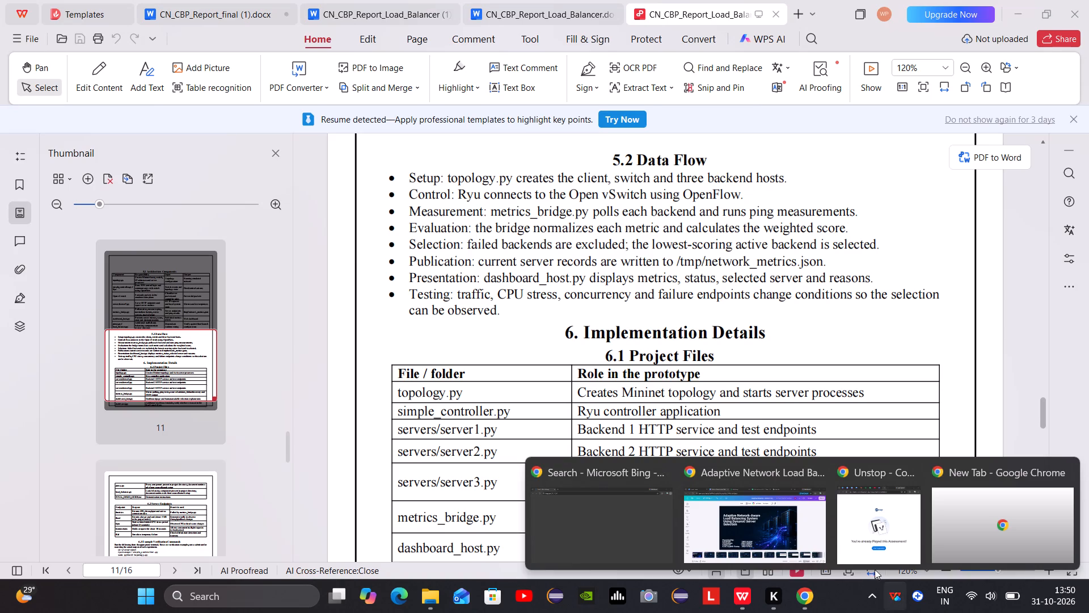
{"action": "left_click", "coordinate": [739, 484]}
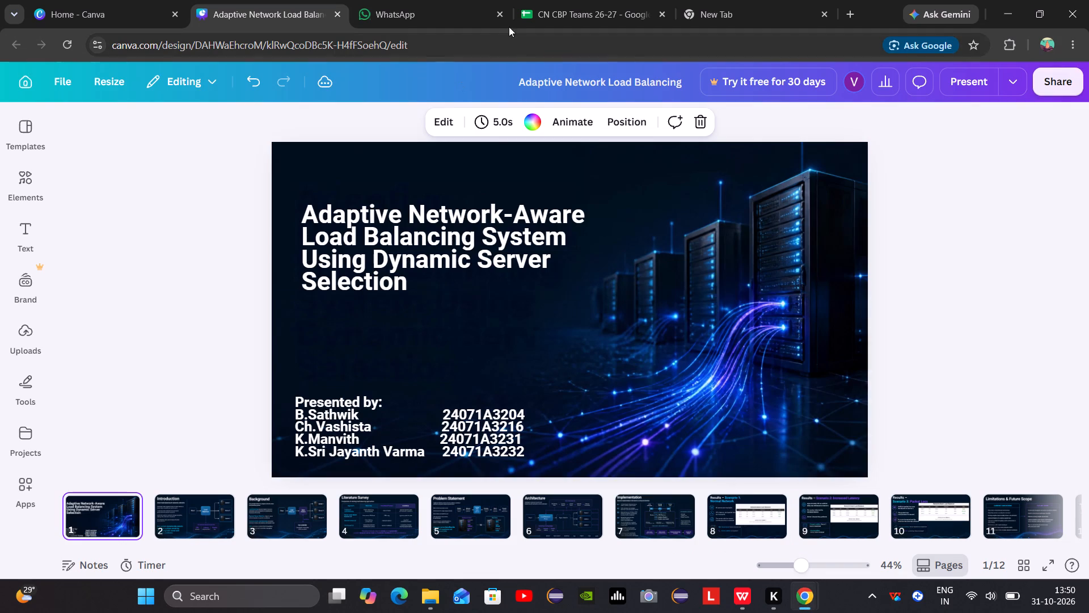